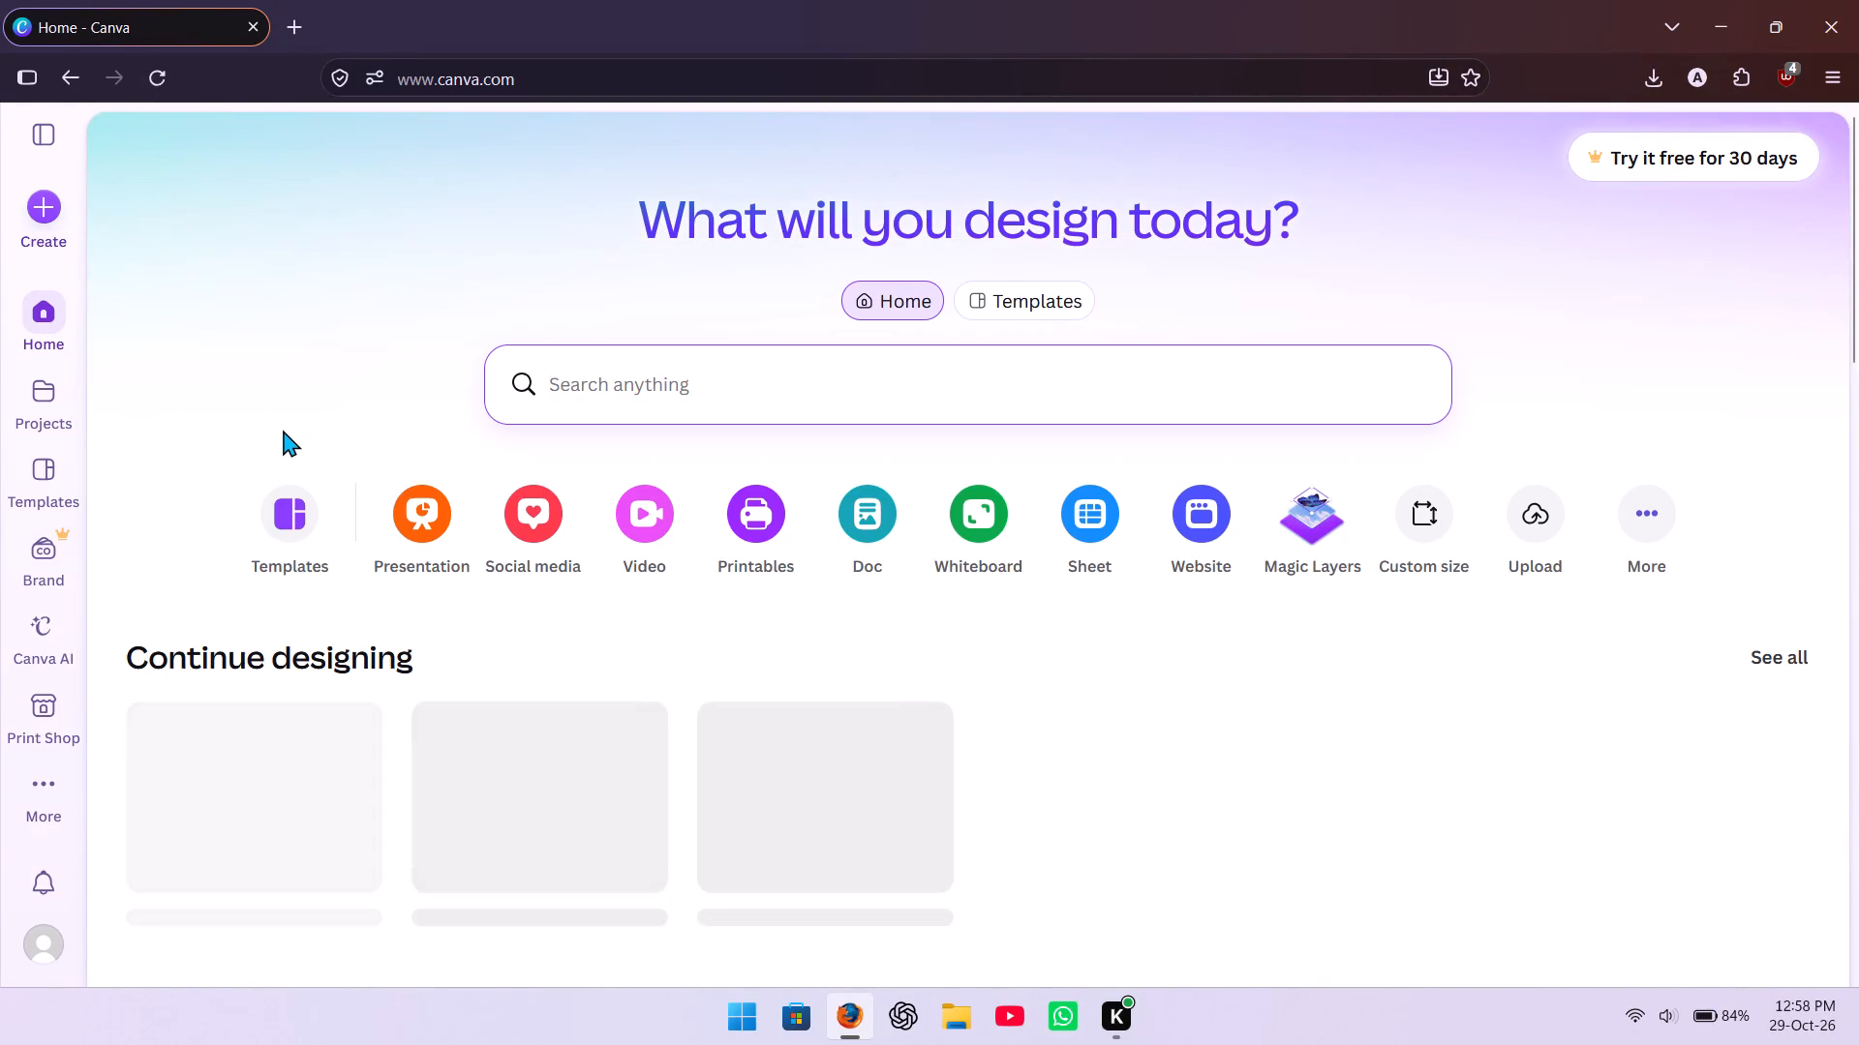
Create a new Instagram Post (4:5) design.
left_click(41, 215)
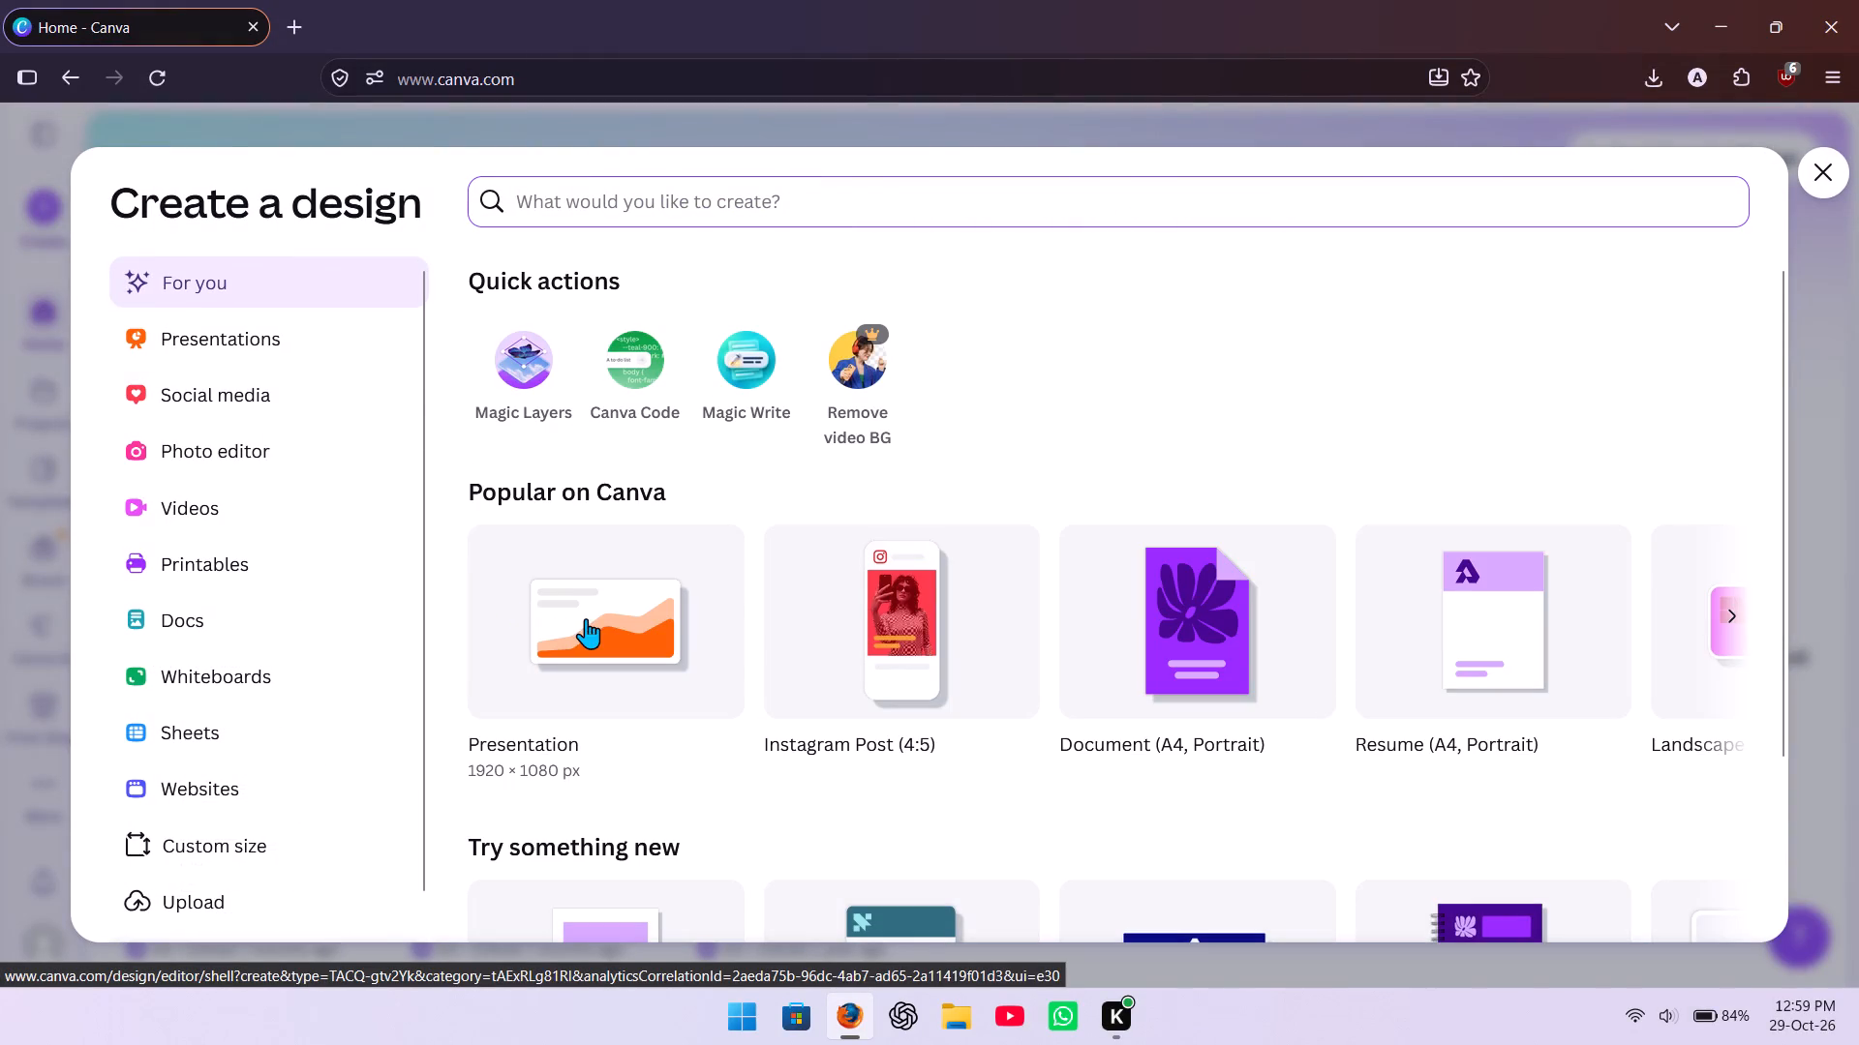
left_click(931, 647)
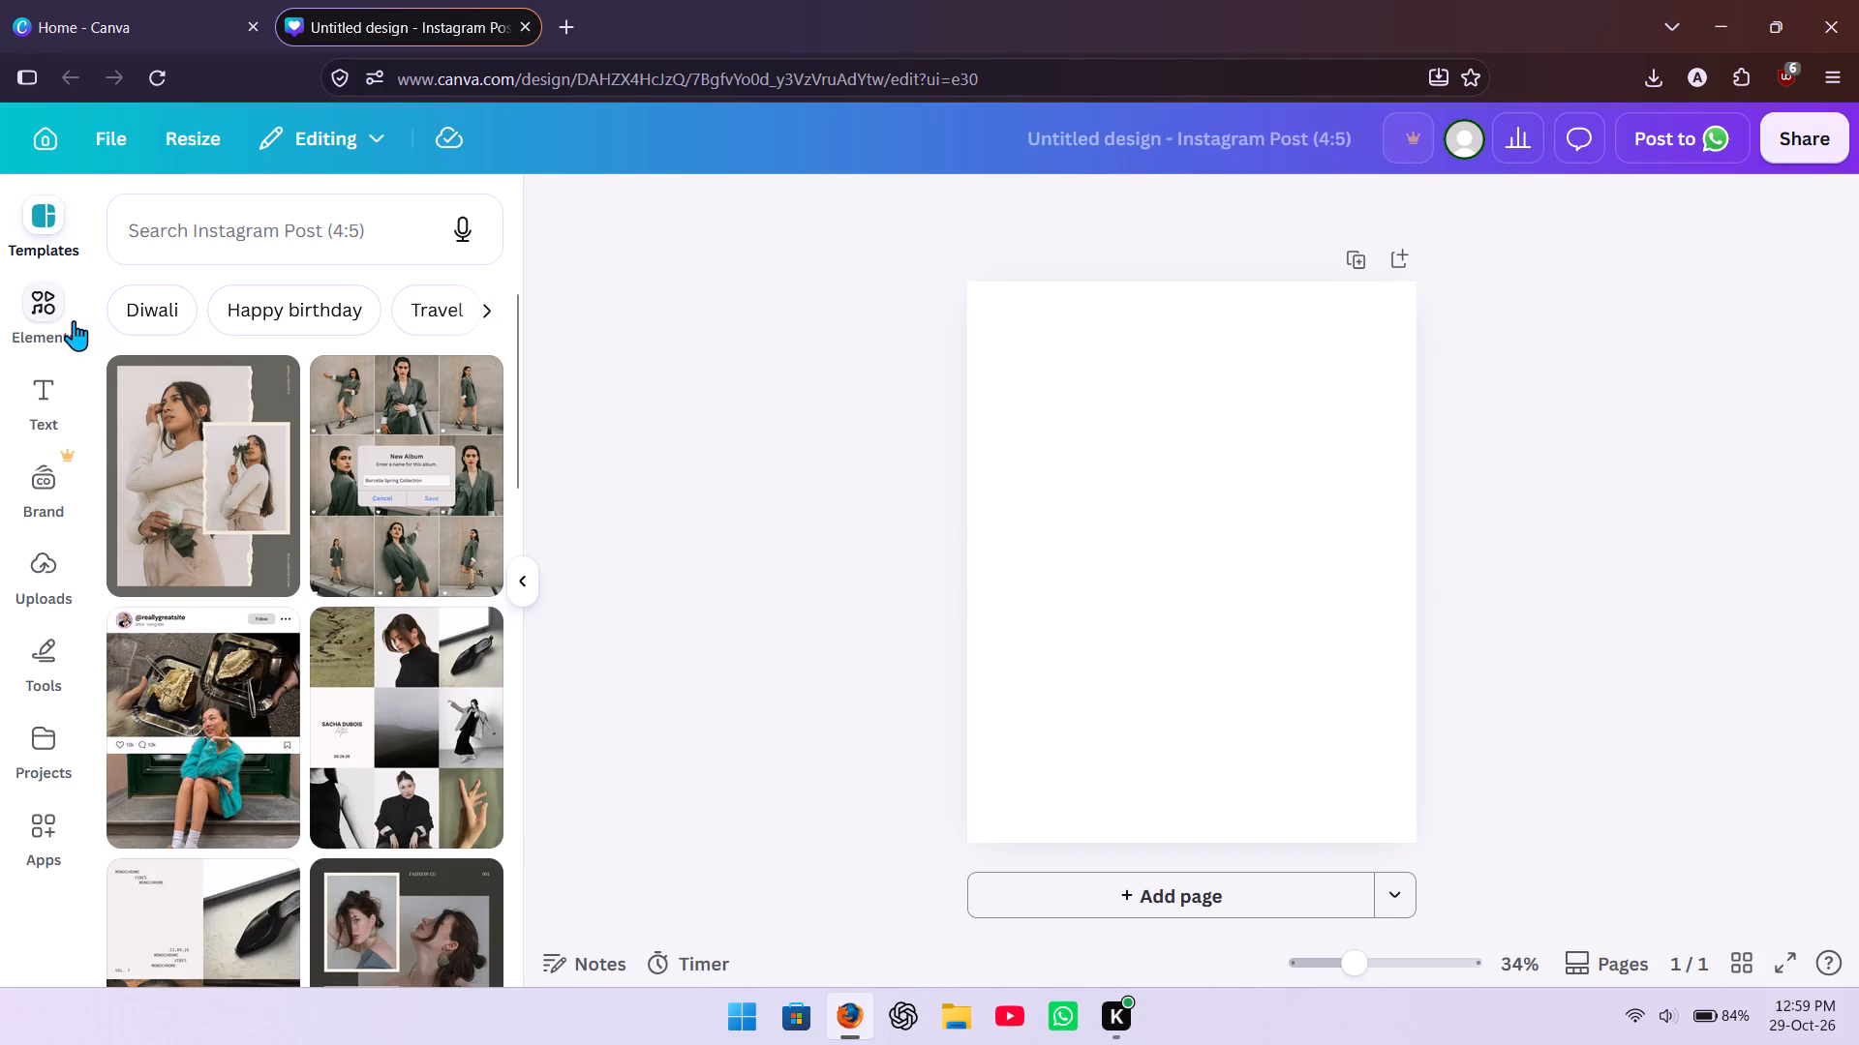
Add the decorated brown sugar skull from the Featured graphics elements to the blank page.
left_click(58, 316)
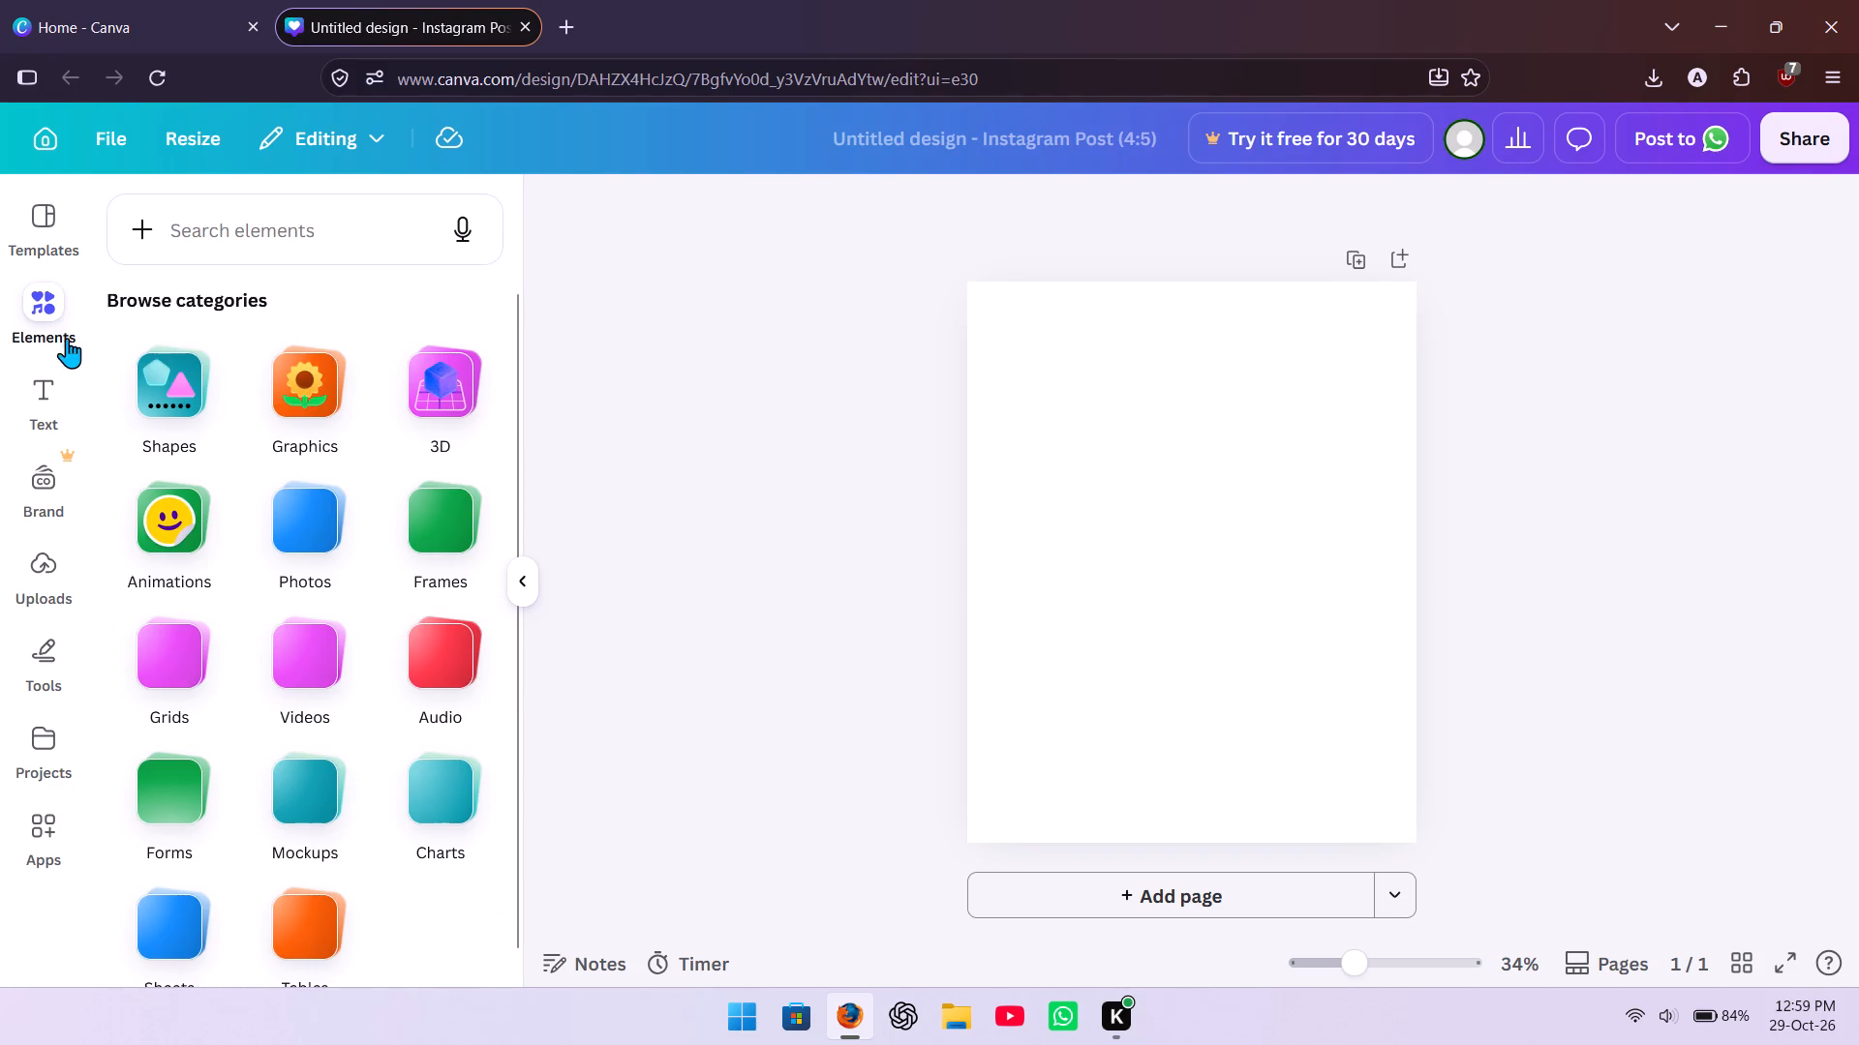
left_click(294, 410)
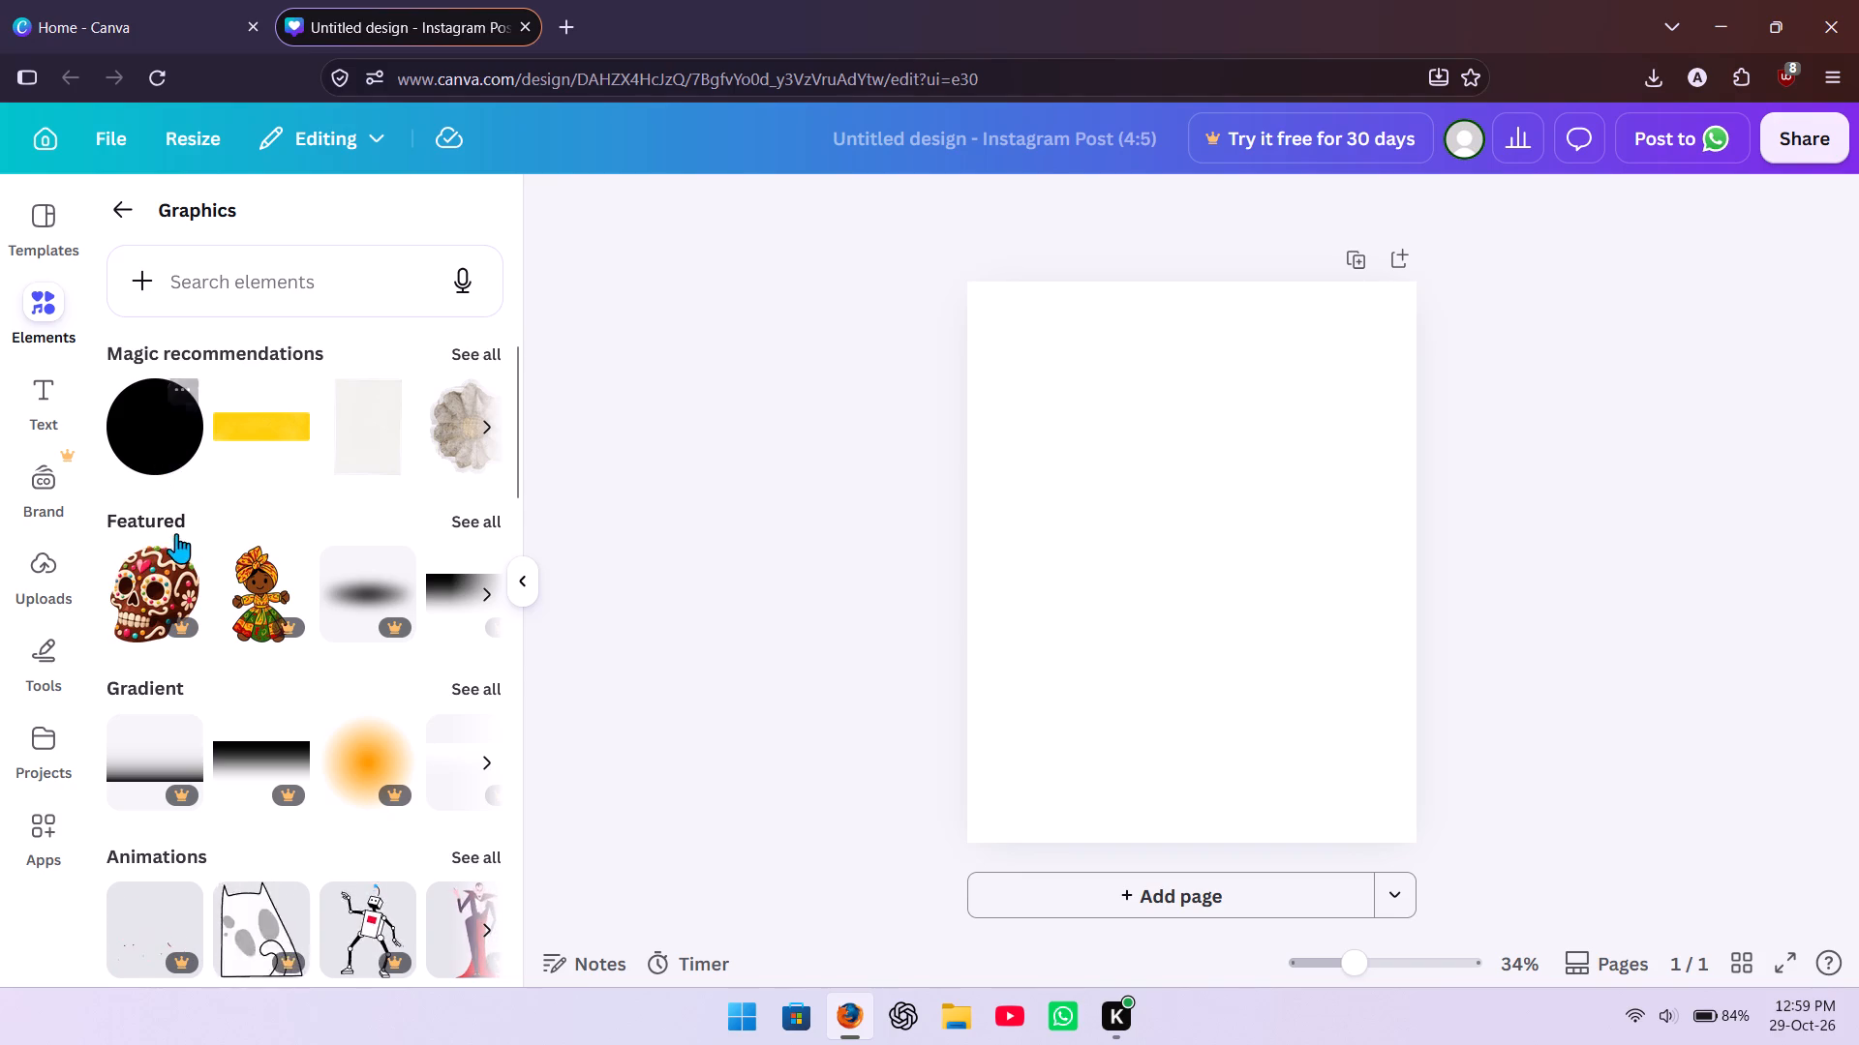
scroll(323, 689, "down", 2)
scroll(323, 689, "up", 1)
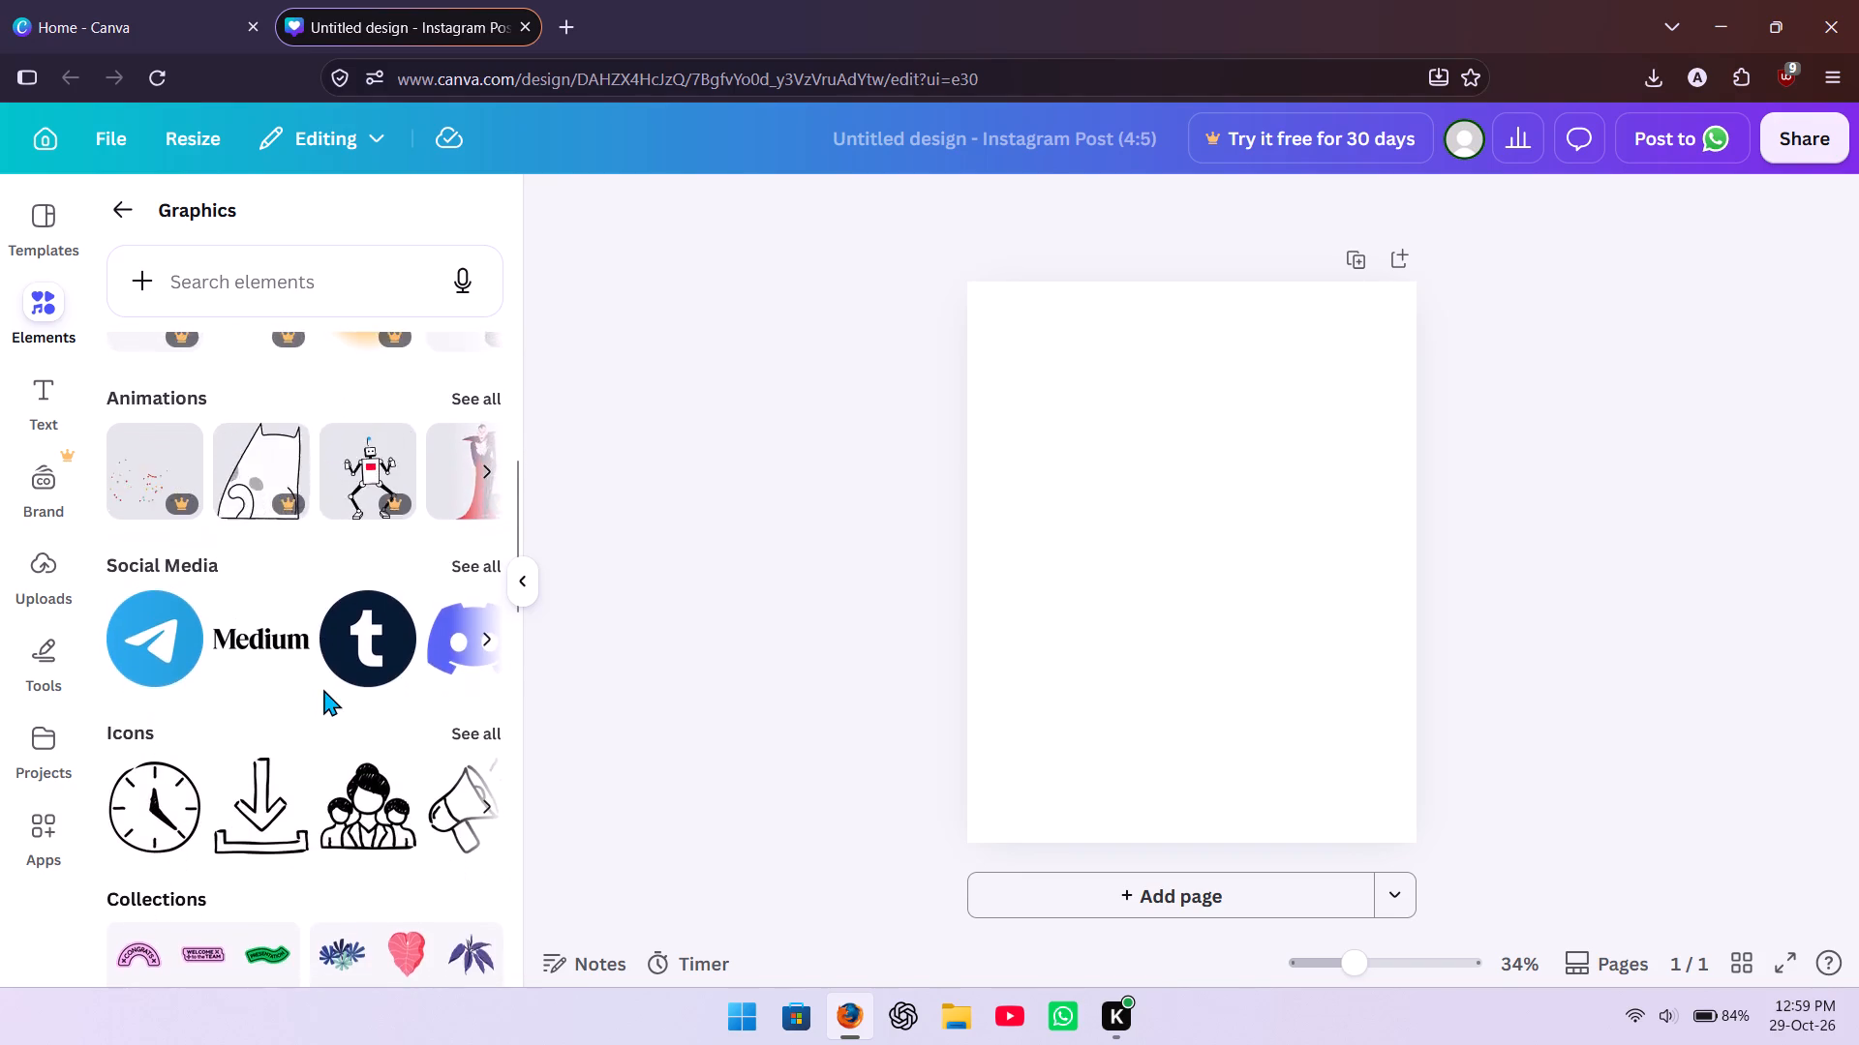
scroll(323, 689, "up", 1)
left_click(155, 579)
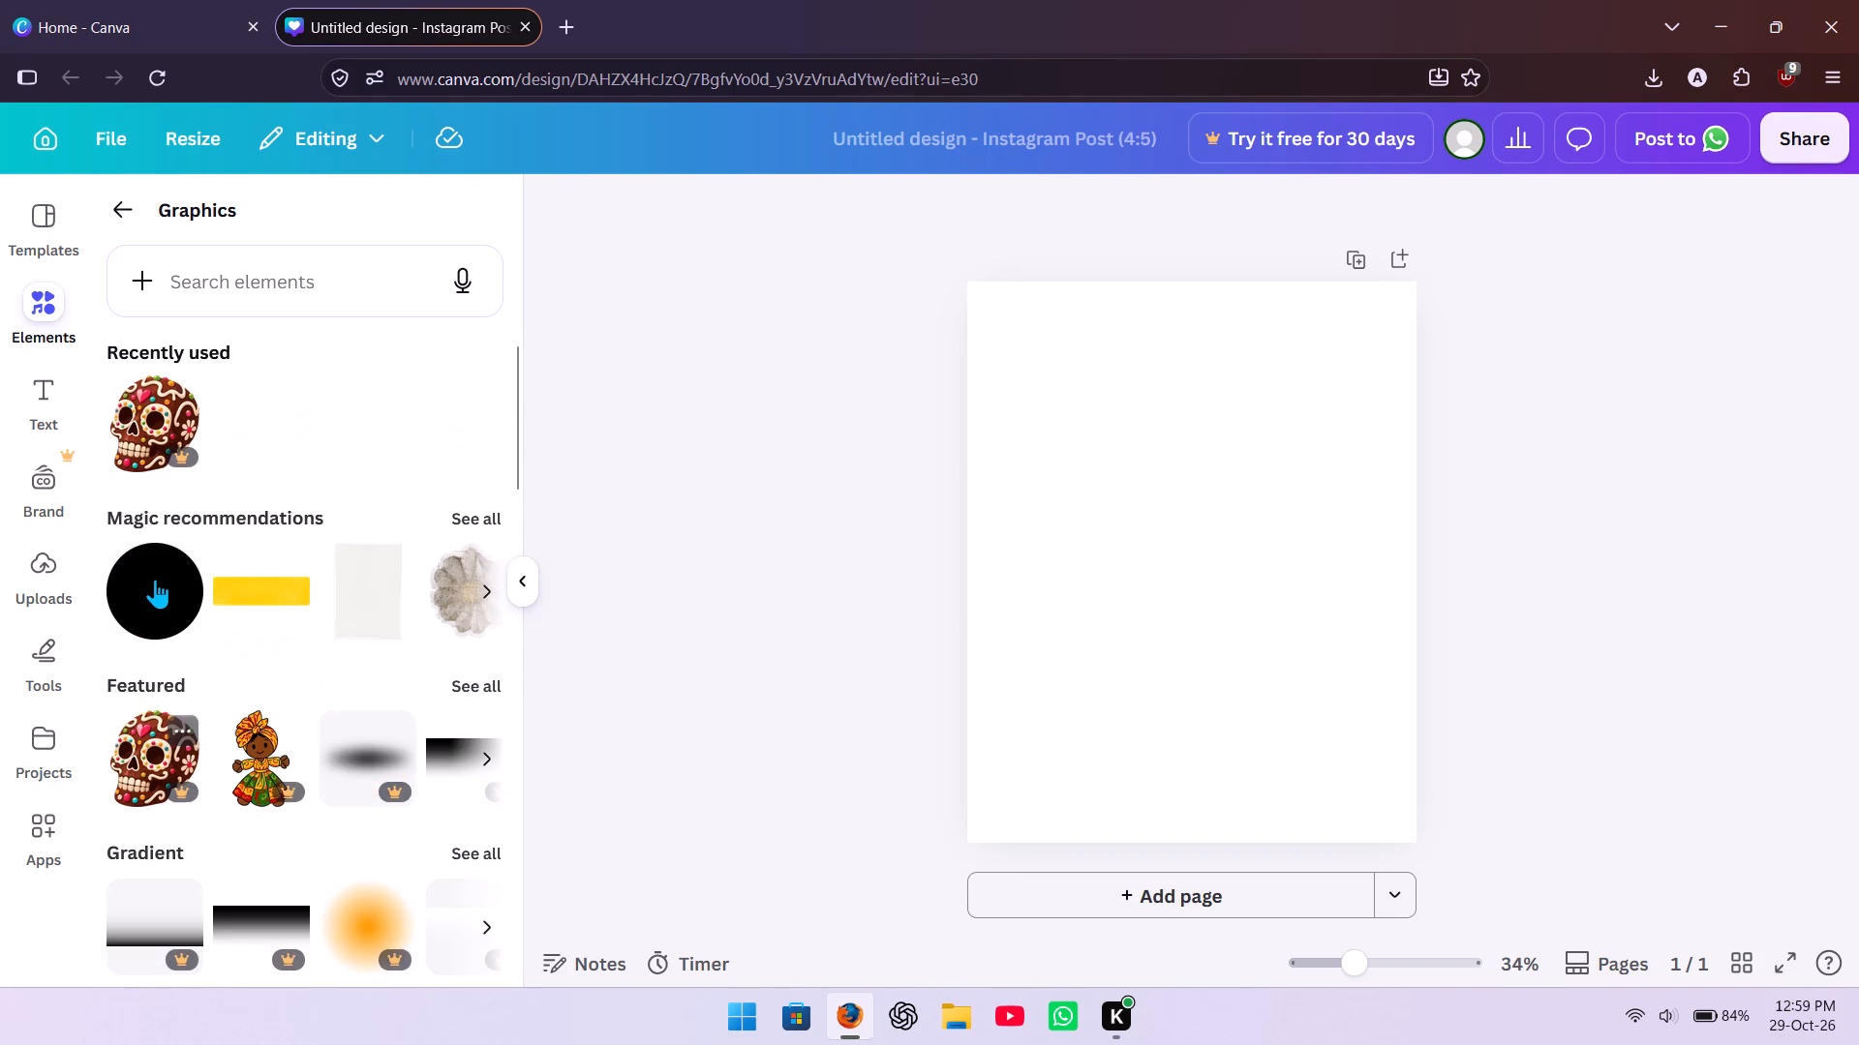
Resize the skull to about 436 × 471 and place it flush in the page's top-left corner.
left_click_drag(1167, 533, 1078, 614)
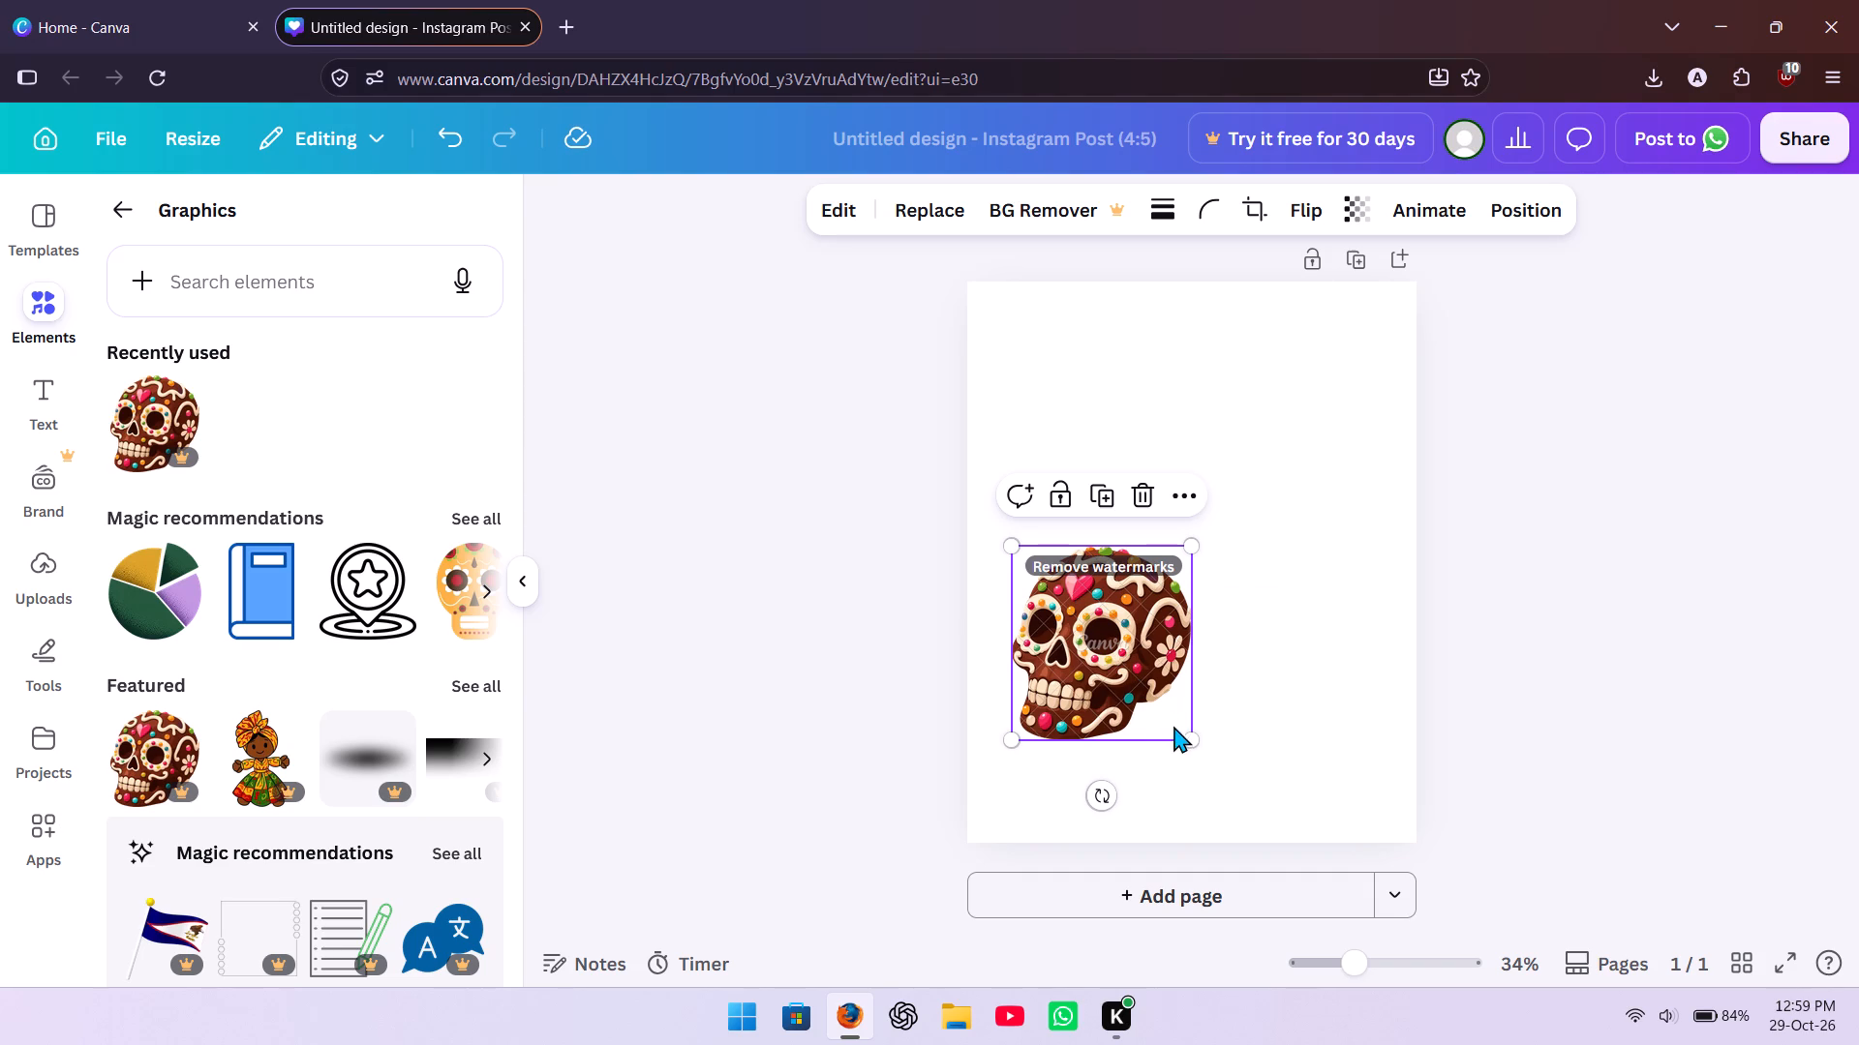
left_click_drag(1190, 729, 1171, 689)
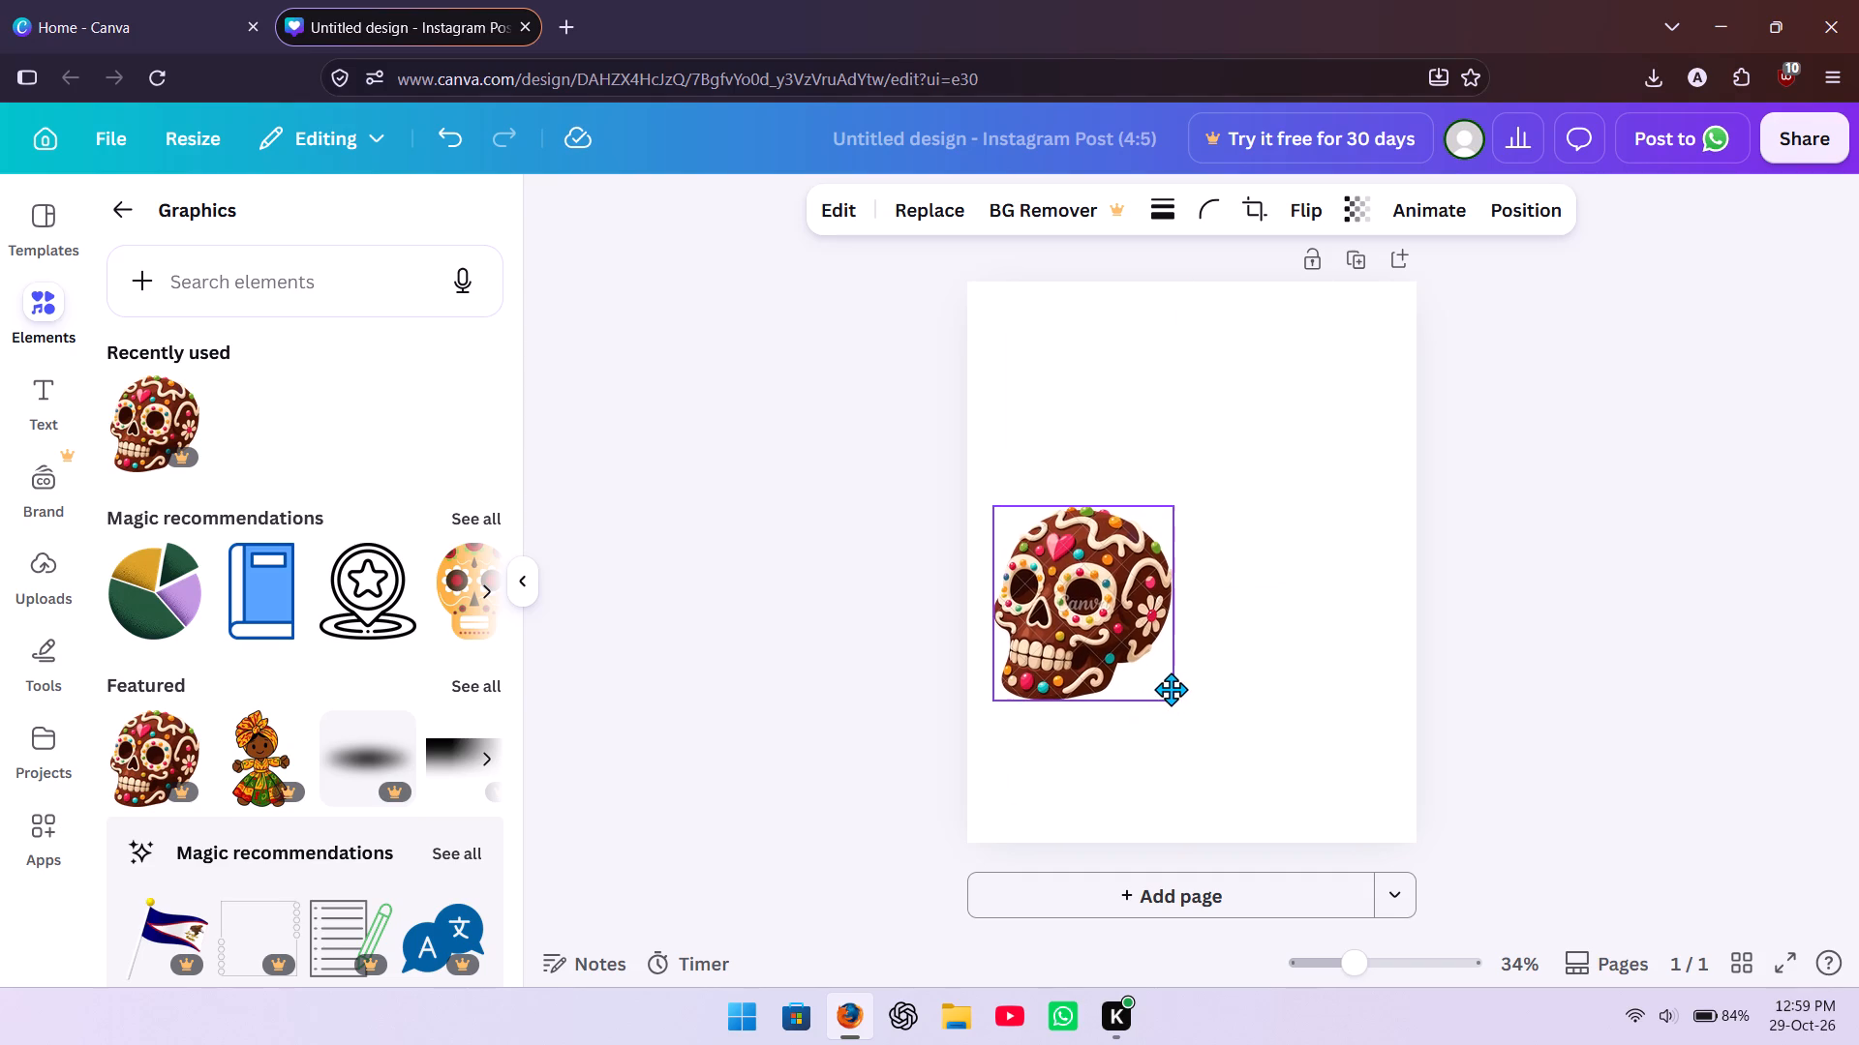
left_click_drag(1171, 689, 1171, 690)
left_click(1169, 702)
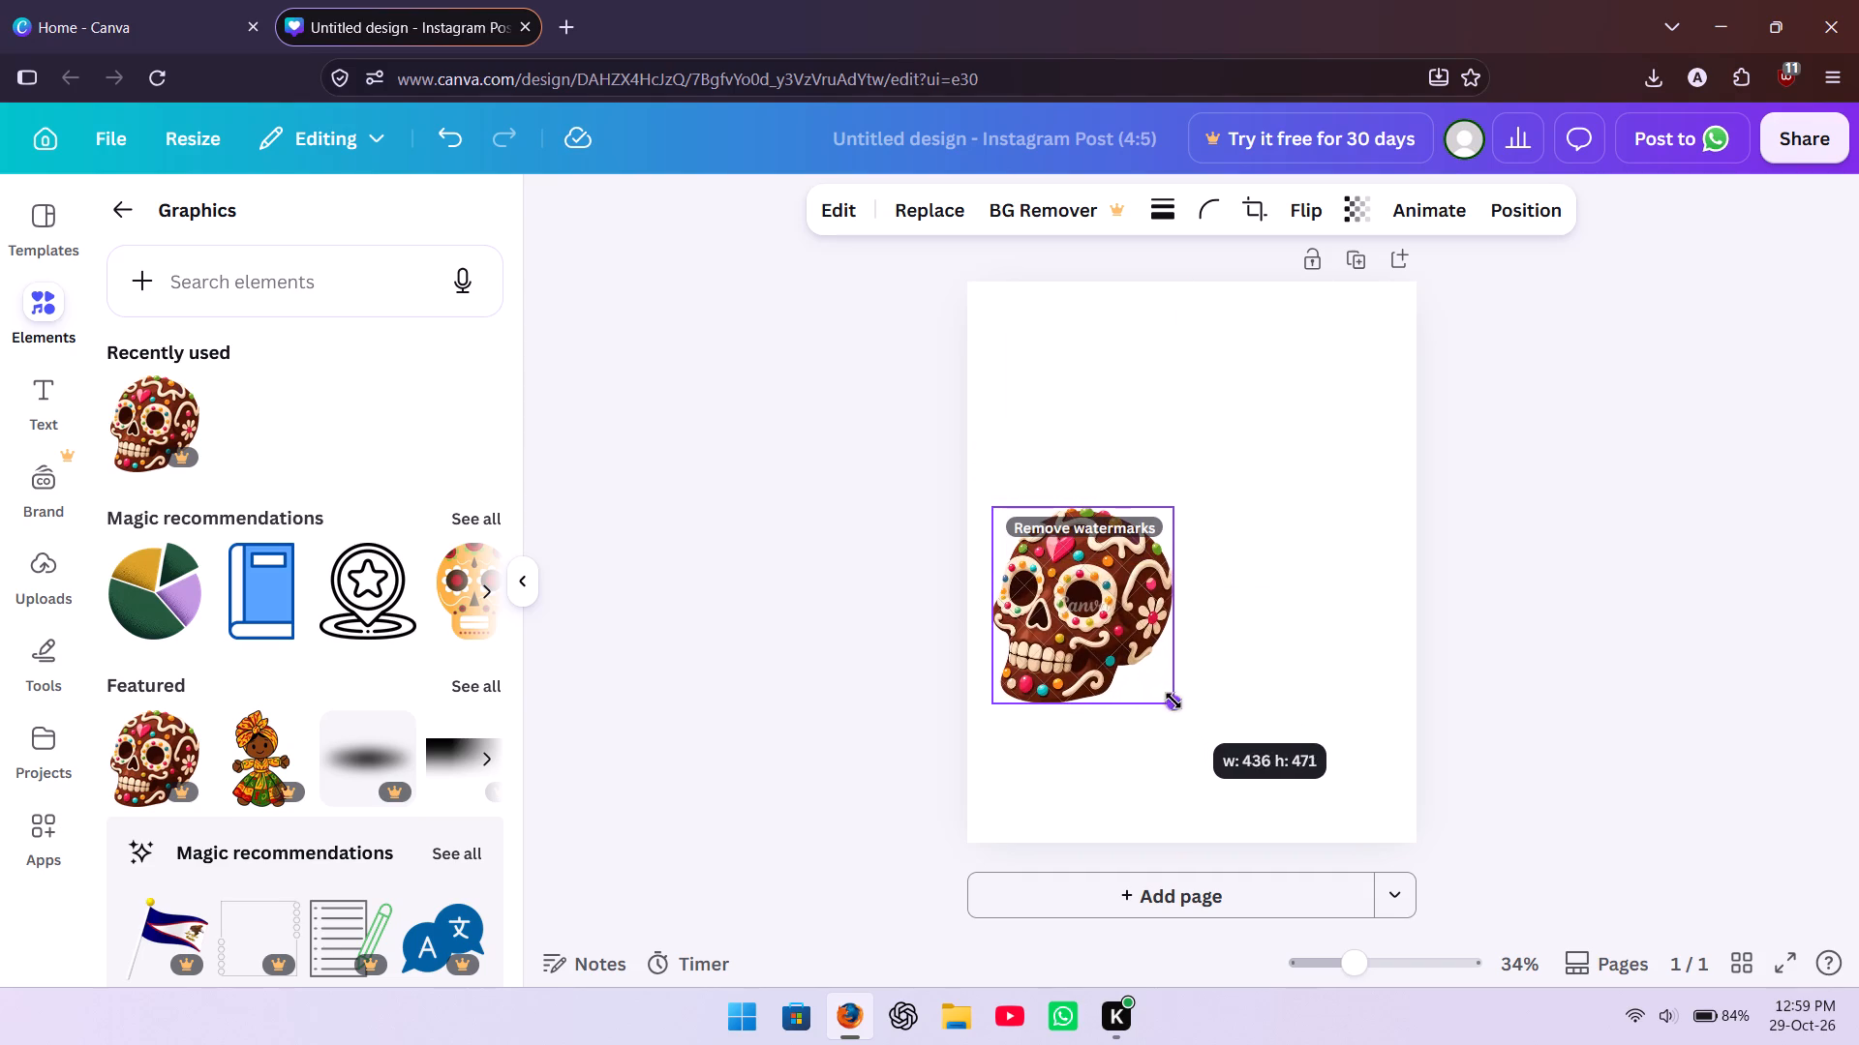
left_click_drag(1083, 608, 1047, 357)
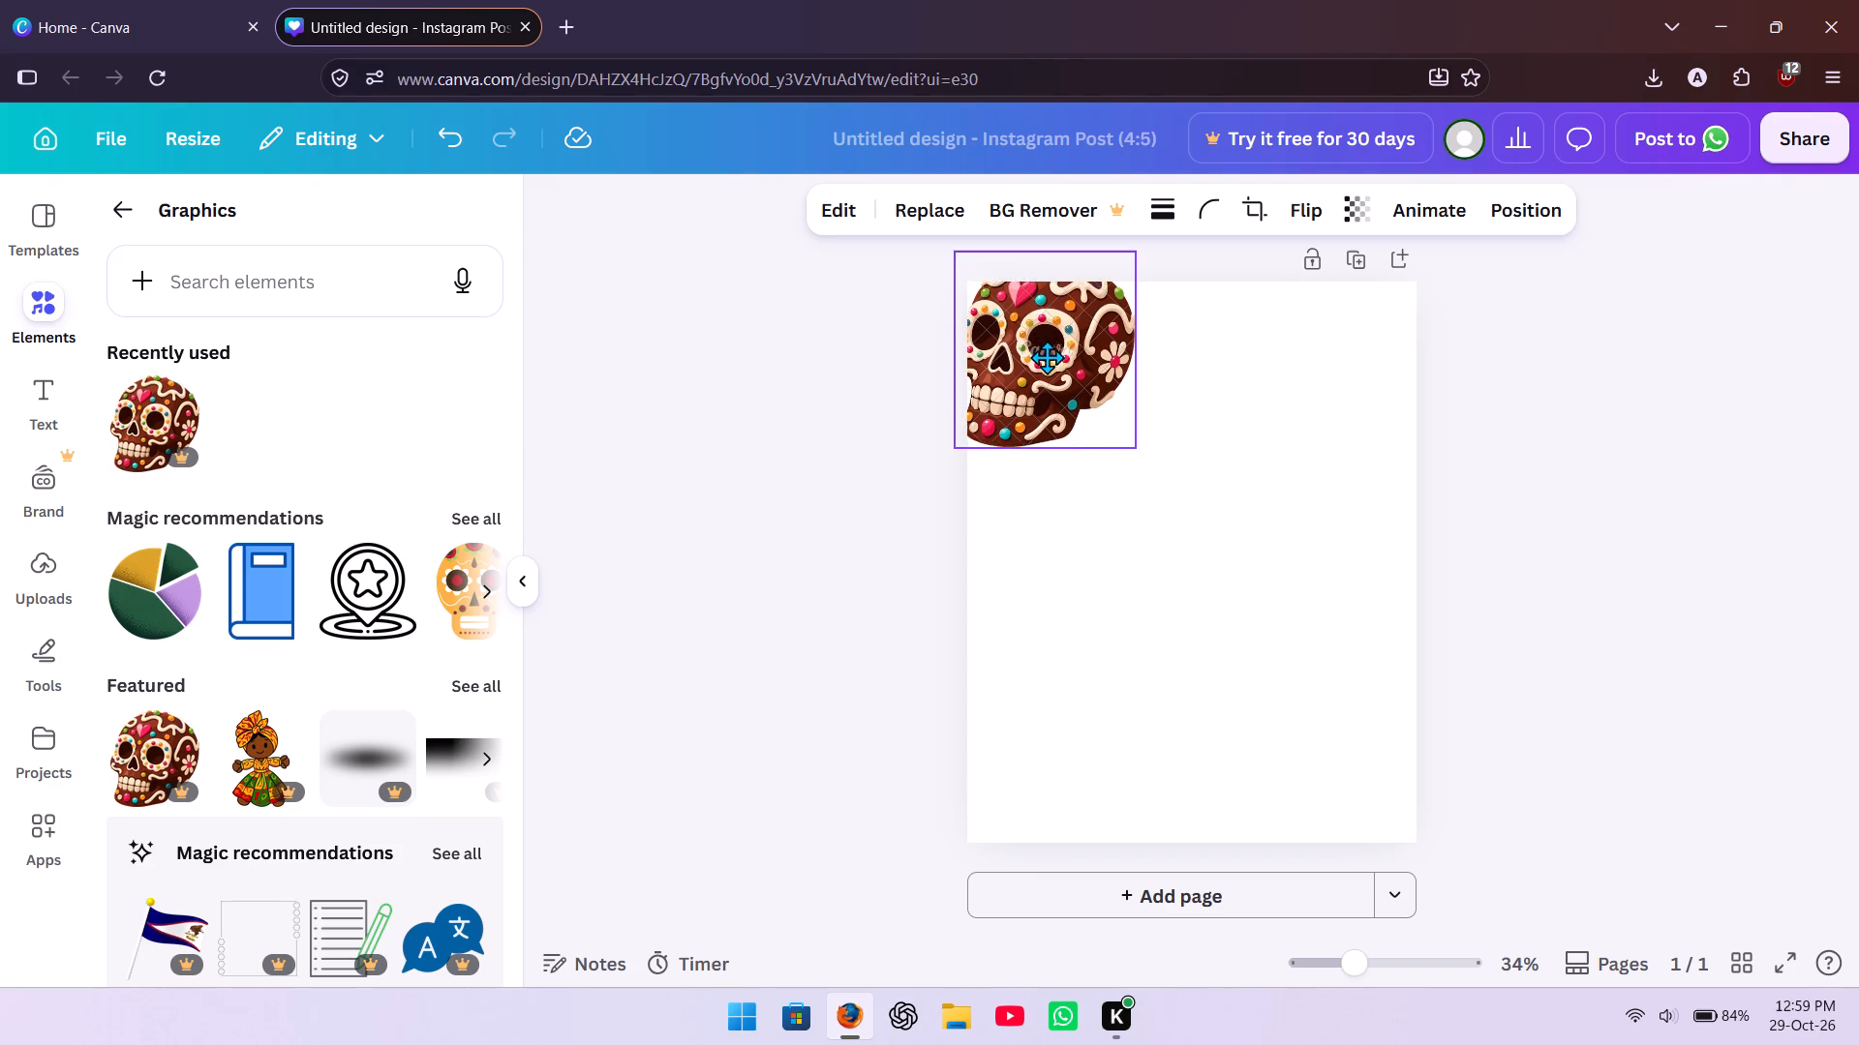
left_click_drag(1047, 357, 1052, 382)
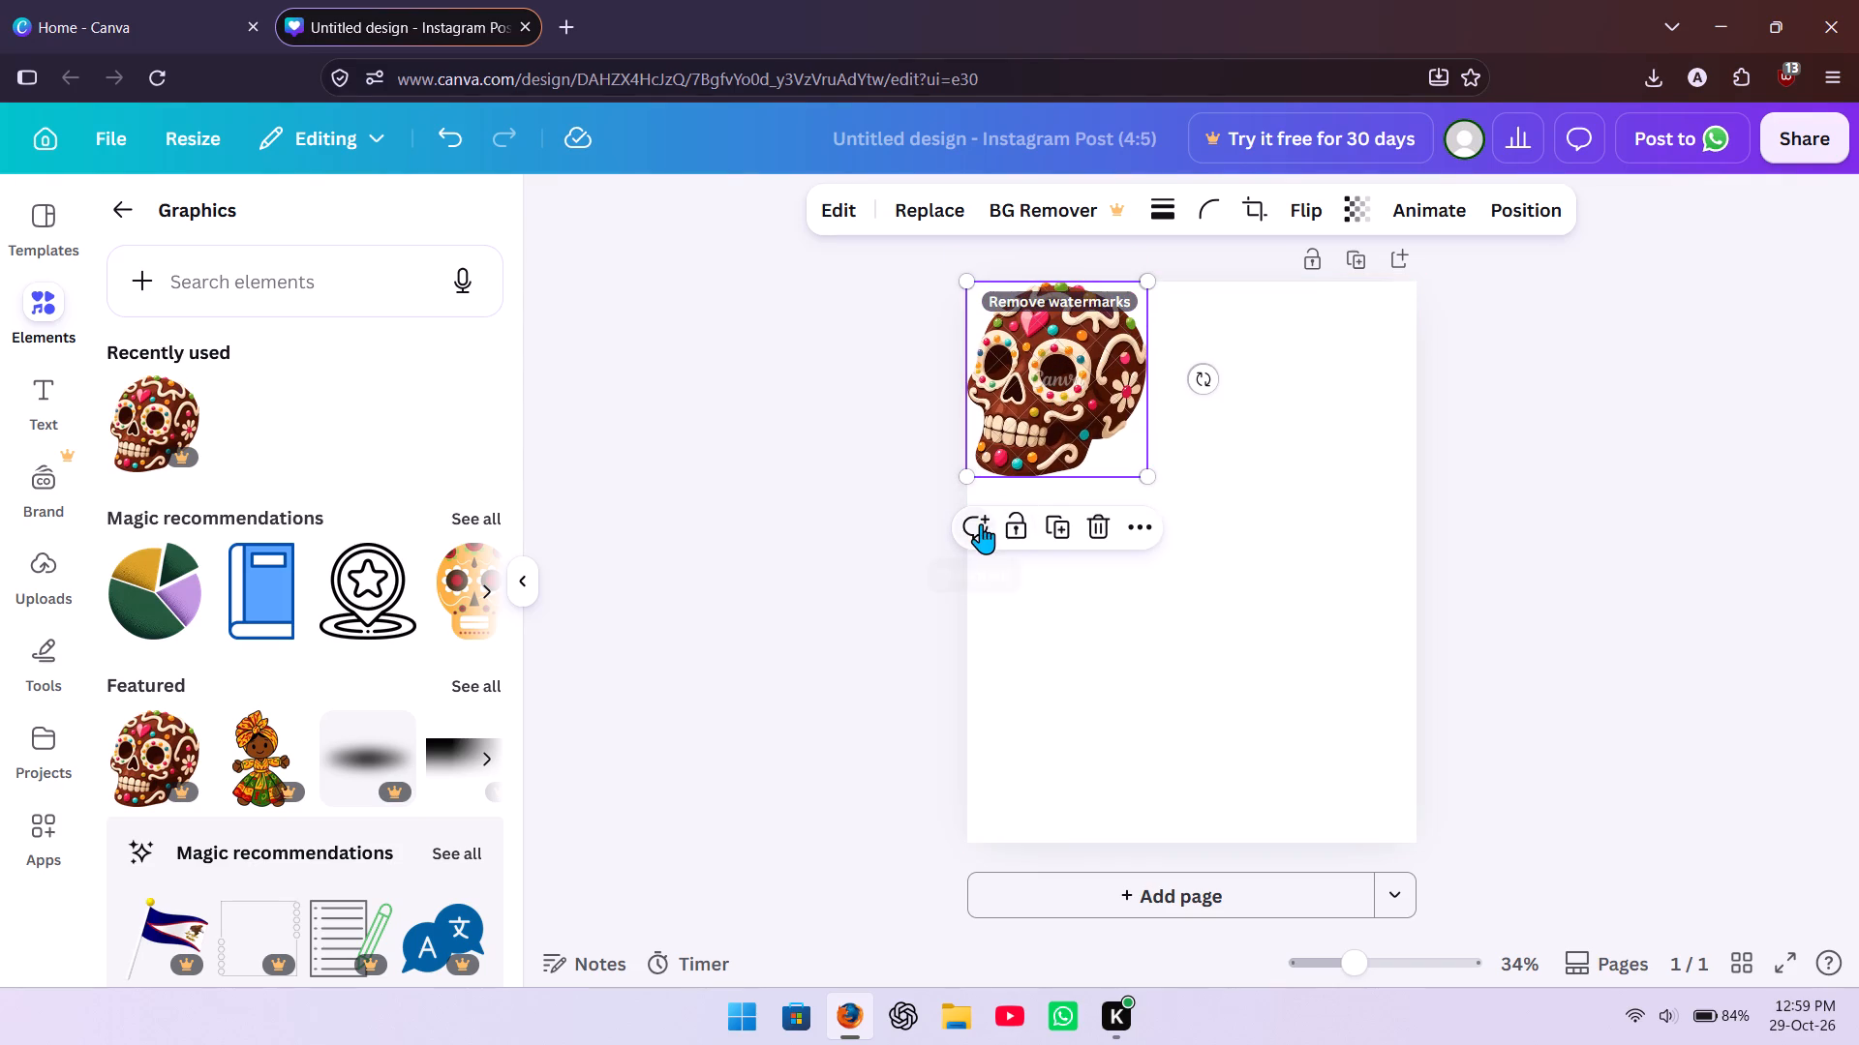
Duplicate the skull and place the copy at the page's bottom-right corner, partly beyond the page edges.
left_click(1138, 526)
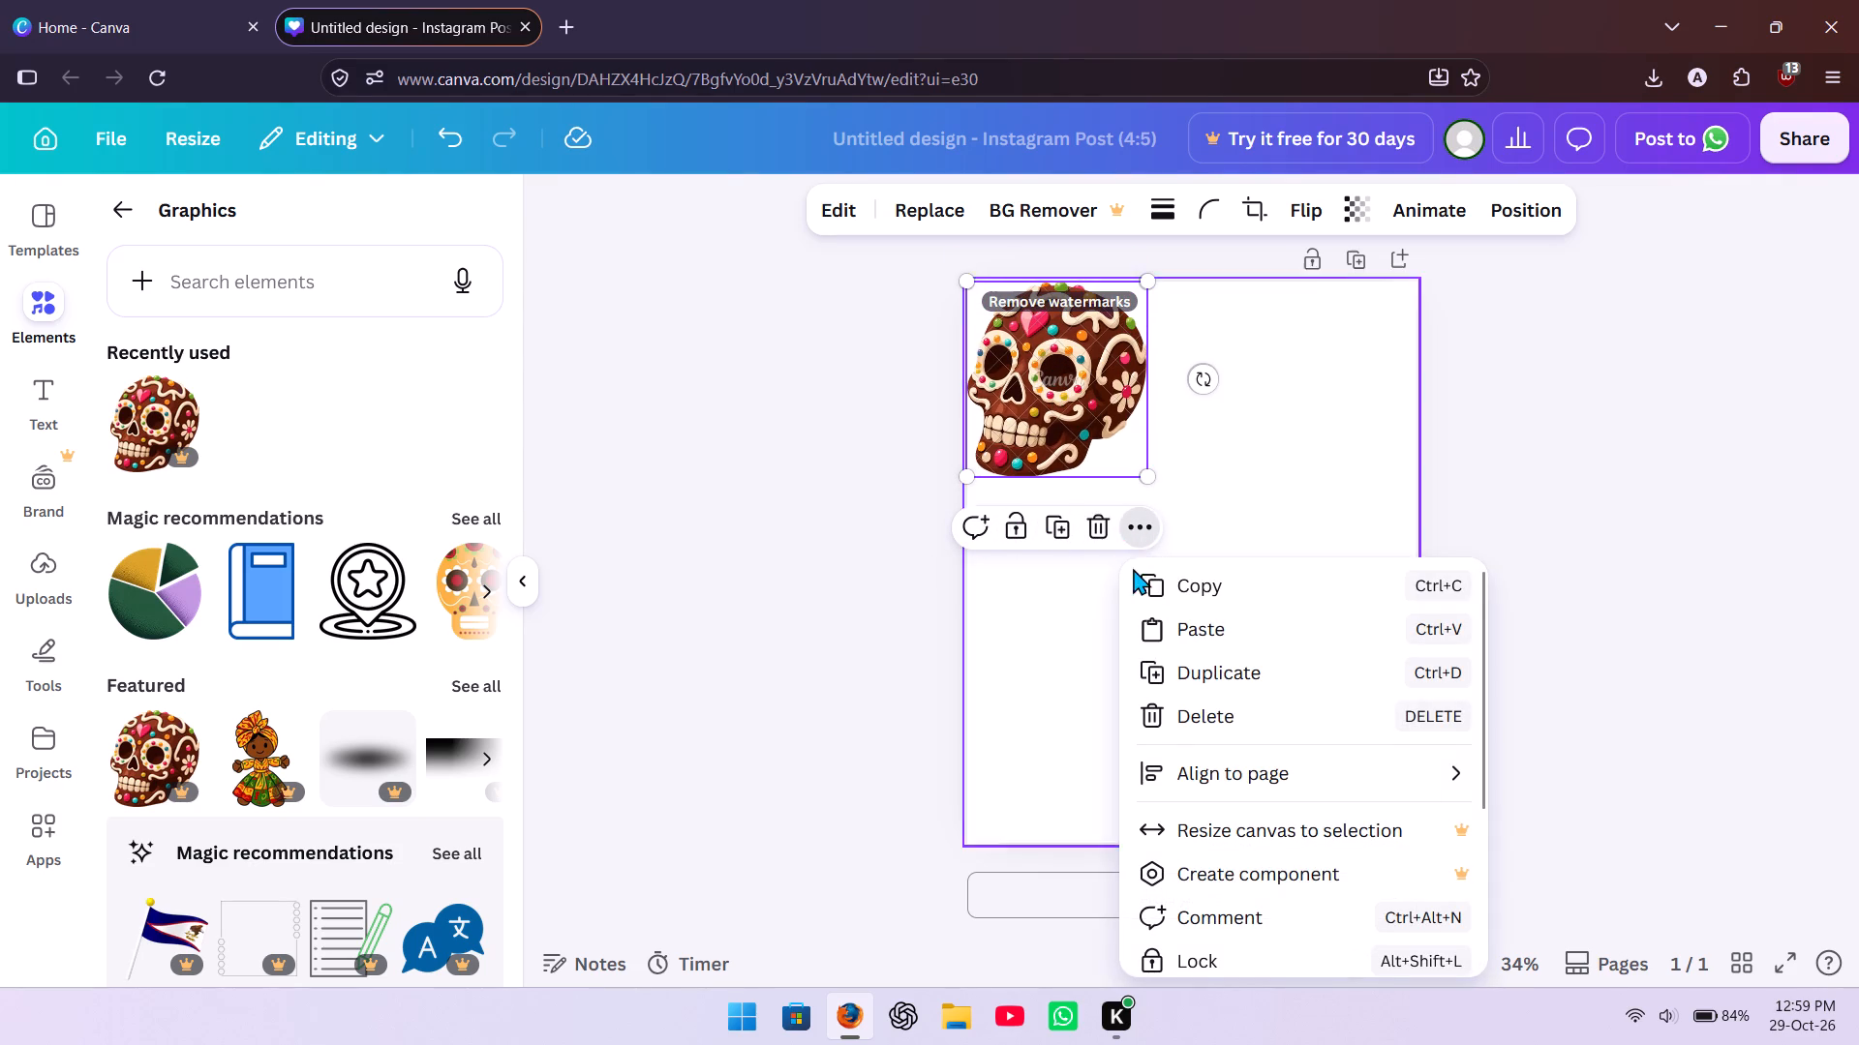
left_click(1197, 673)
left_click_drag(1045, 413, 1046, 413)
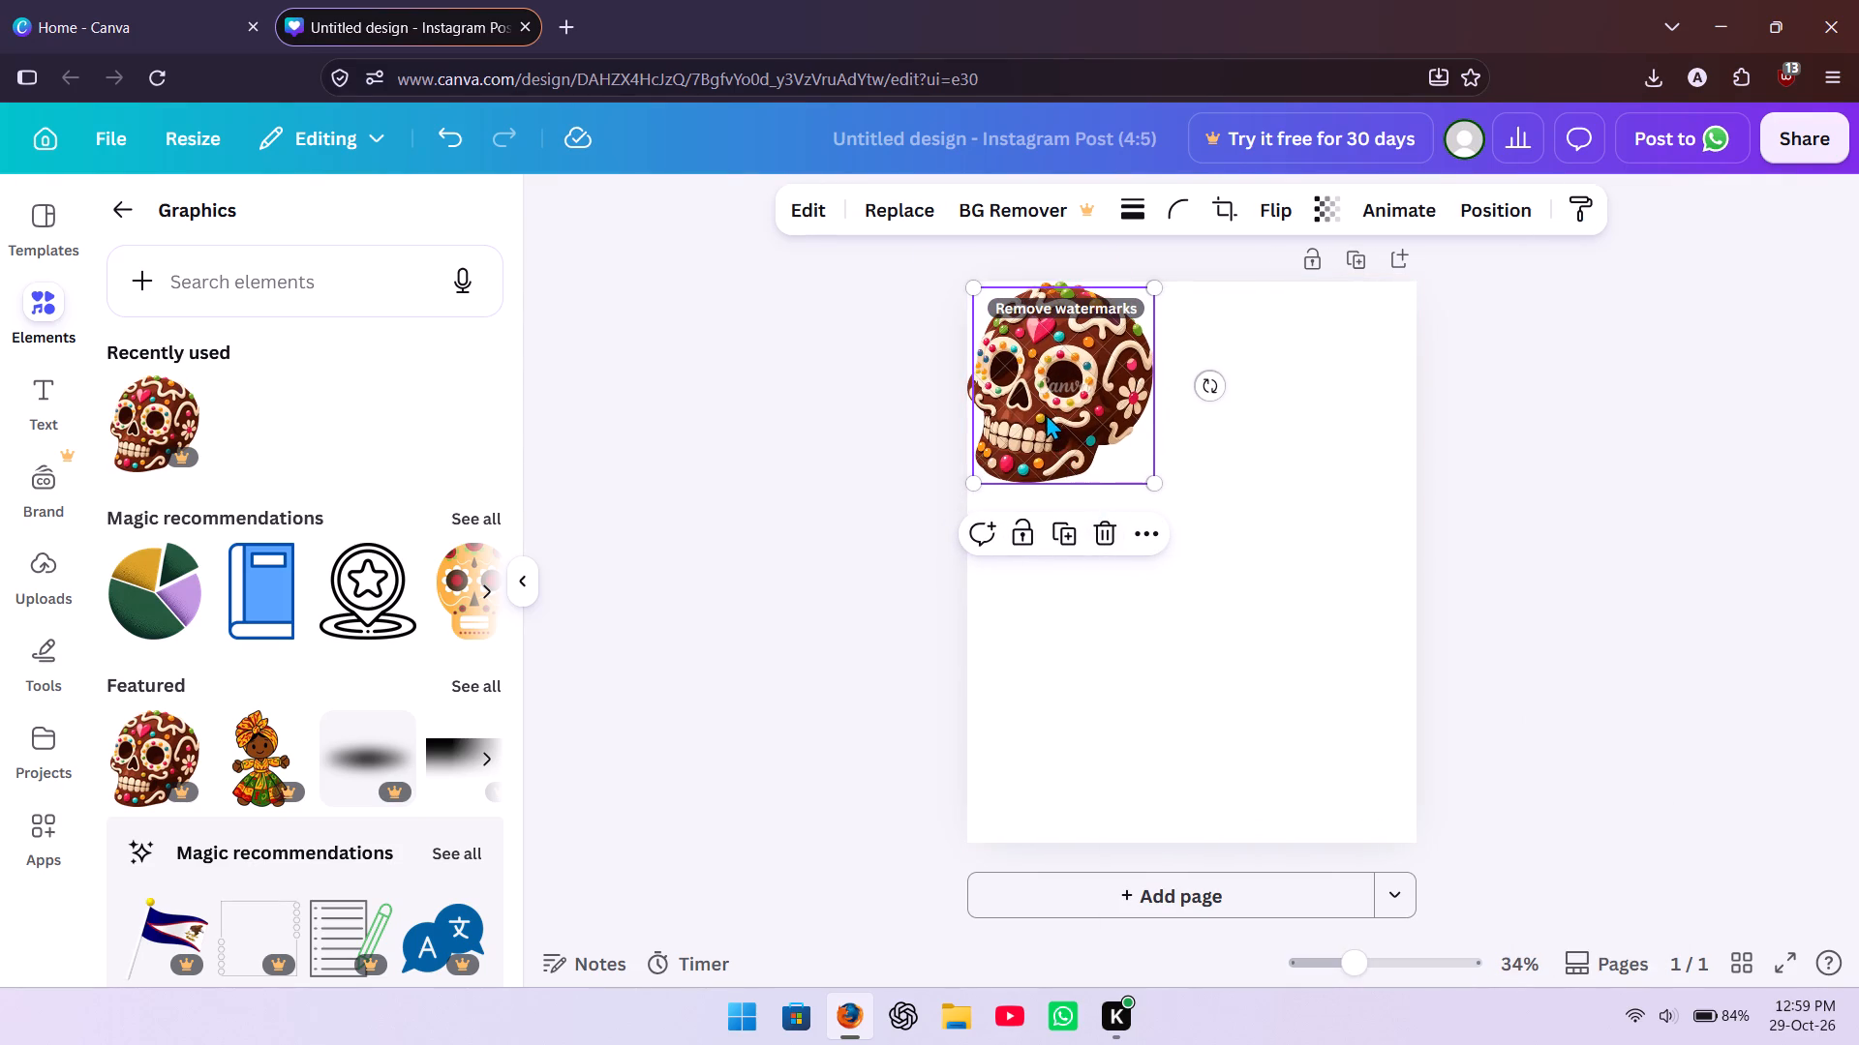
left_click_drag(1046, 413, 1330, 772)
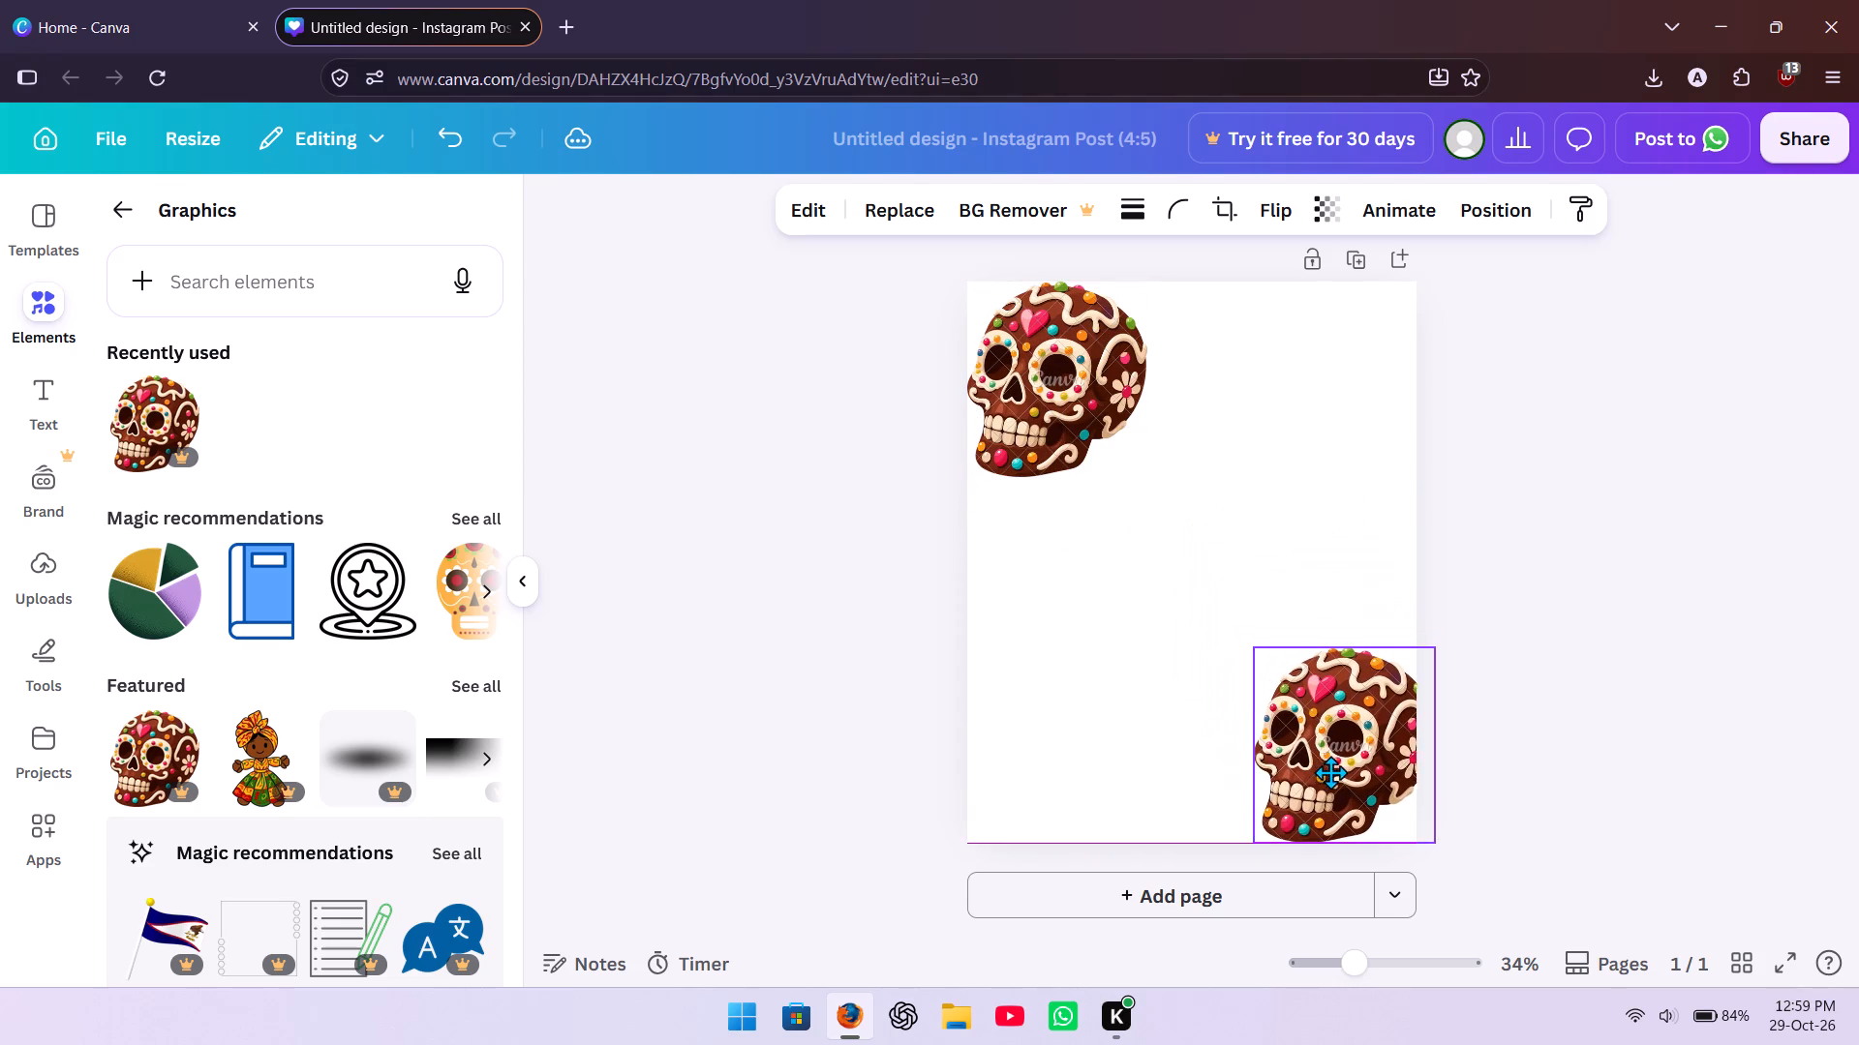
left_click_drag(1330, 772, 1354, 810)
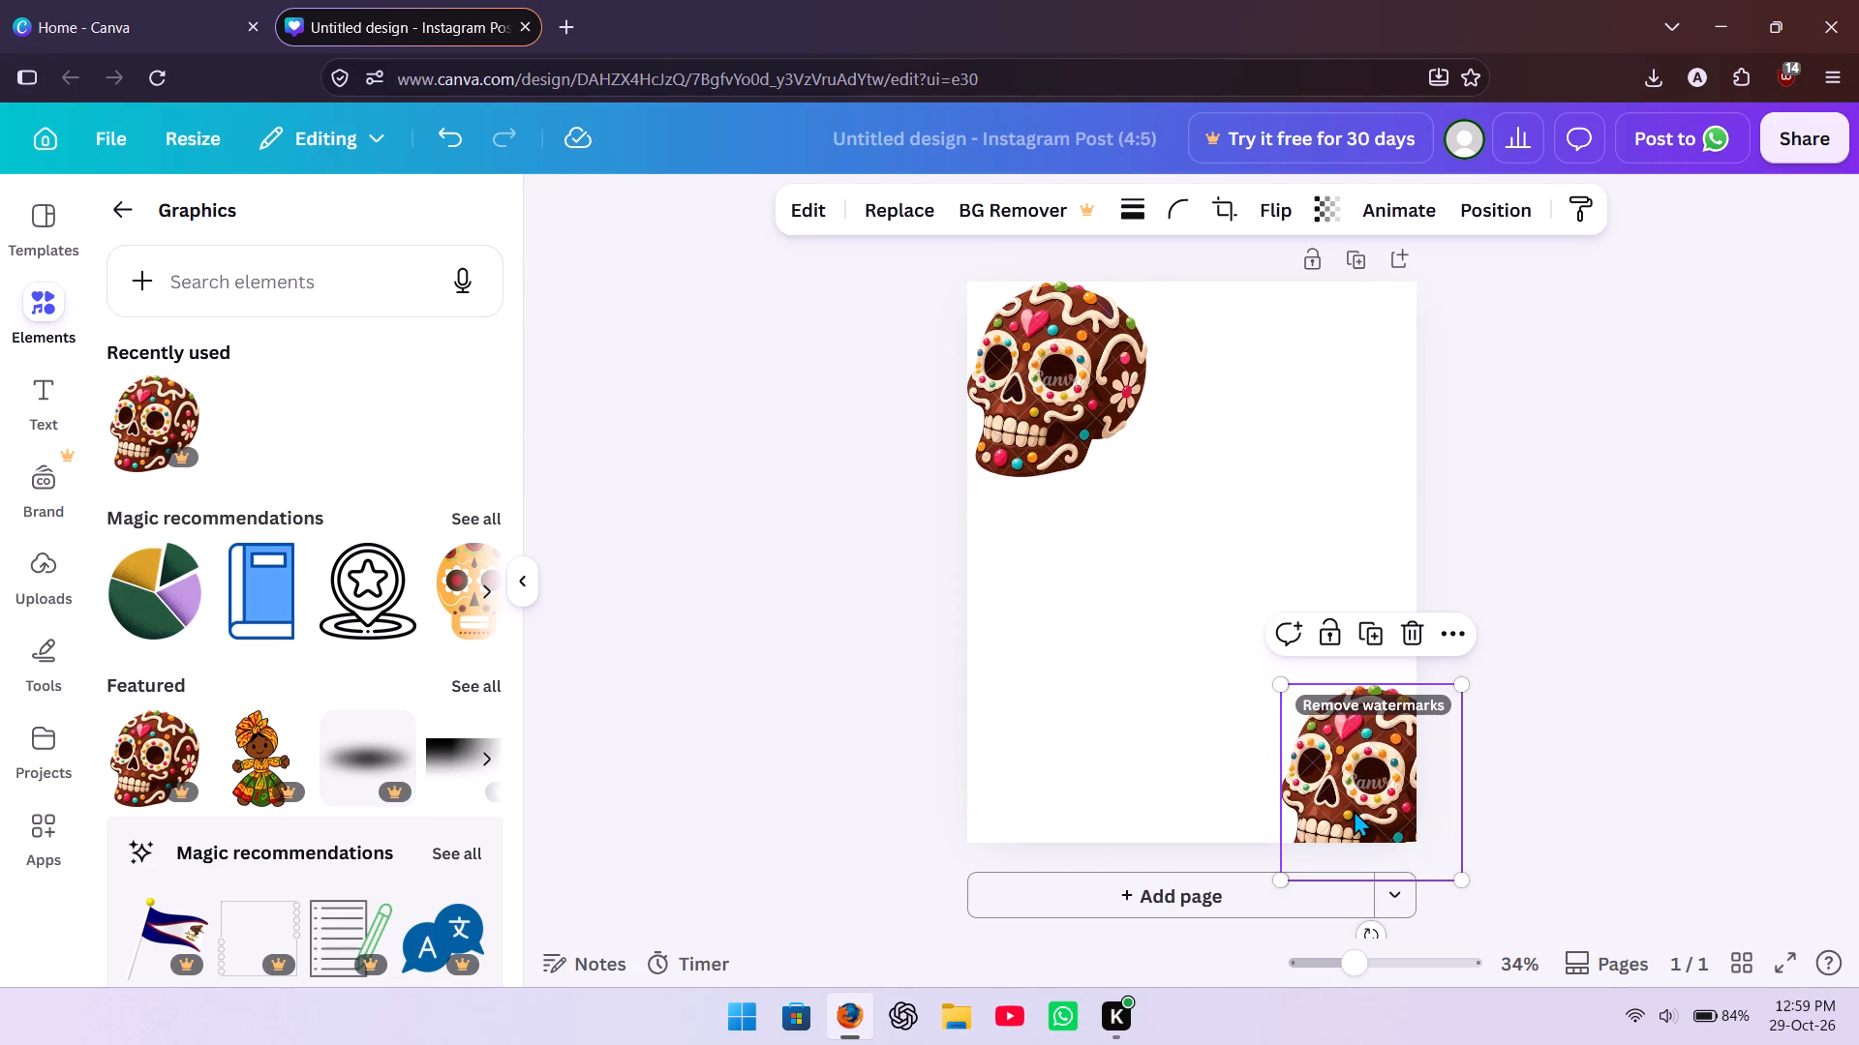
Shift the original skull outward at the page's top-left corner so that it extends past both page edges.
left_click_drag(1046, 374, 991, 319)
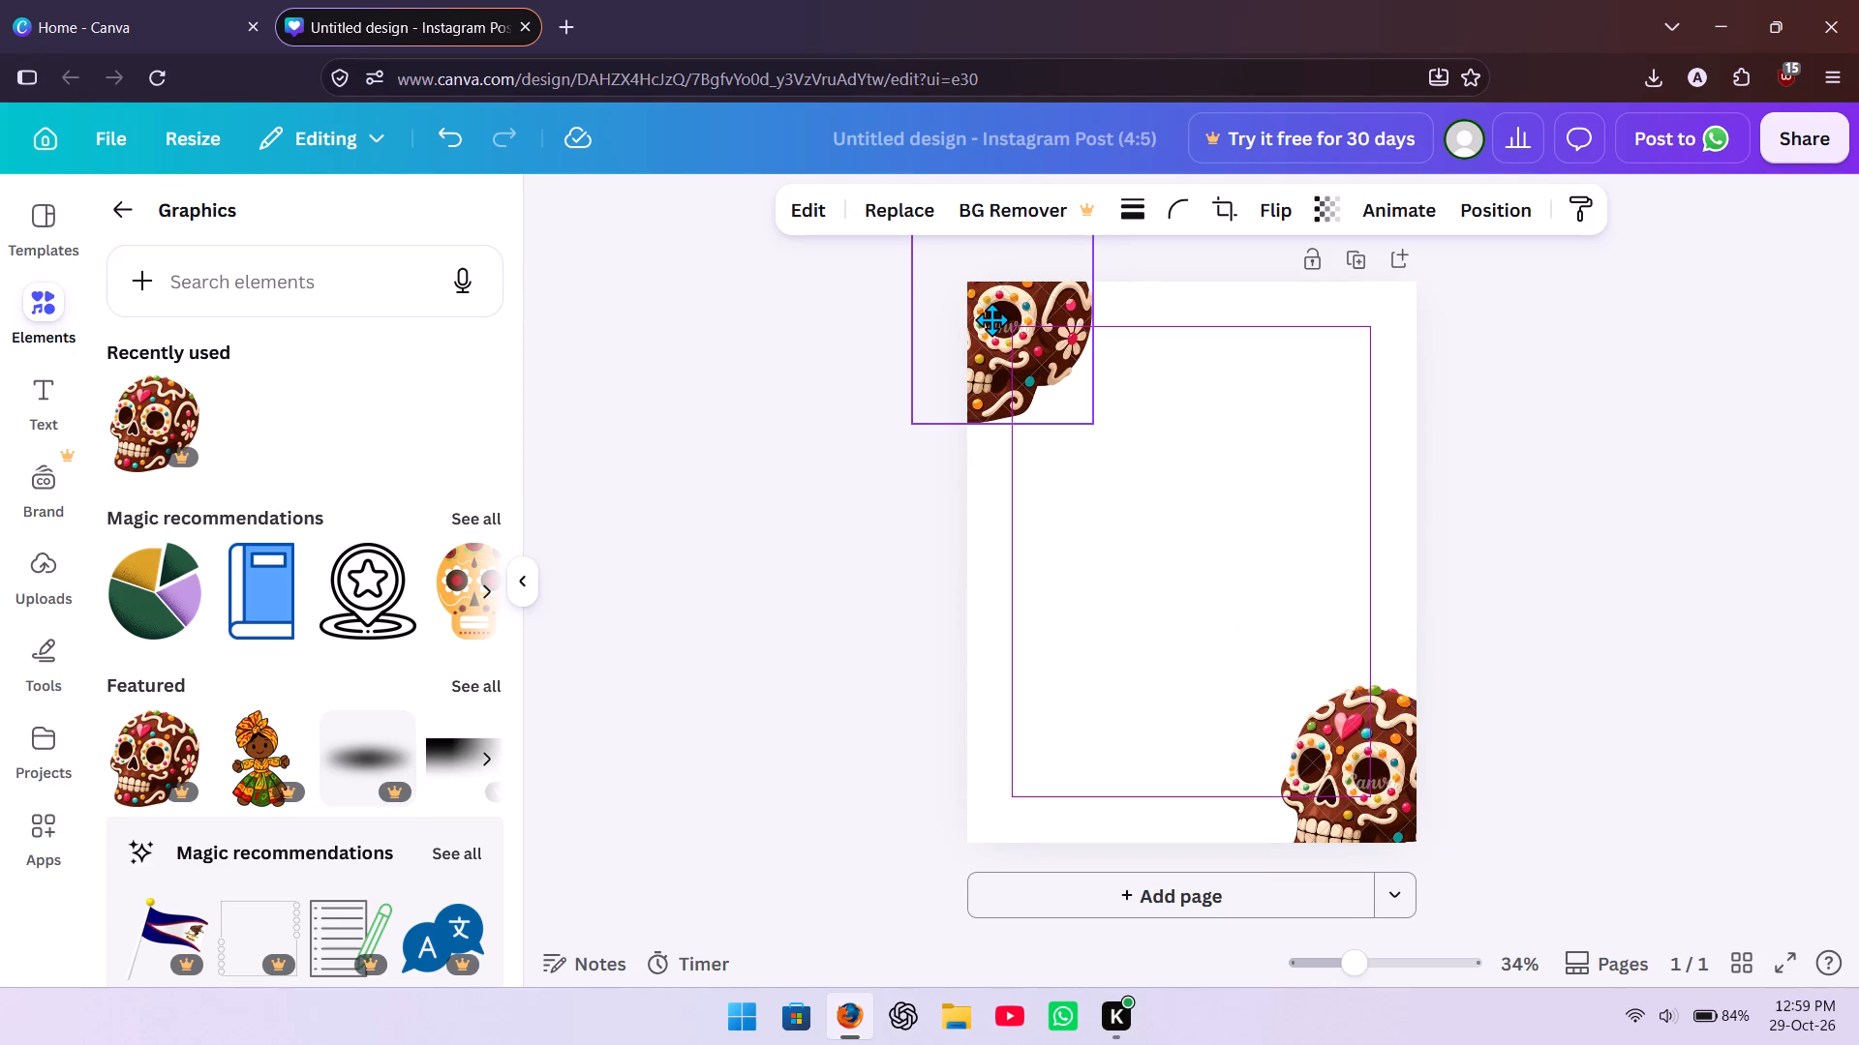
left_click_drag(991, 319, 991, 325)
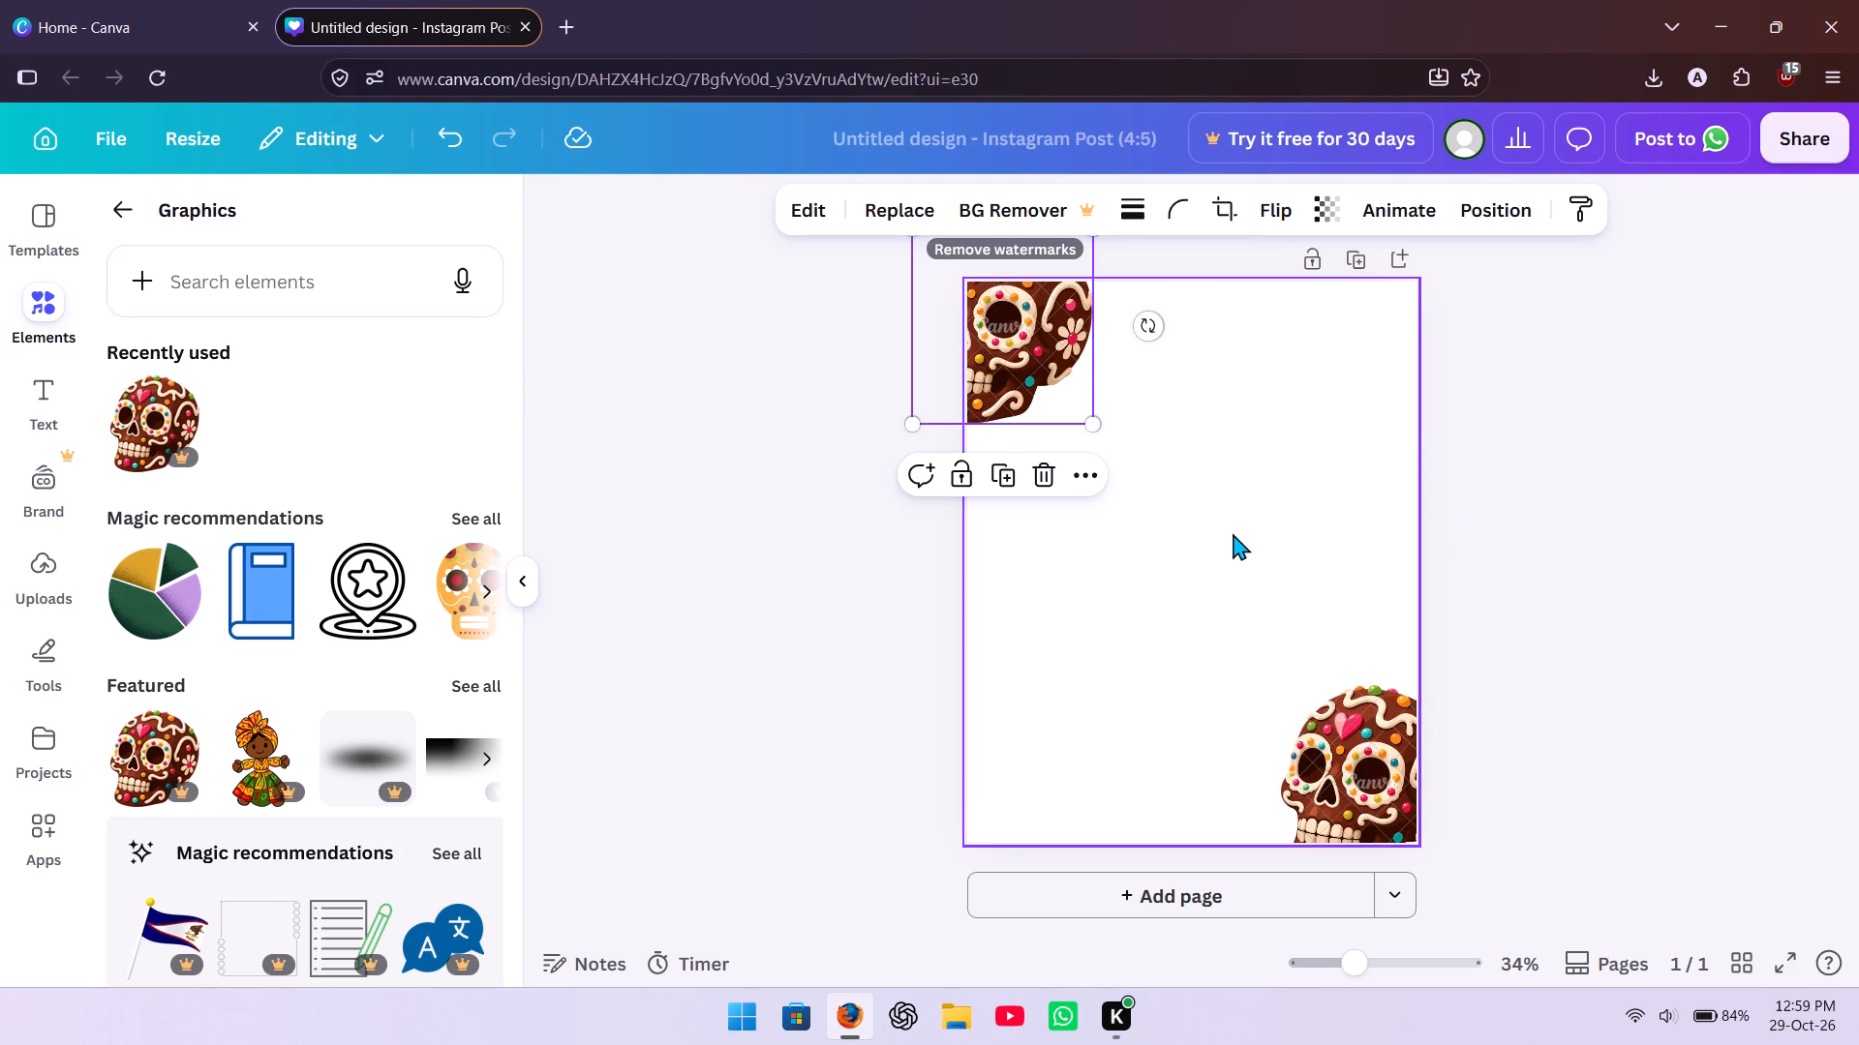
left_click(1233, 533)
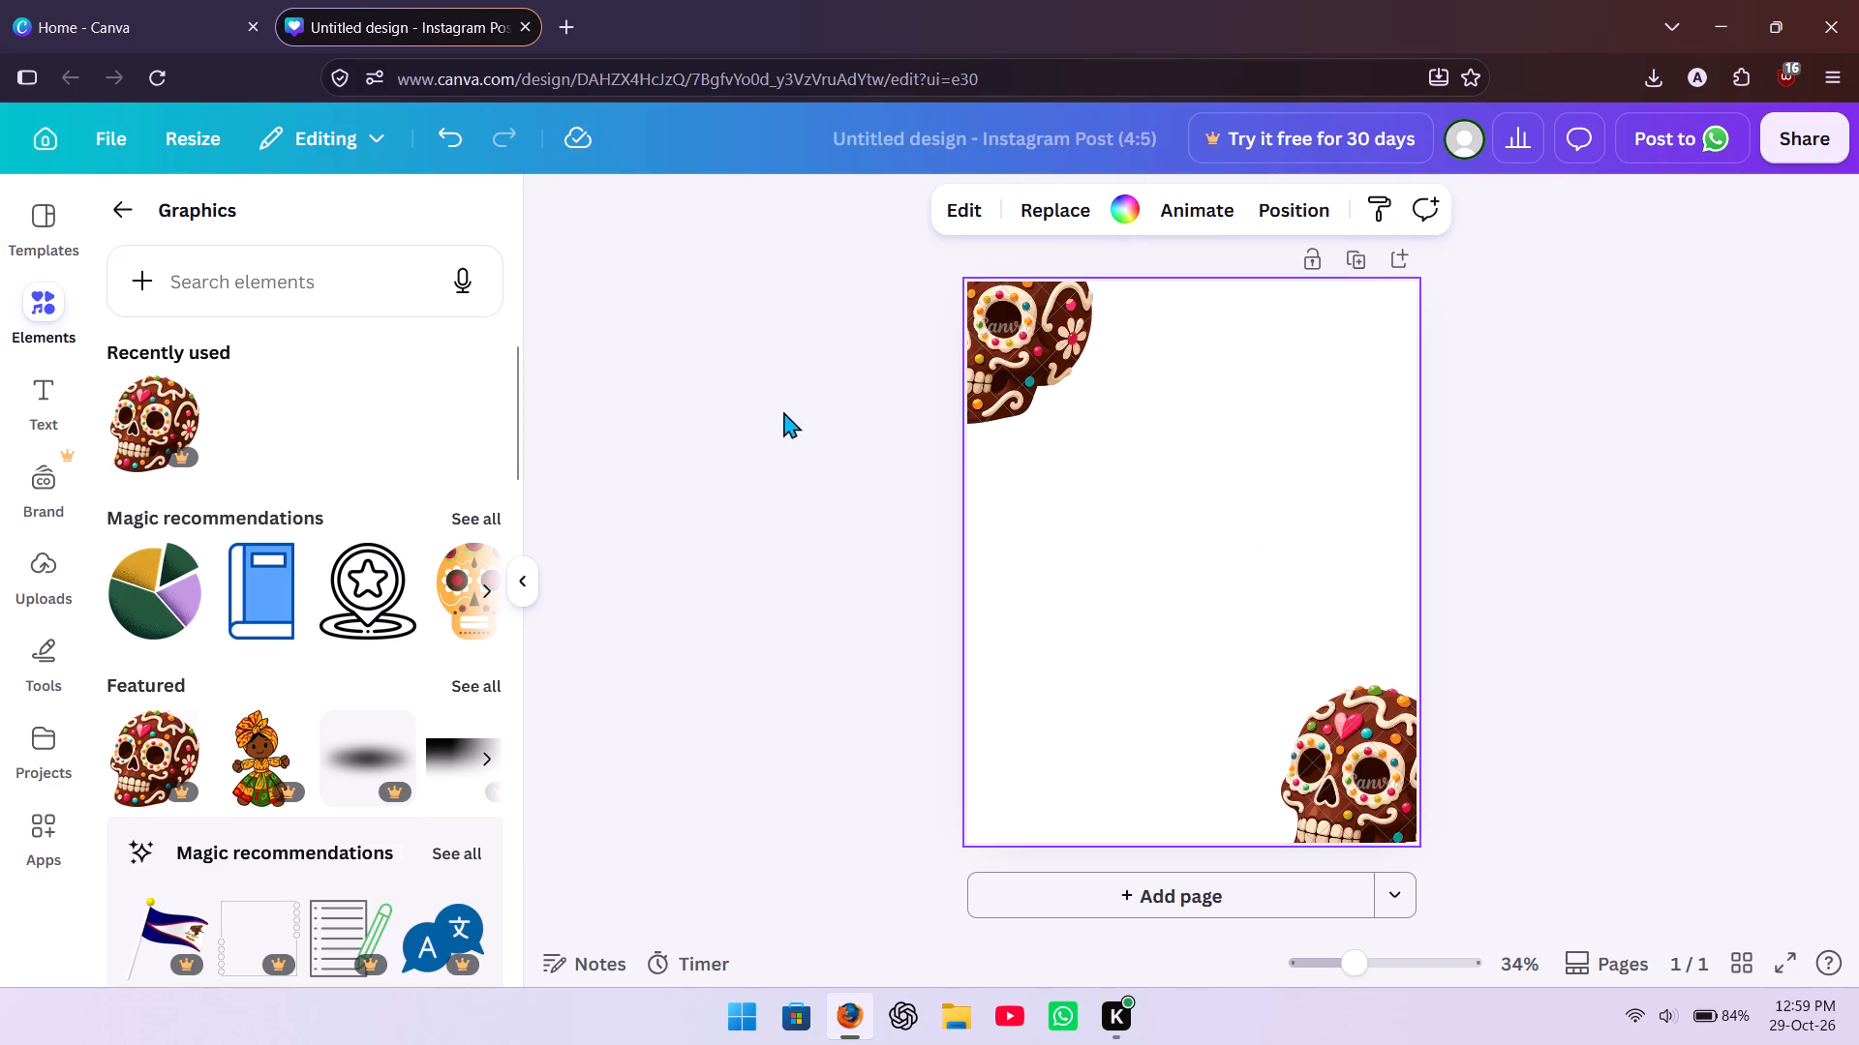
Duplicate the top-left skull and place the copy at the page's bottom-left corner, partly beyond the page edges.
left_click(998, 352)
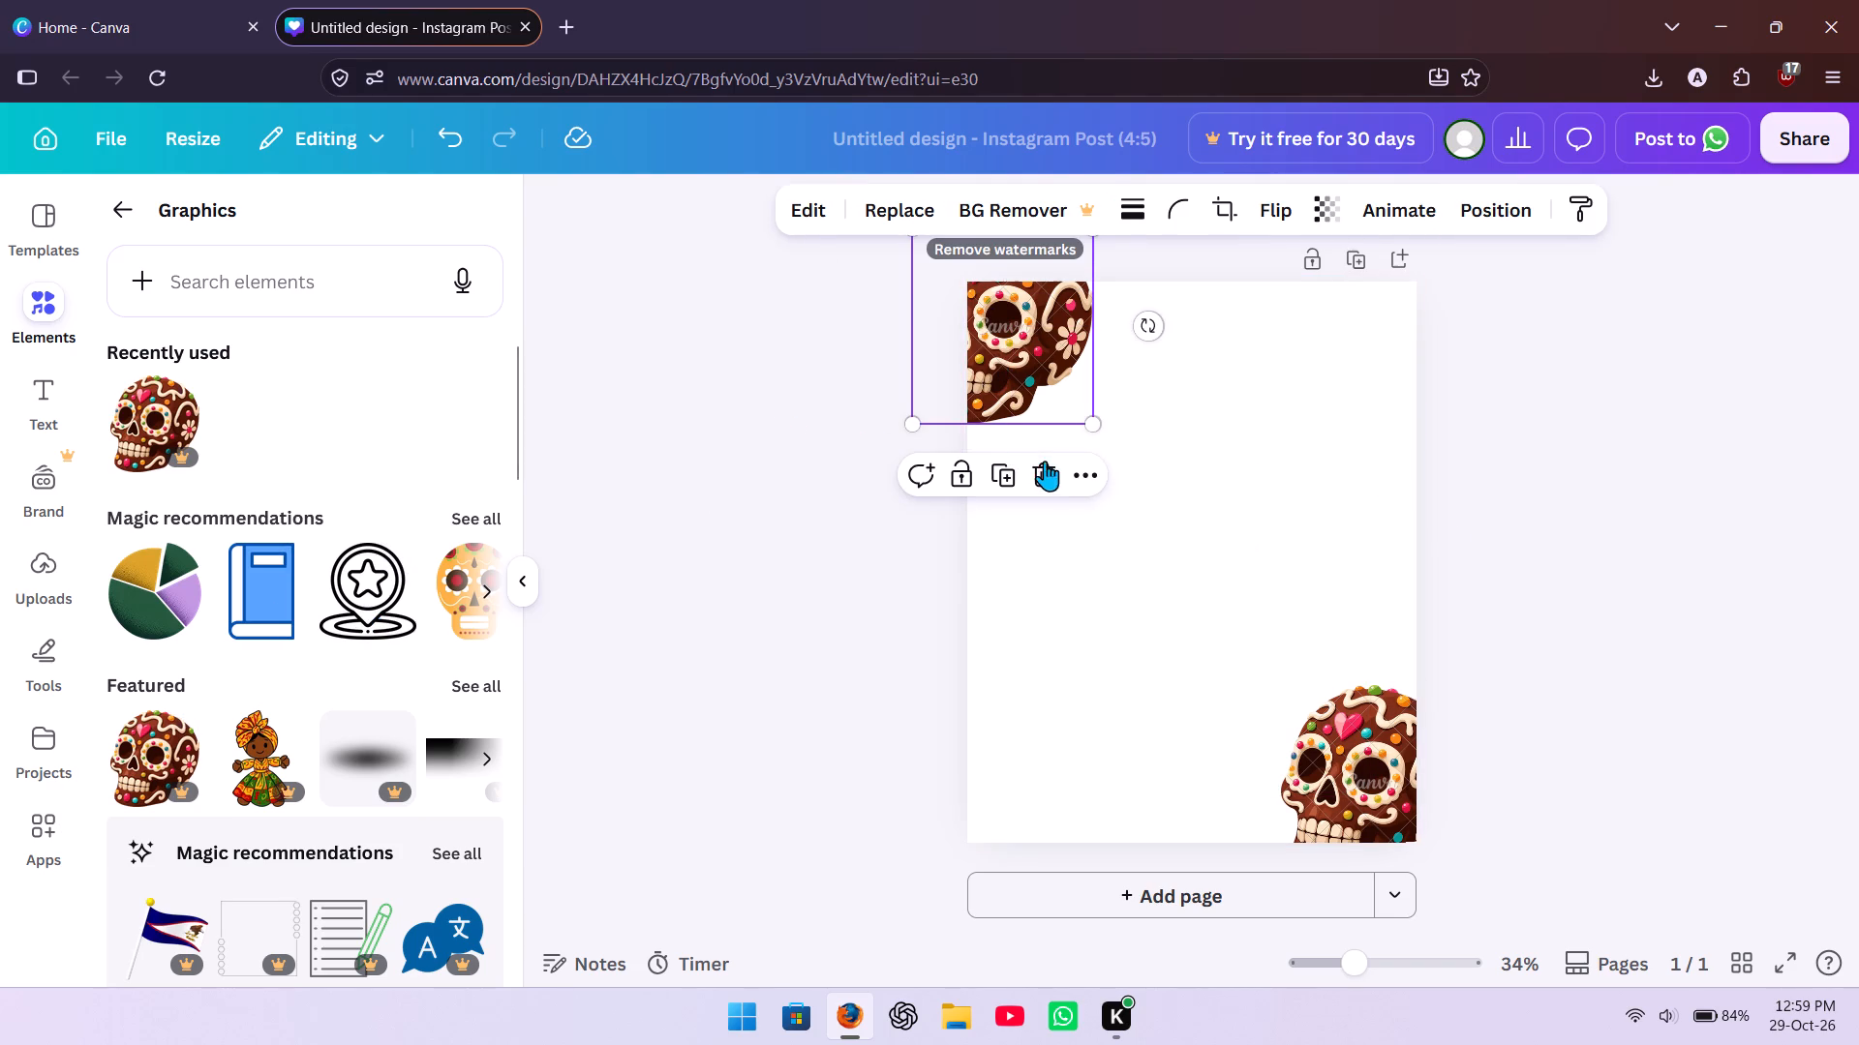
left_click(1087, 474)
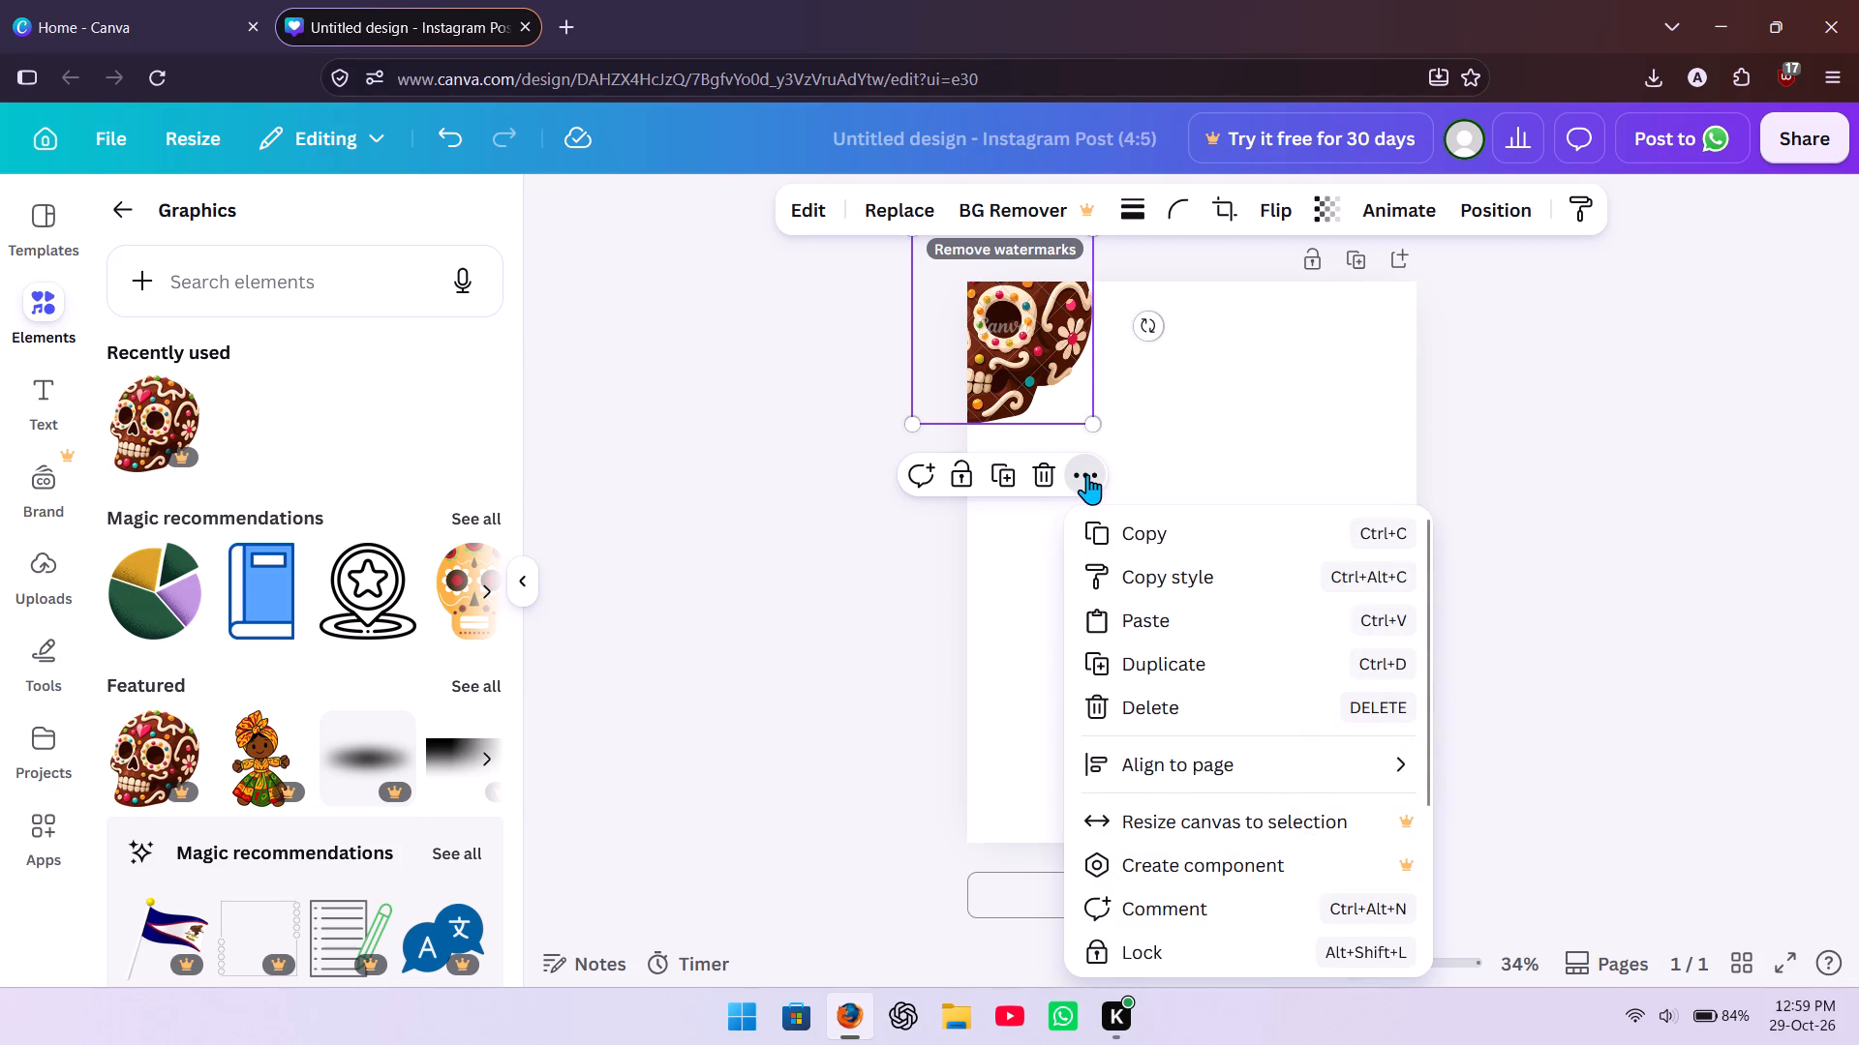
left_click(1147, 650)
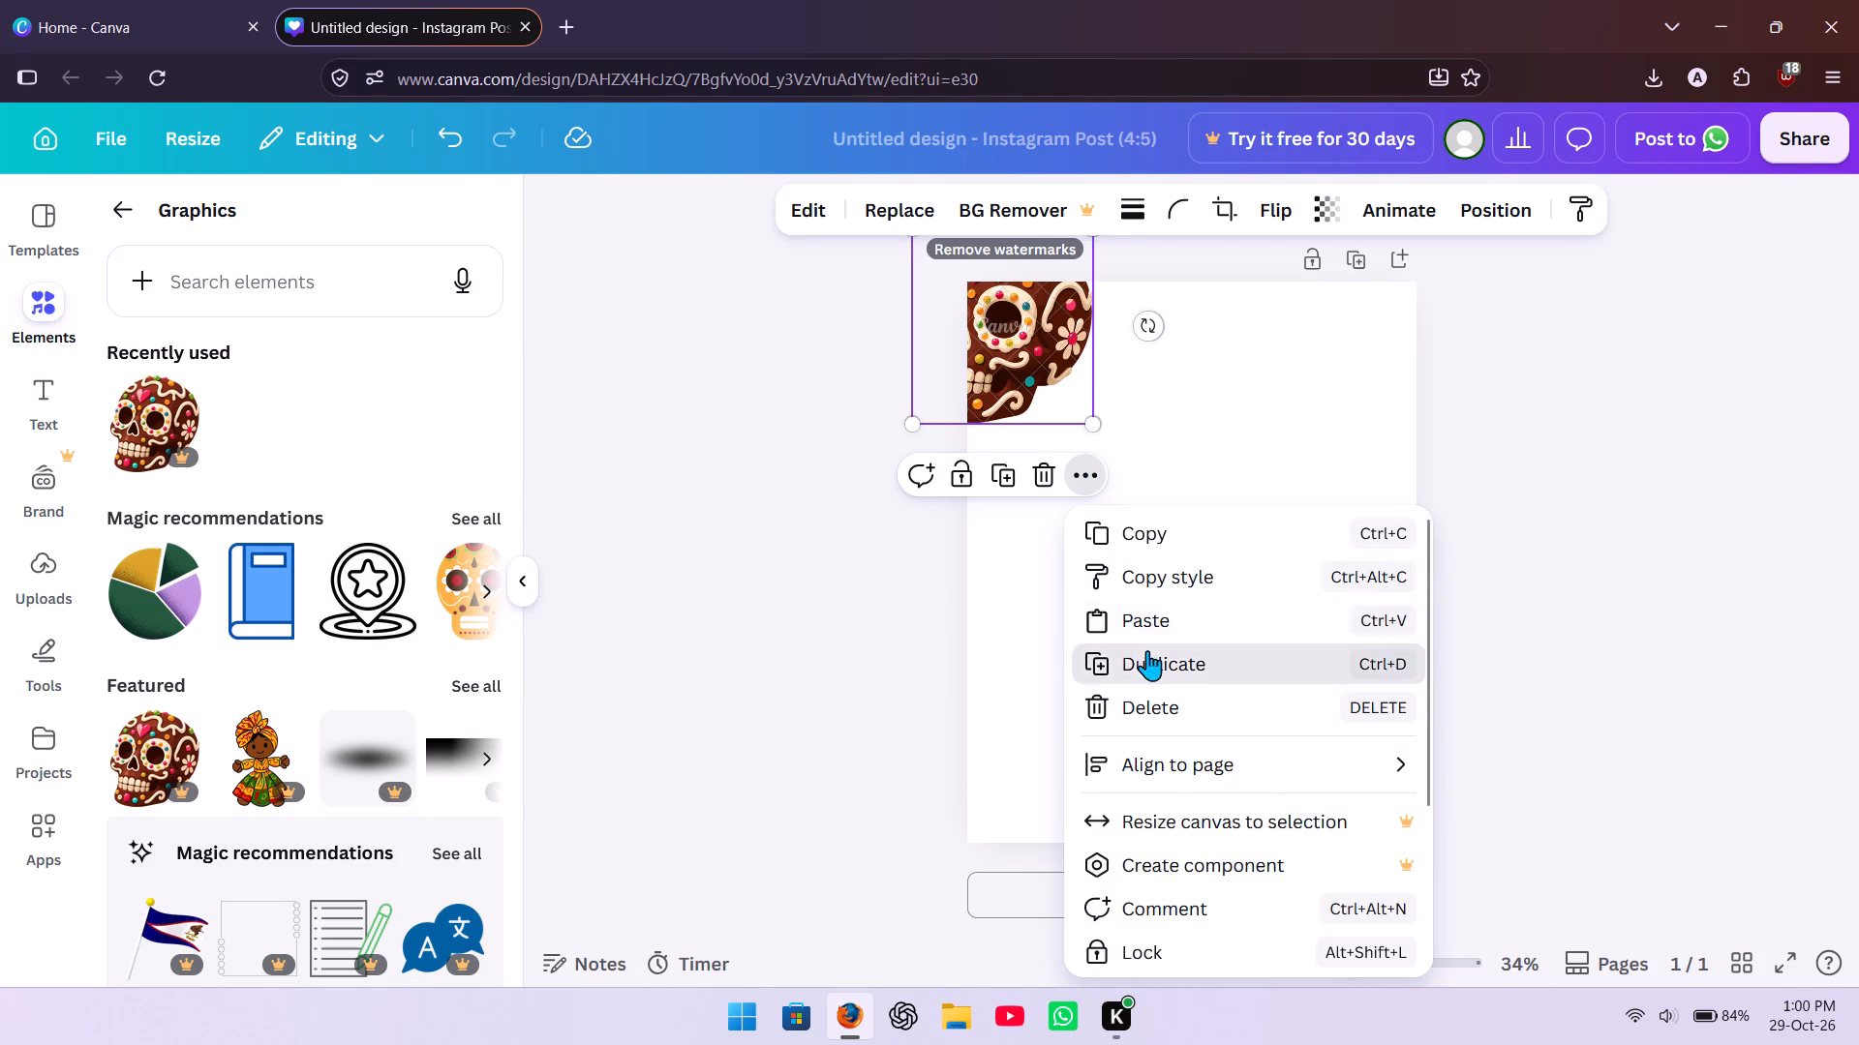
left_click_drag(1024, 346, 1104, 626)
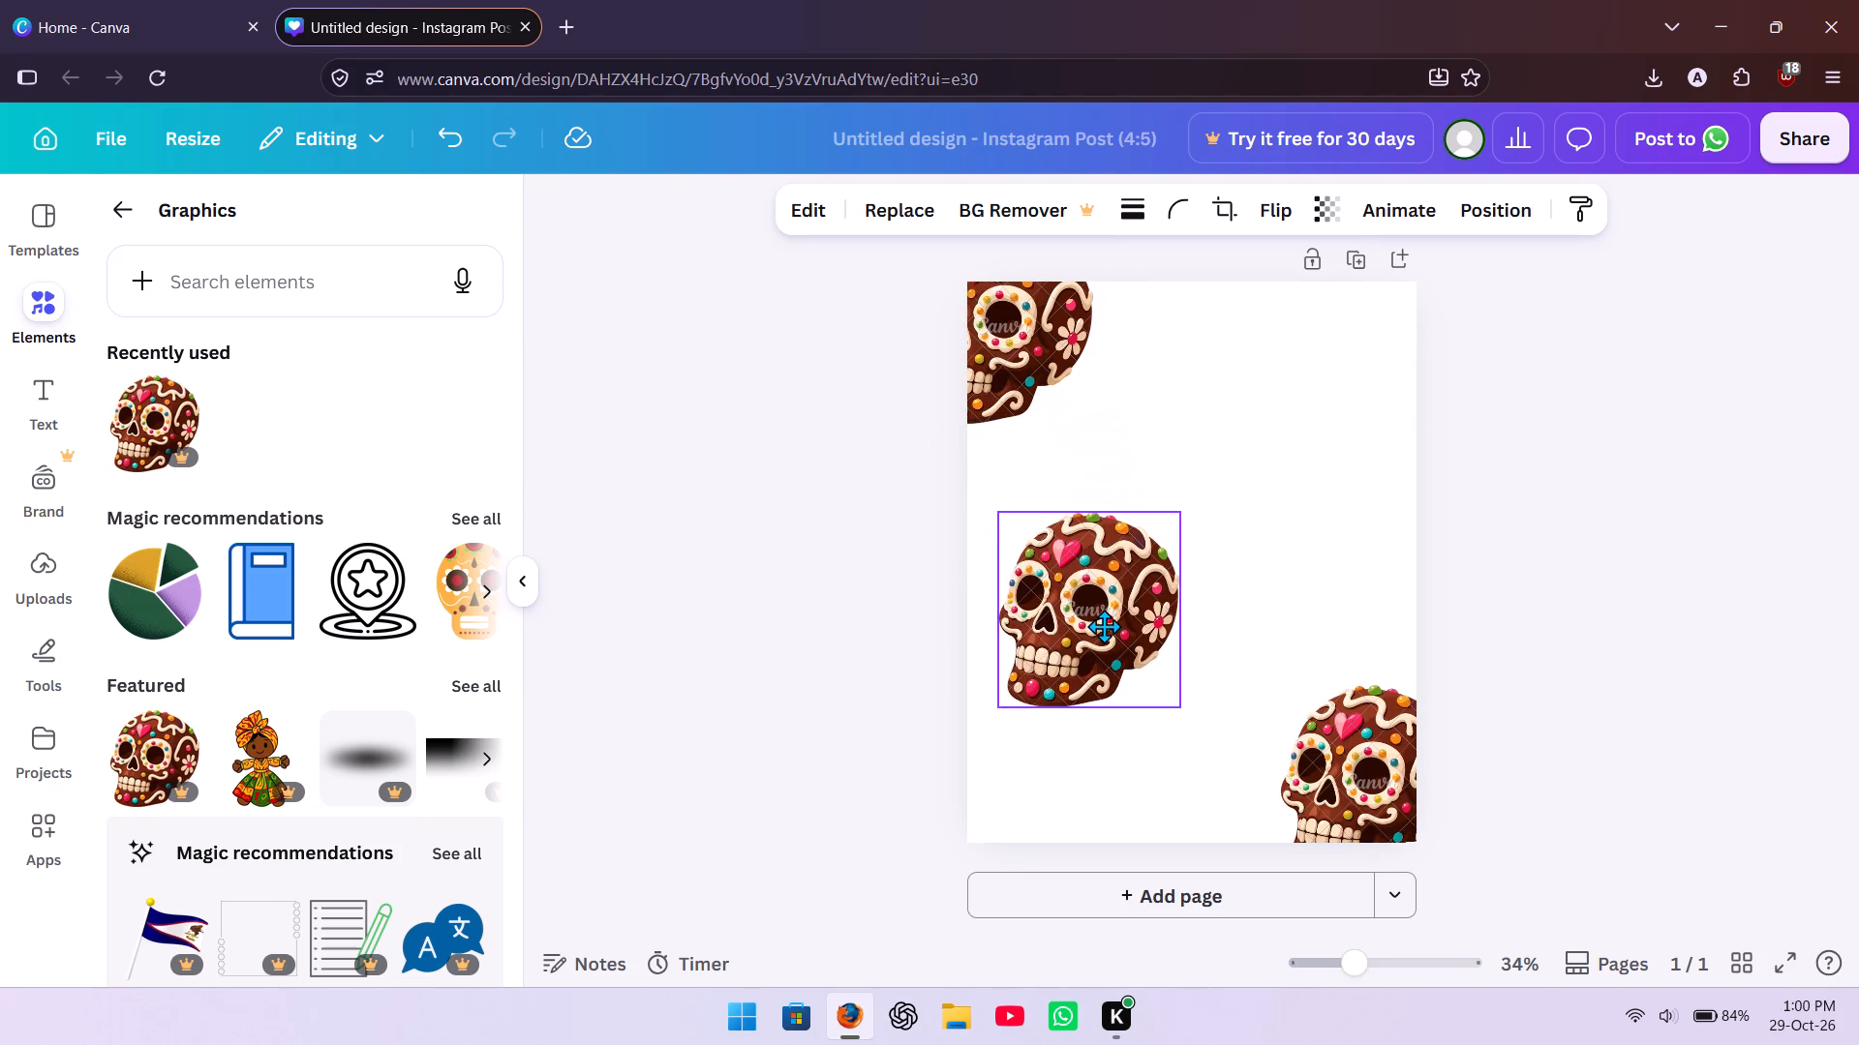
left_click_drag(1104, 626, 1027, 815)
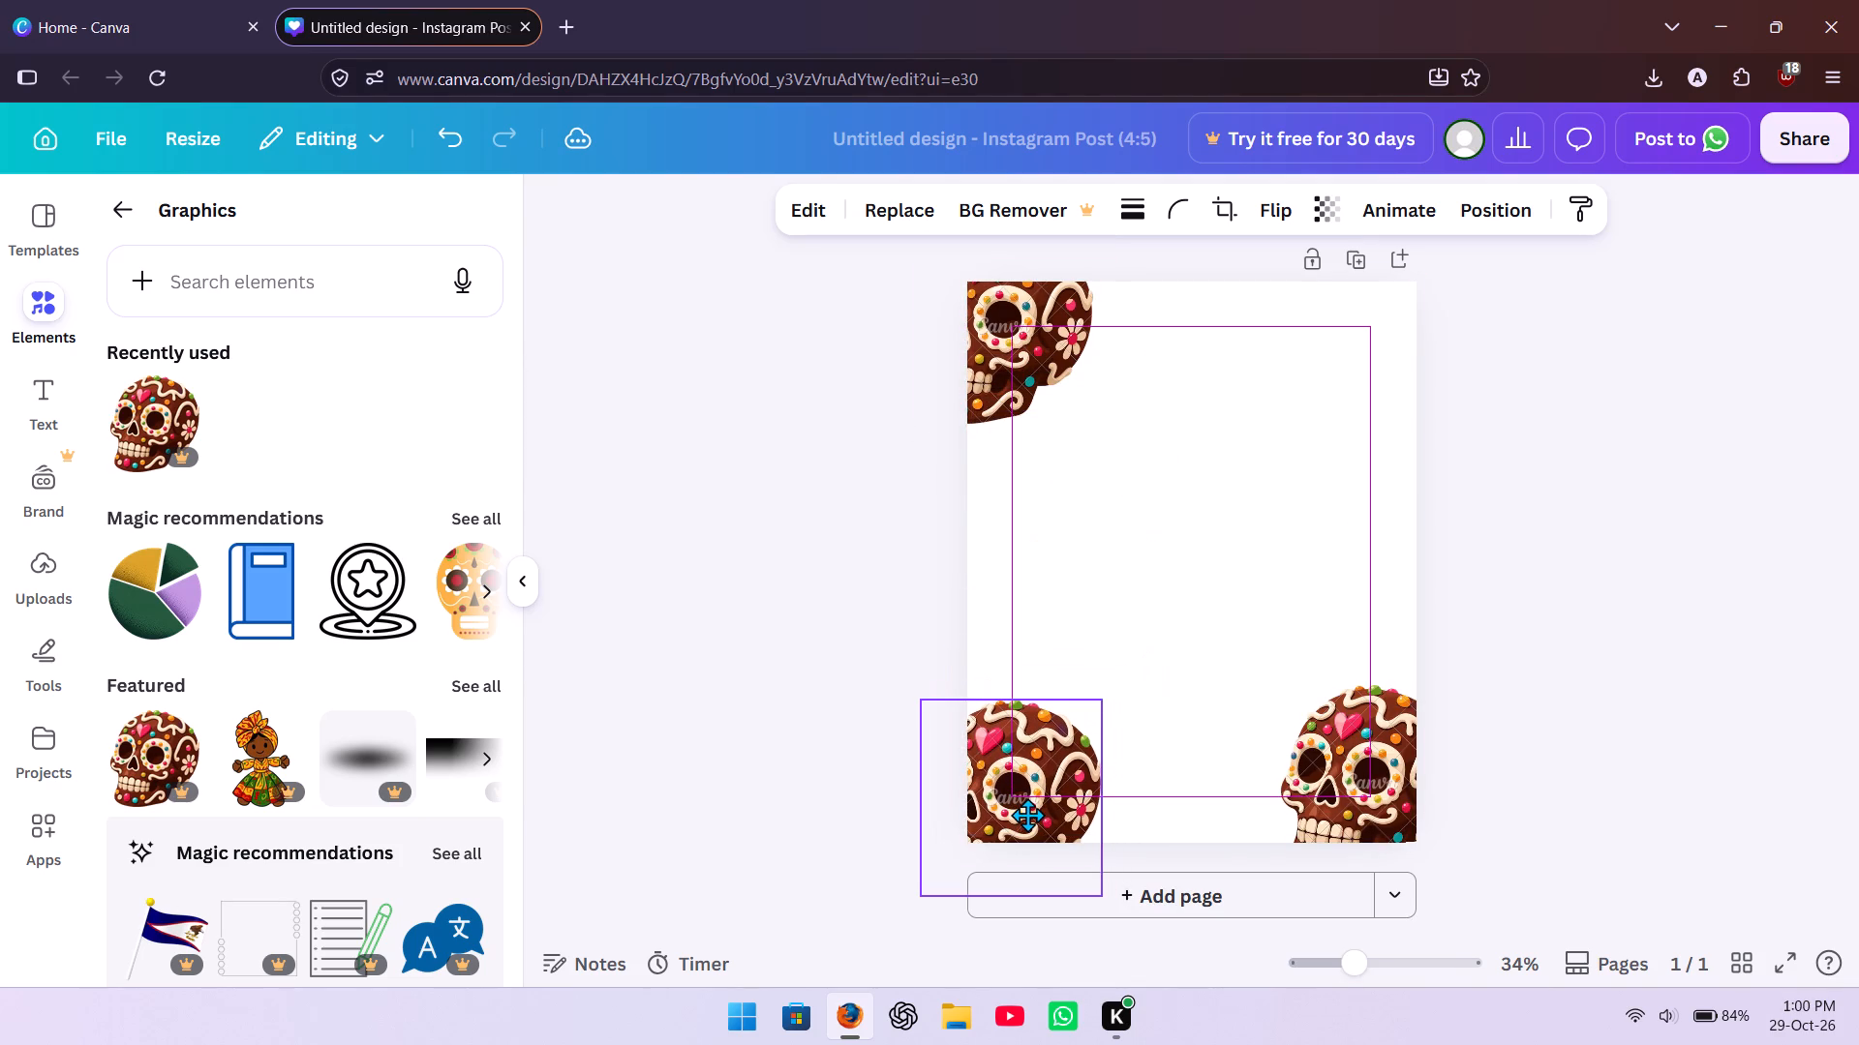
left_click_drag(1027, 815, 1018, 822)
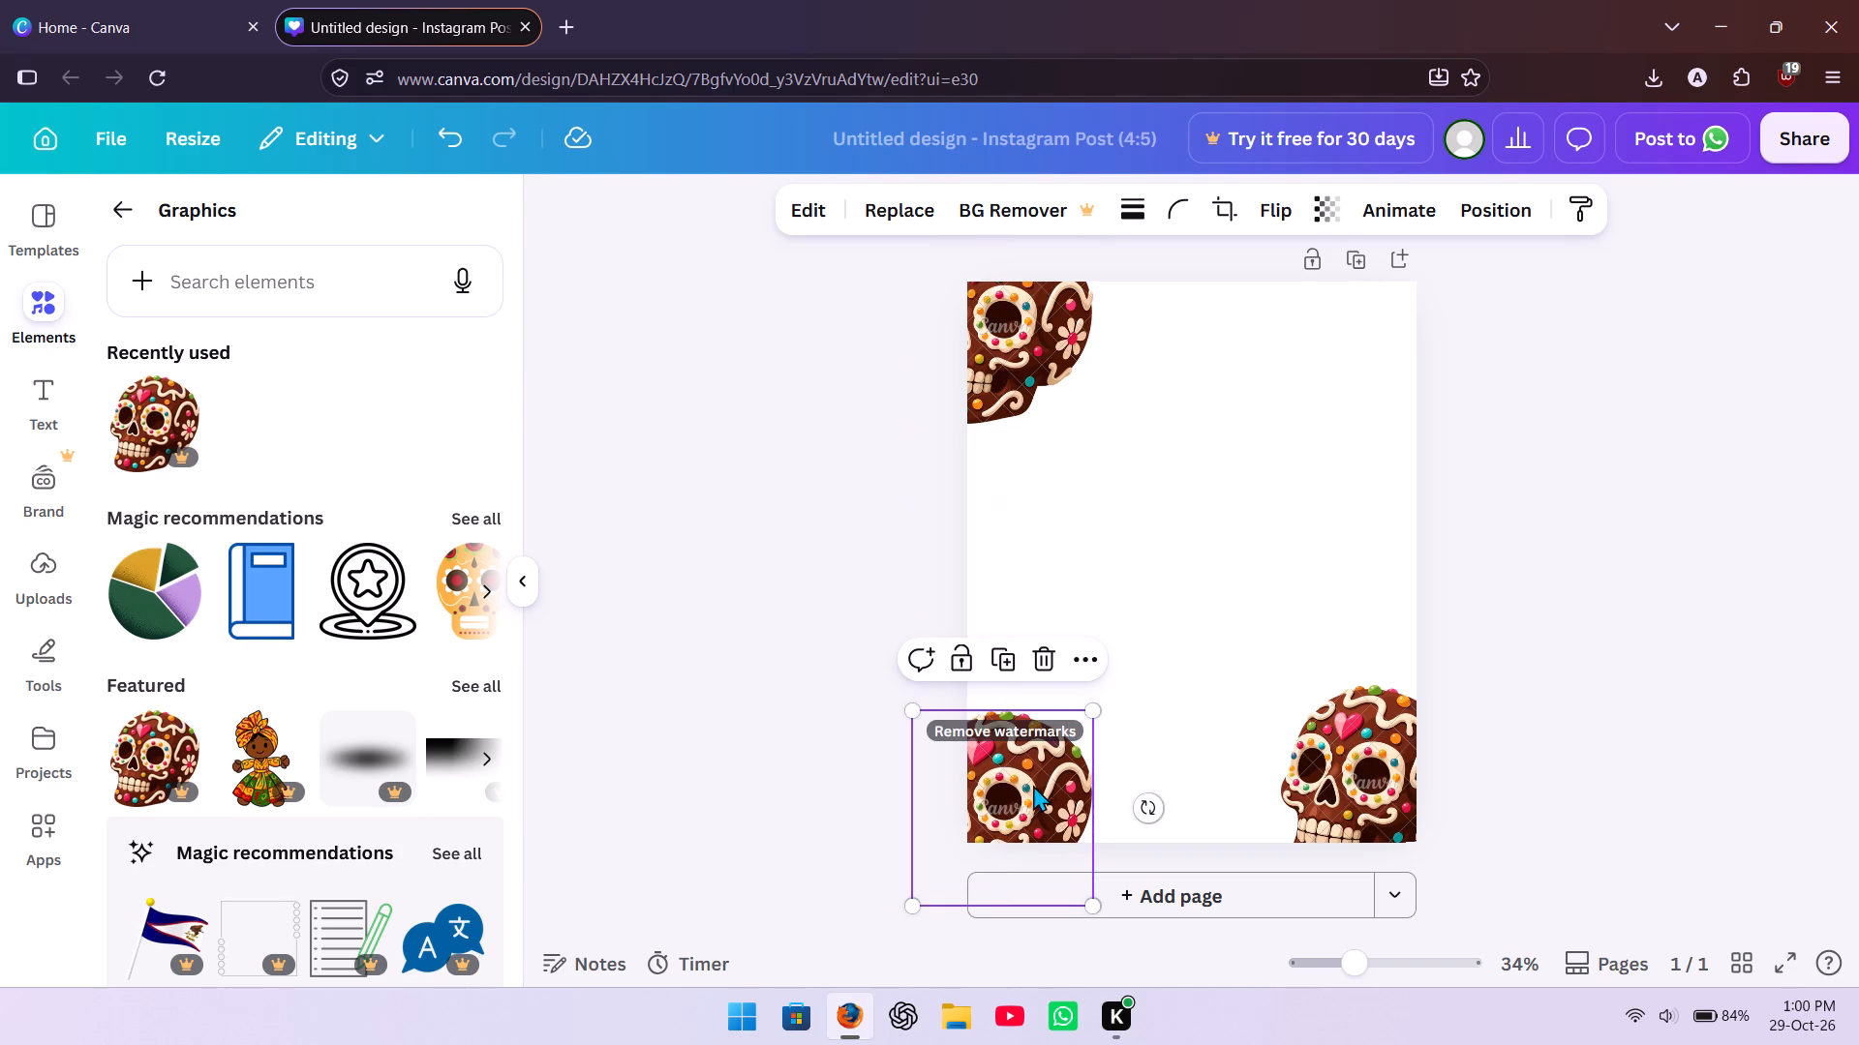
Duplicate the bottom-left skull and place the copy at the page's top-right corner, partly beyond the page edges.
left_click(1082, 654)
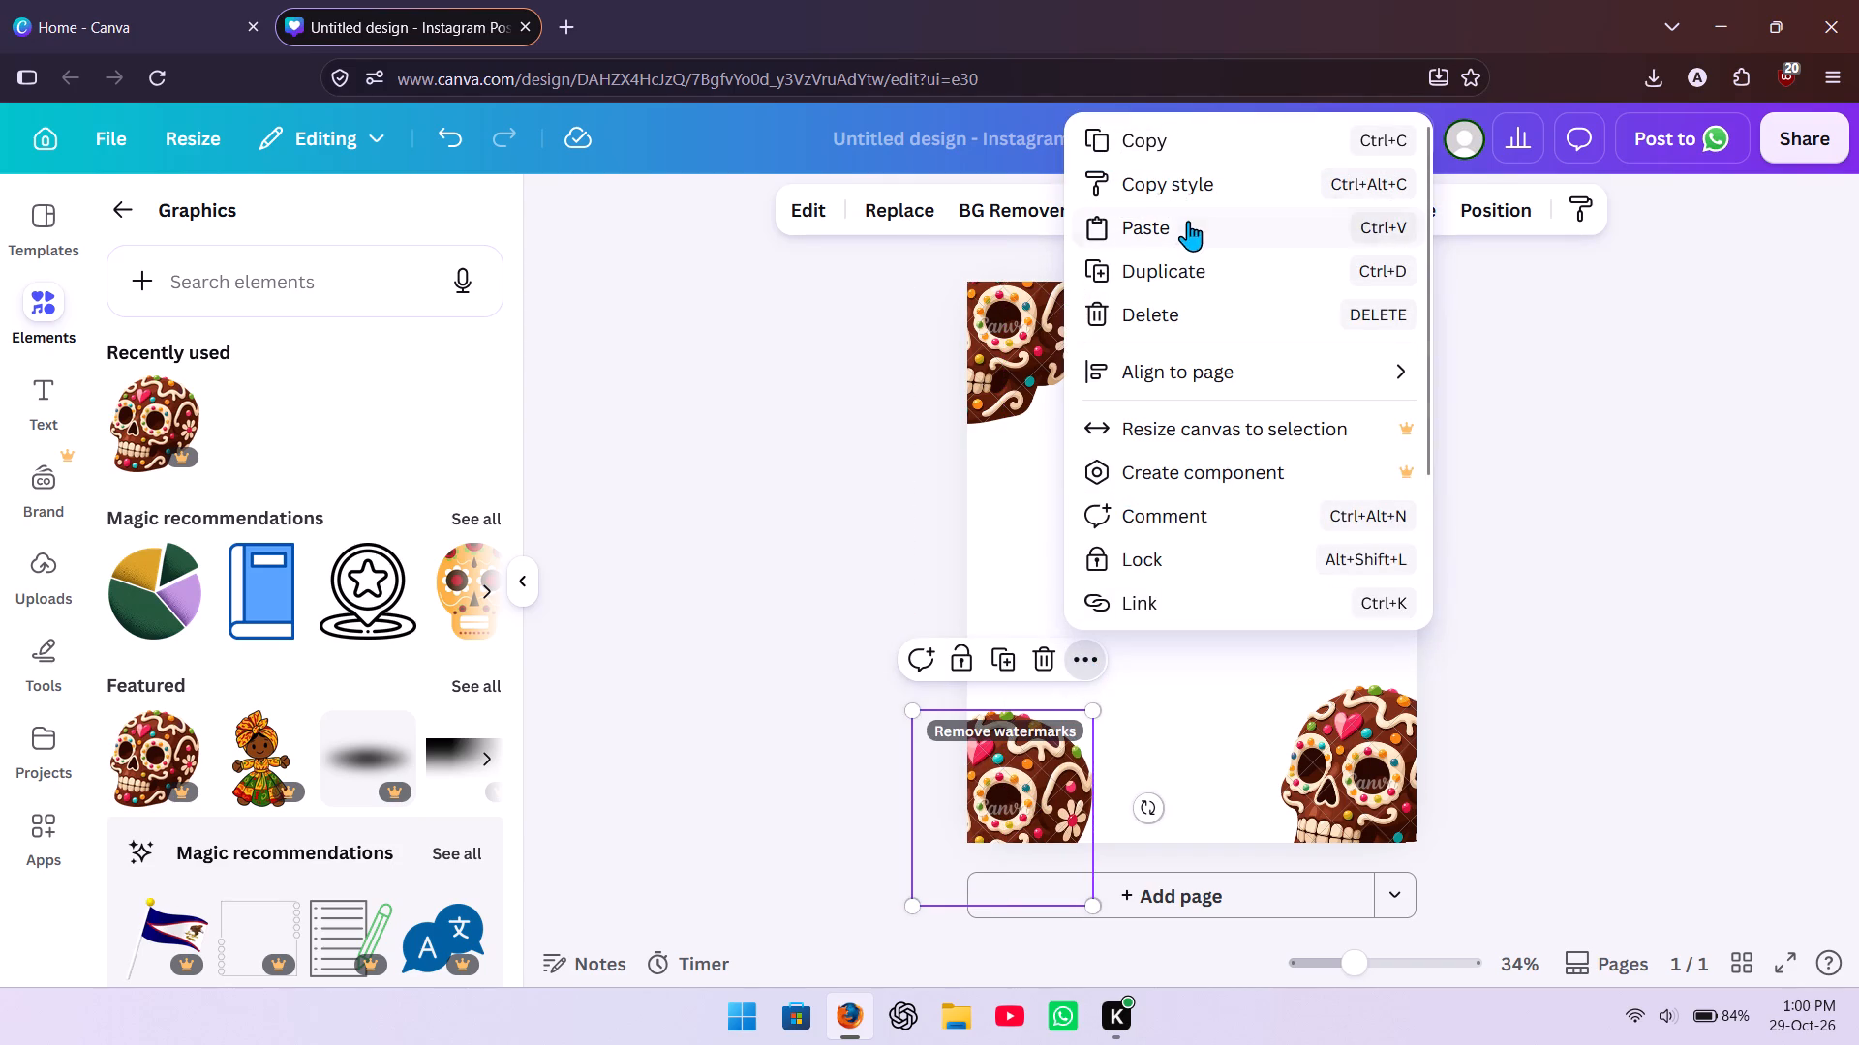
left_click(1184, 260)
left_click_drag(1038, 759, 1043, 755)
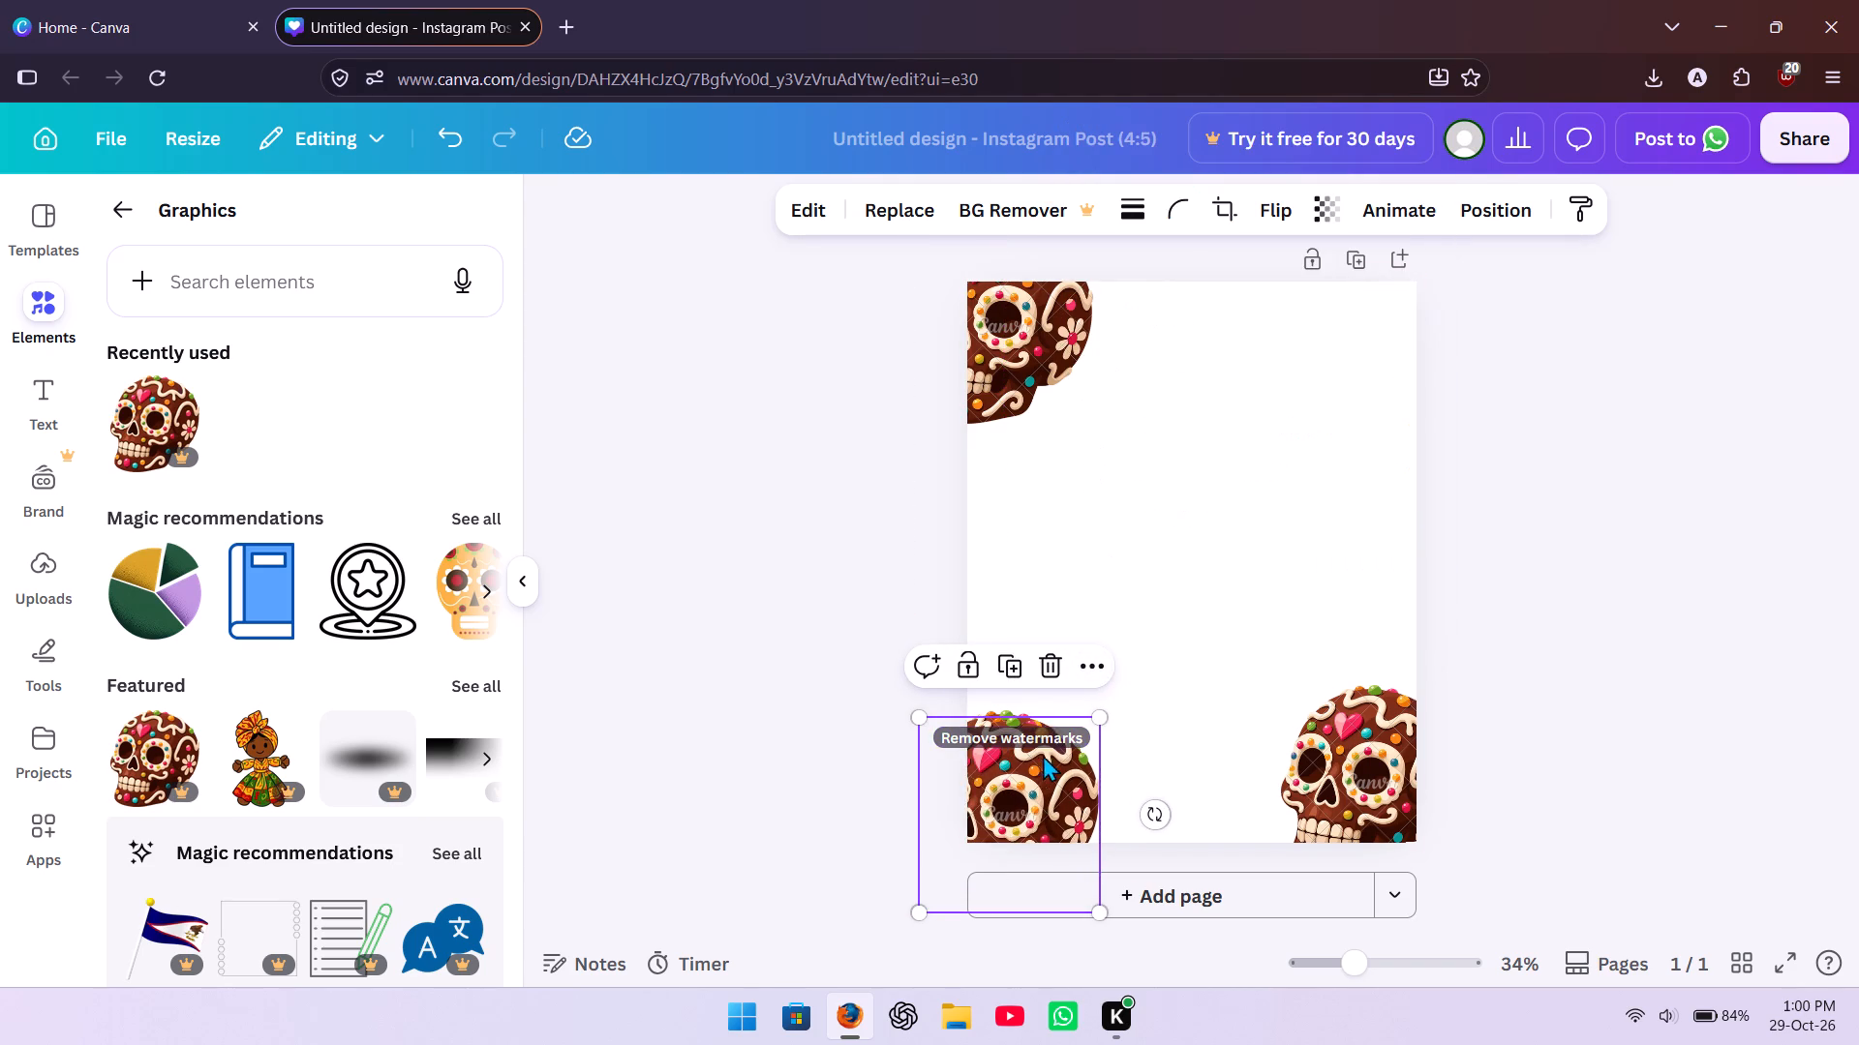
left_click_drag(1043, 755, 1421, 241)
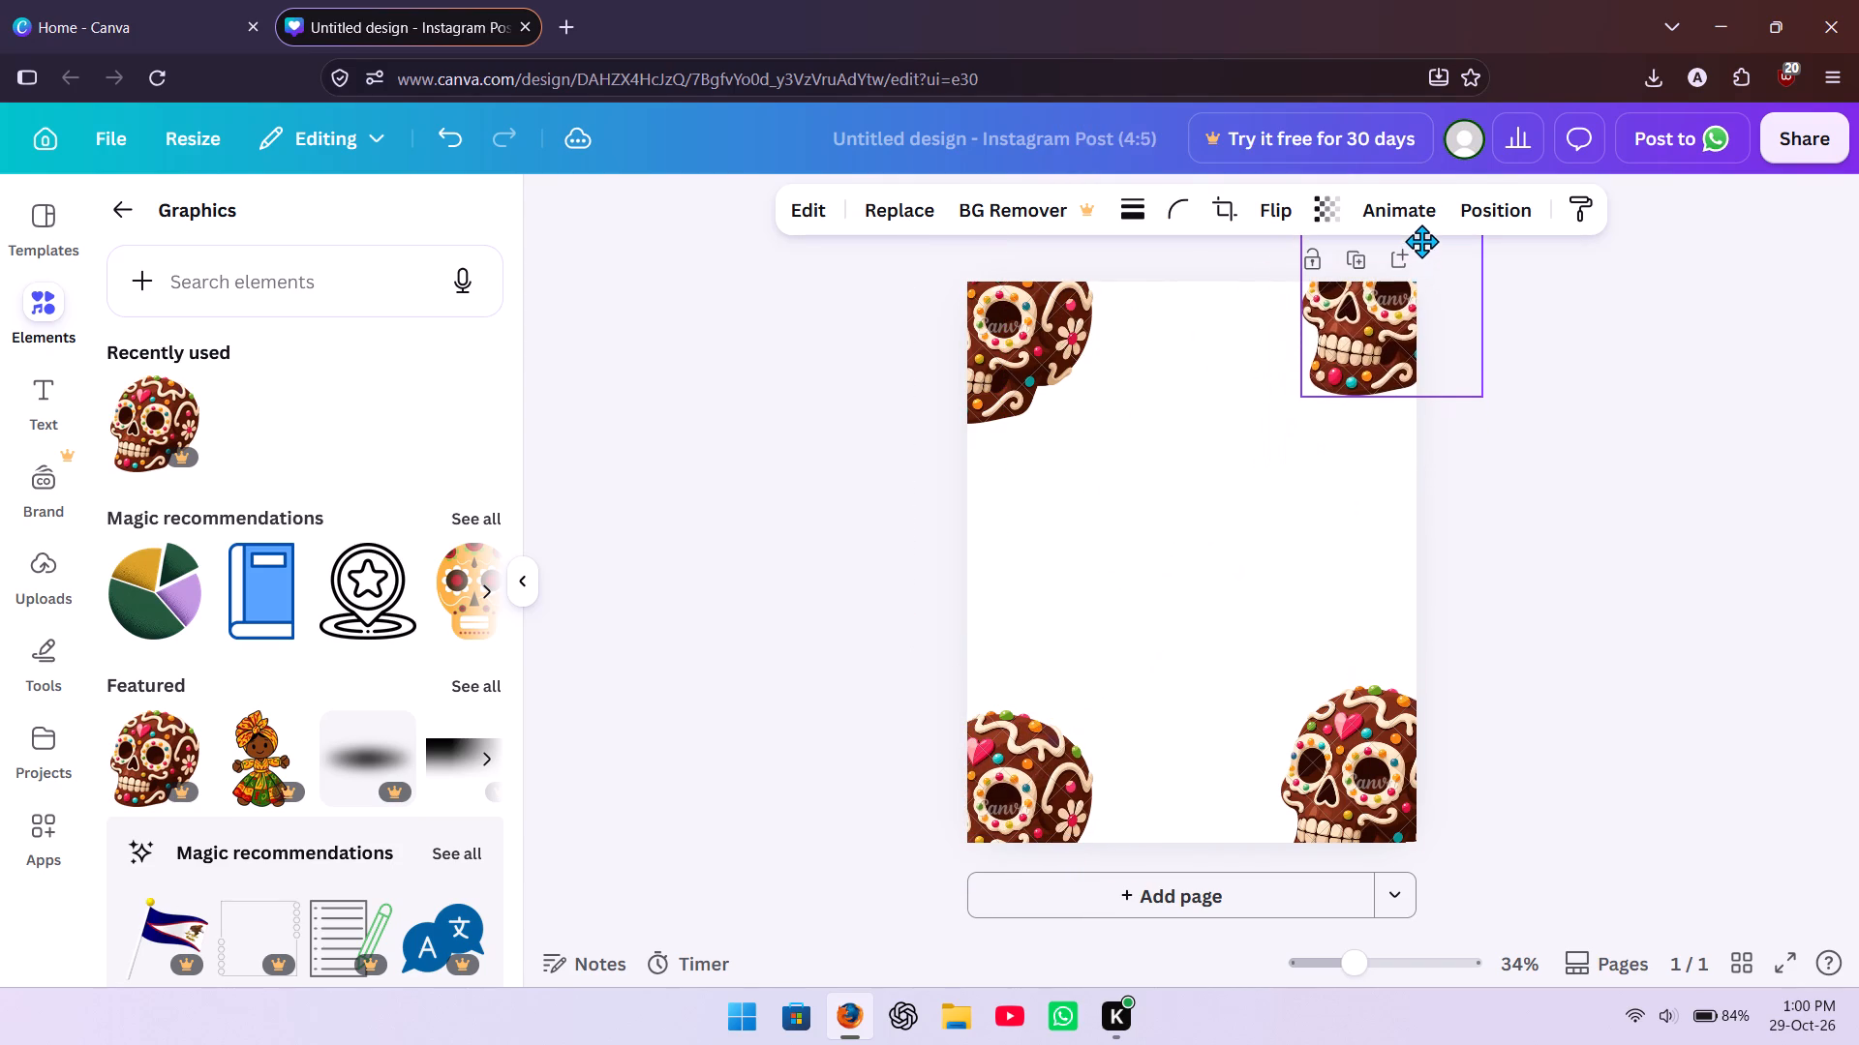
Reposition the four skull graphics so each one sits partly cropped in its corner of the page.
left_click_drag(1421, 241, 1425, 261)
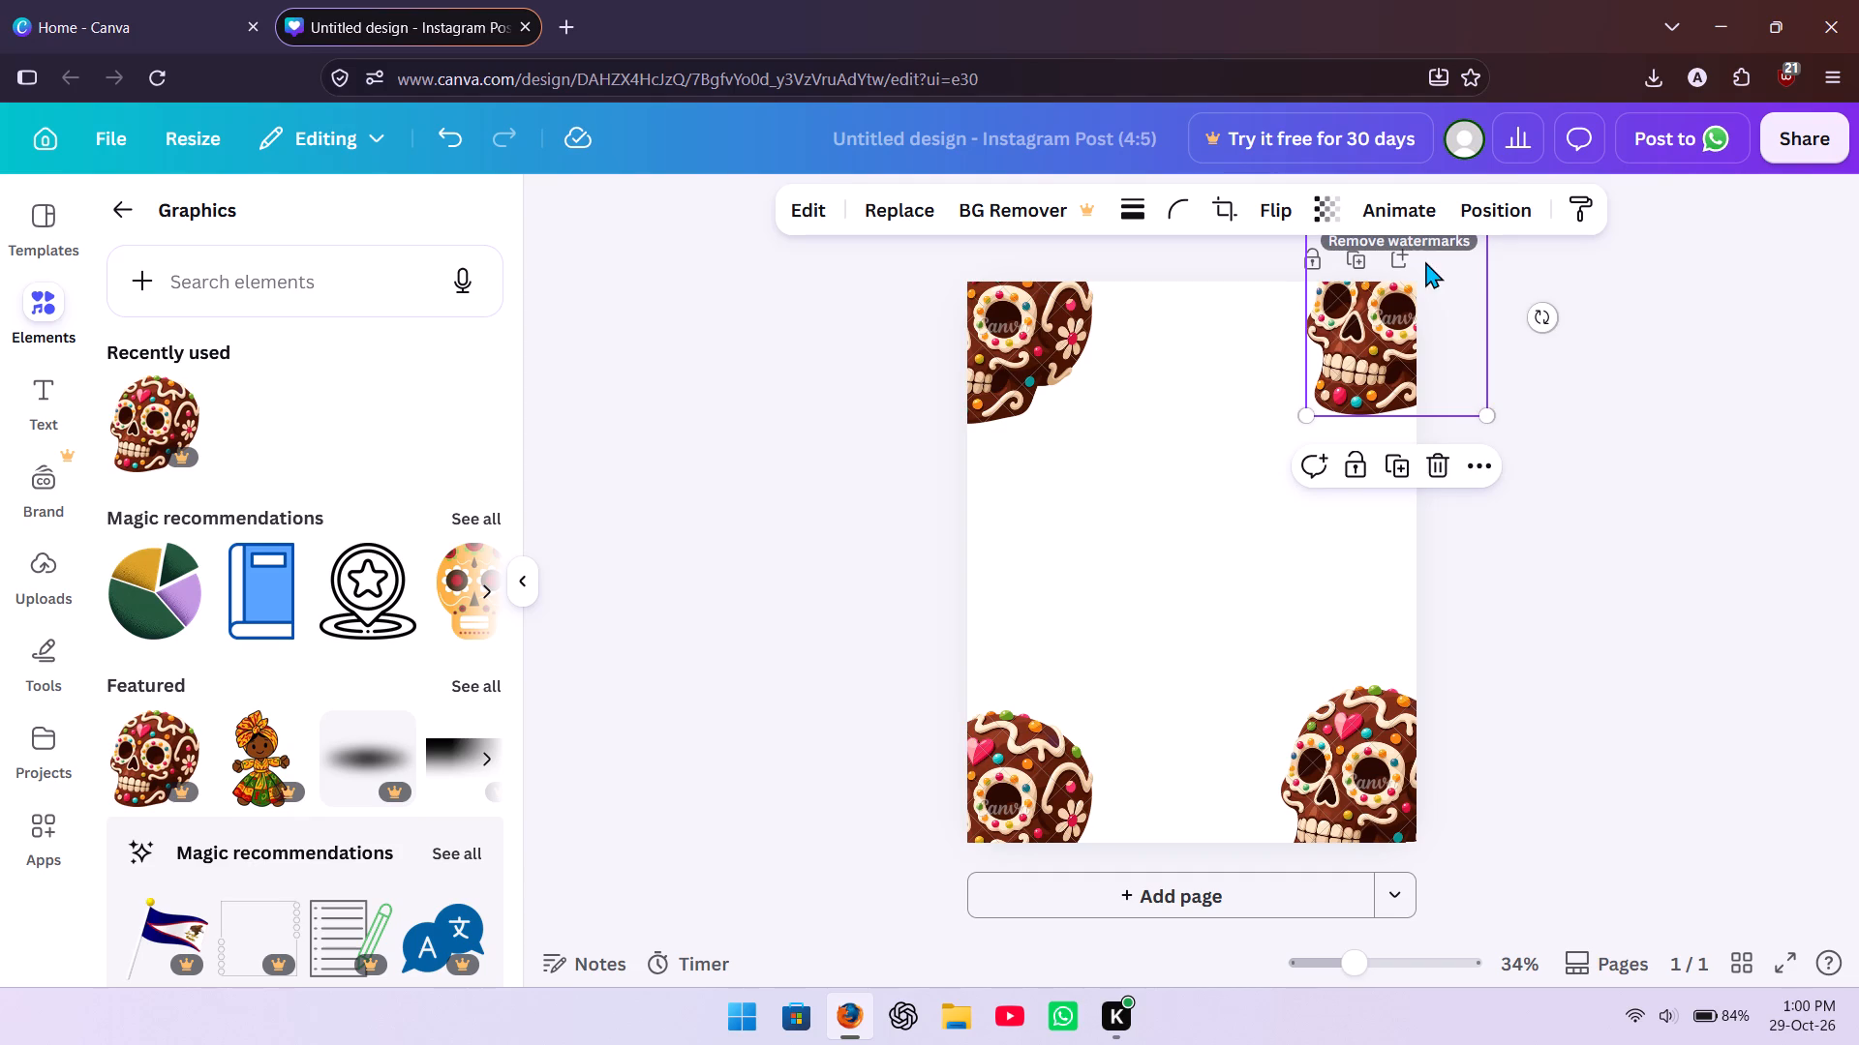
left_click_drag(1360, 717, 1354, 728)
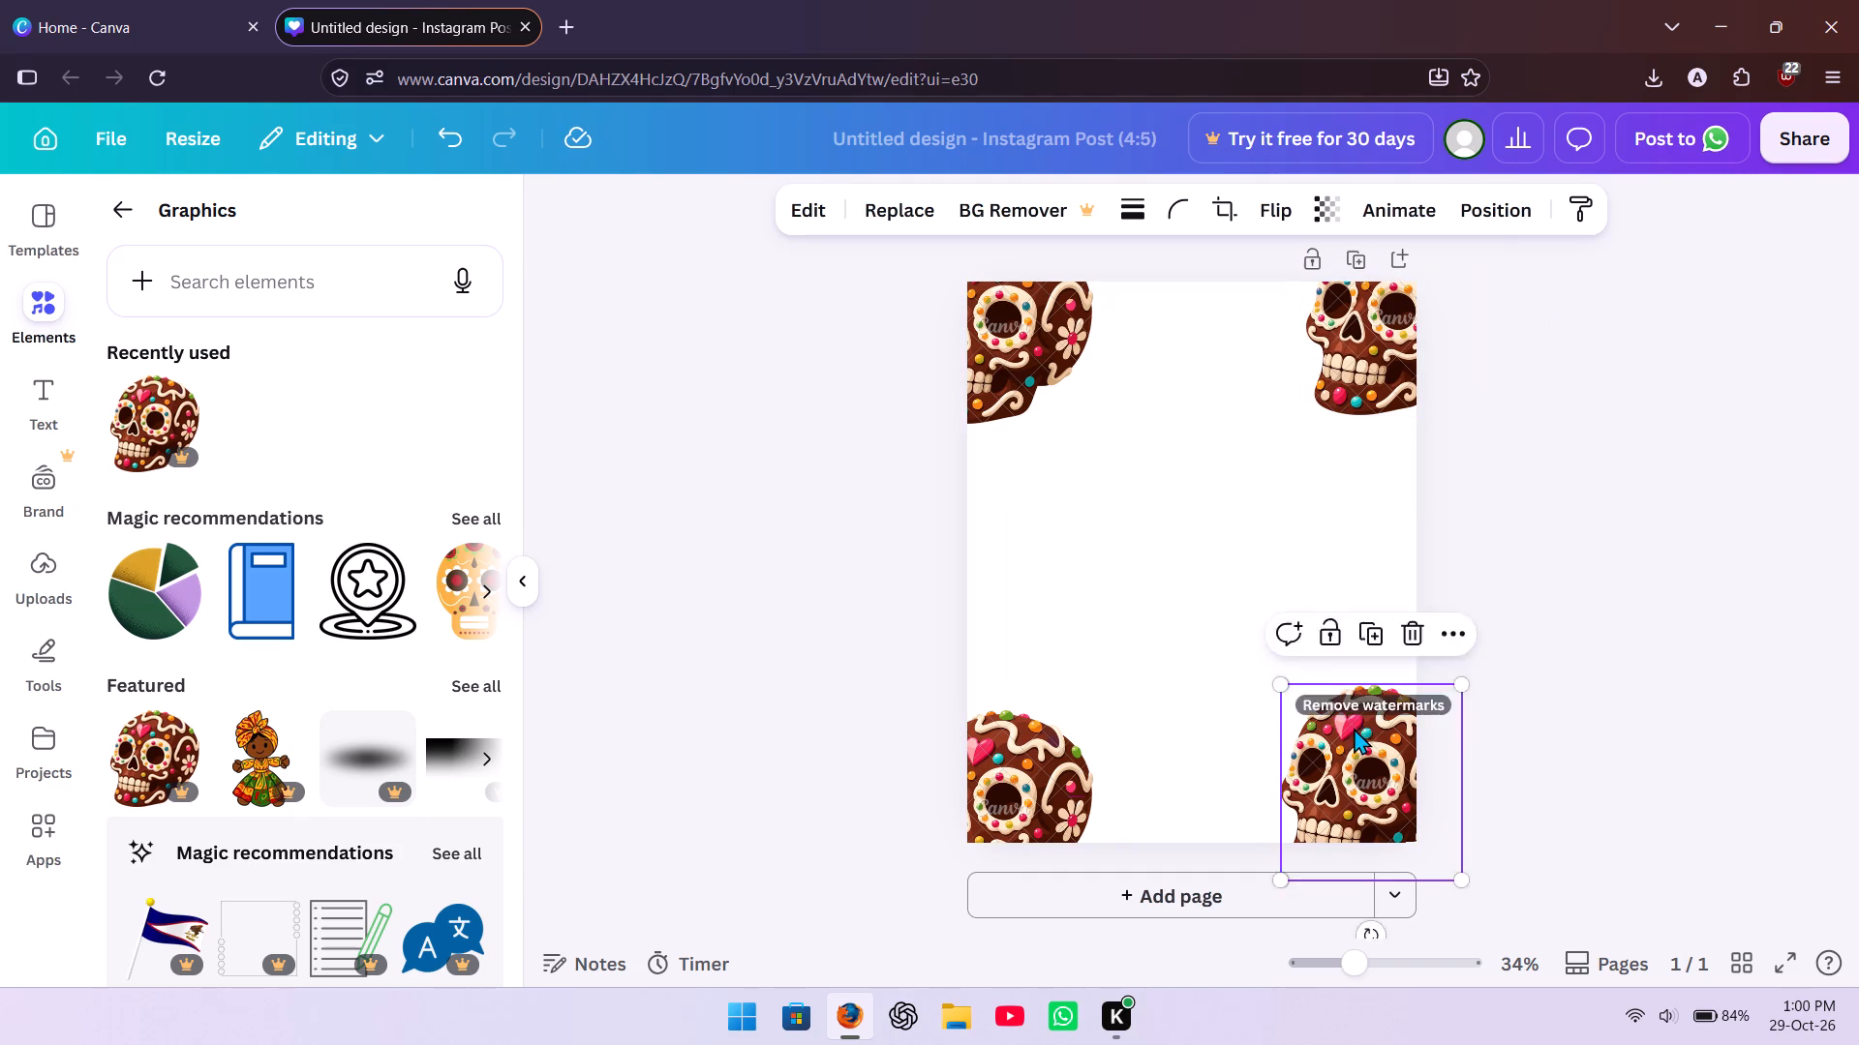
left_click_drag(1354, 728, 1357, 759)
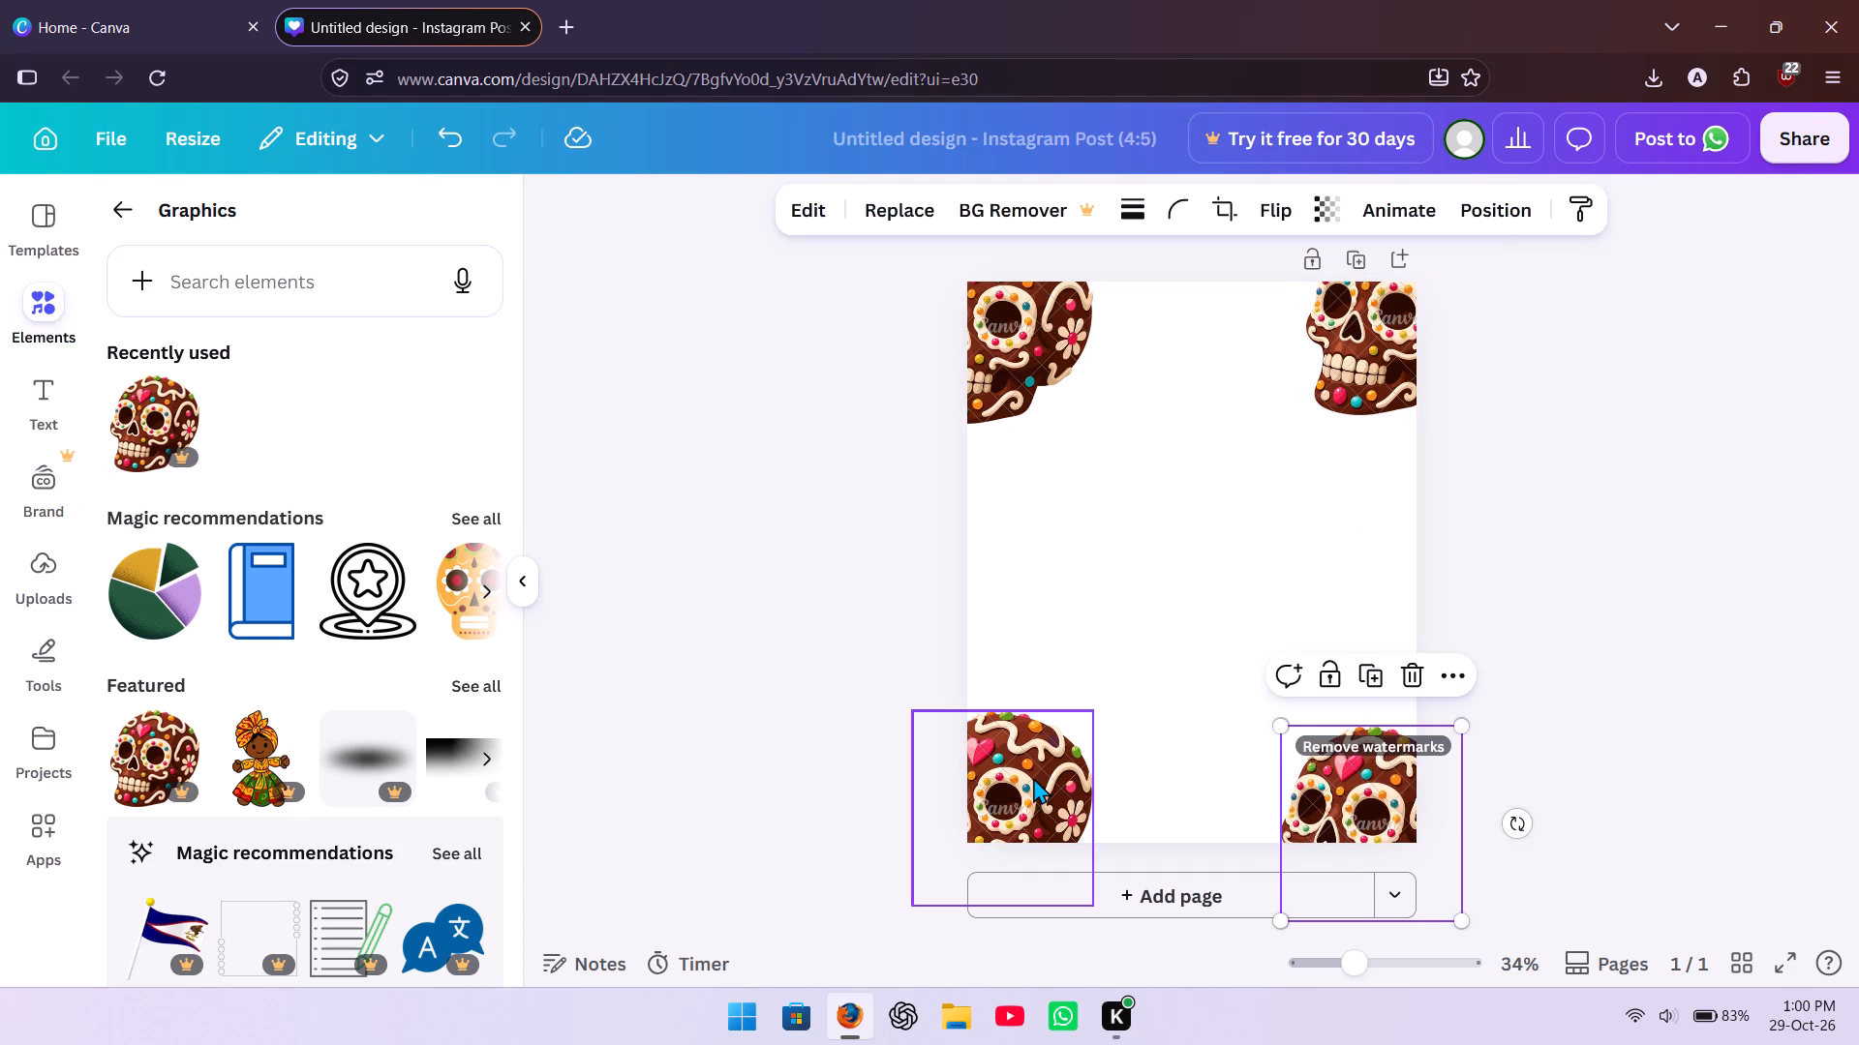
left_click_drag(1033, 777, 1079, 777)
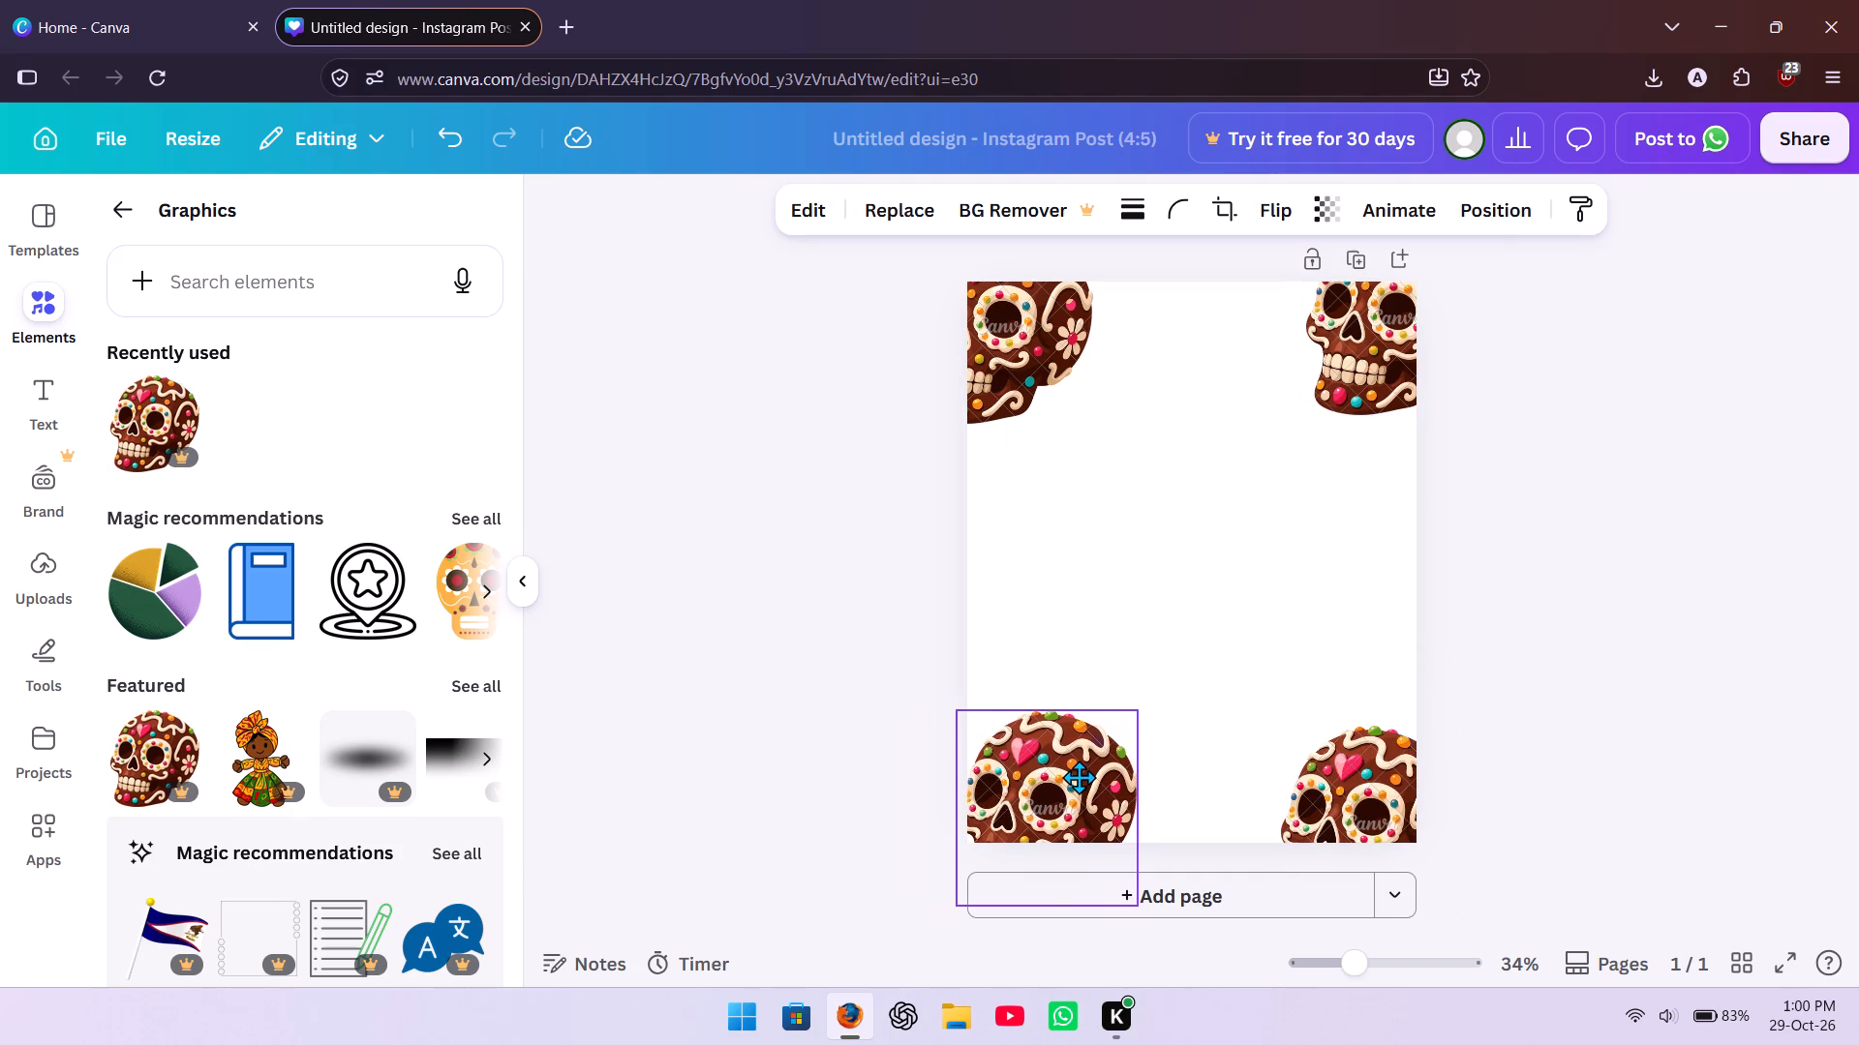
left_click_drag(1079, 777, 1075, 787)
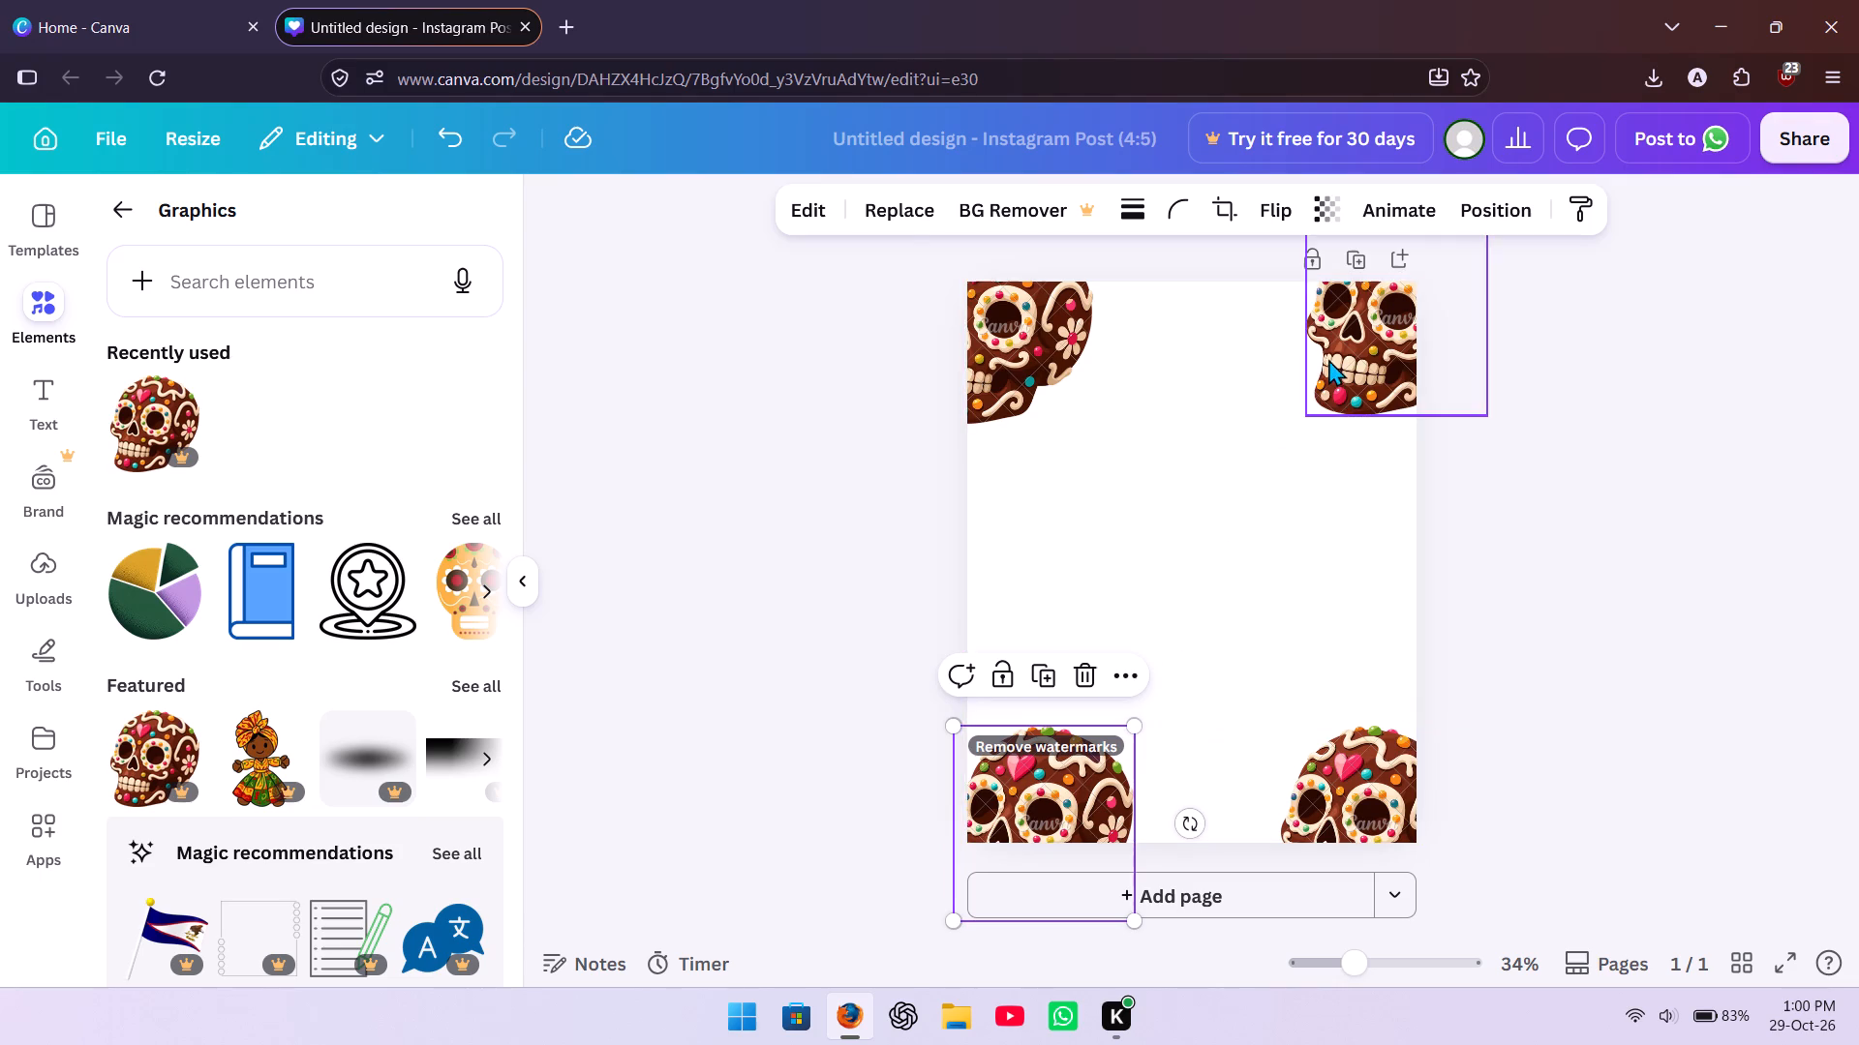
left_click_drag(1017, 340, 1059, 343)
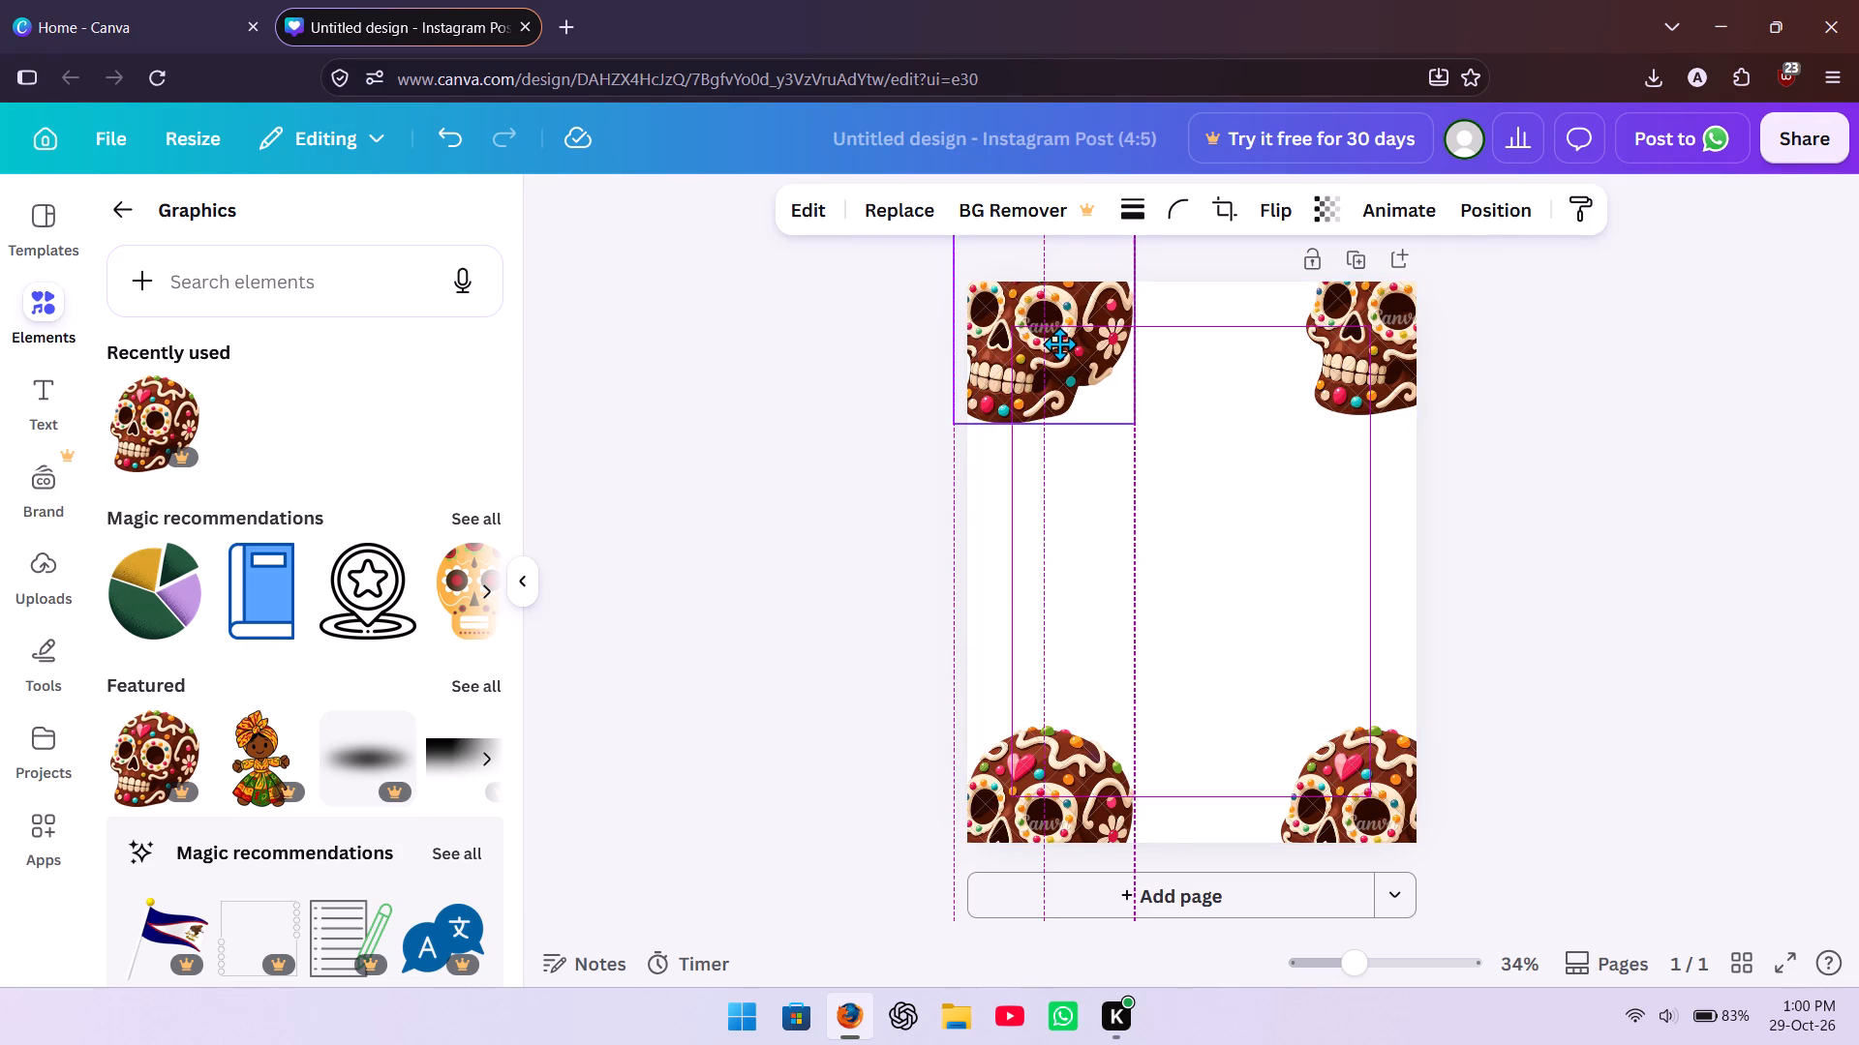
left_click_drag(1059, 343, 1056, 343)
left_click(1455, 483)
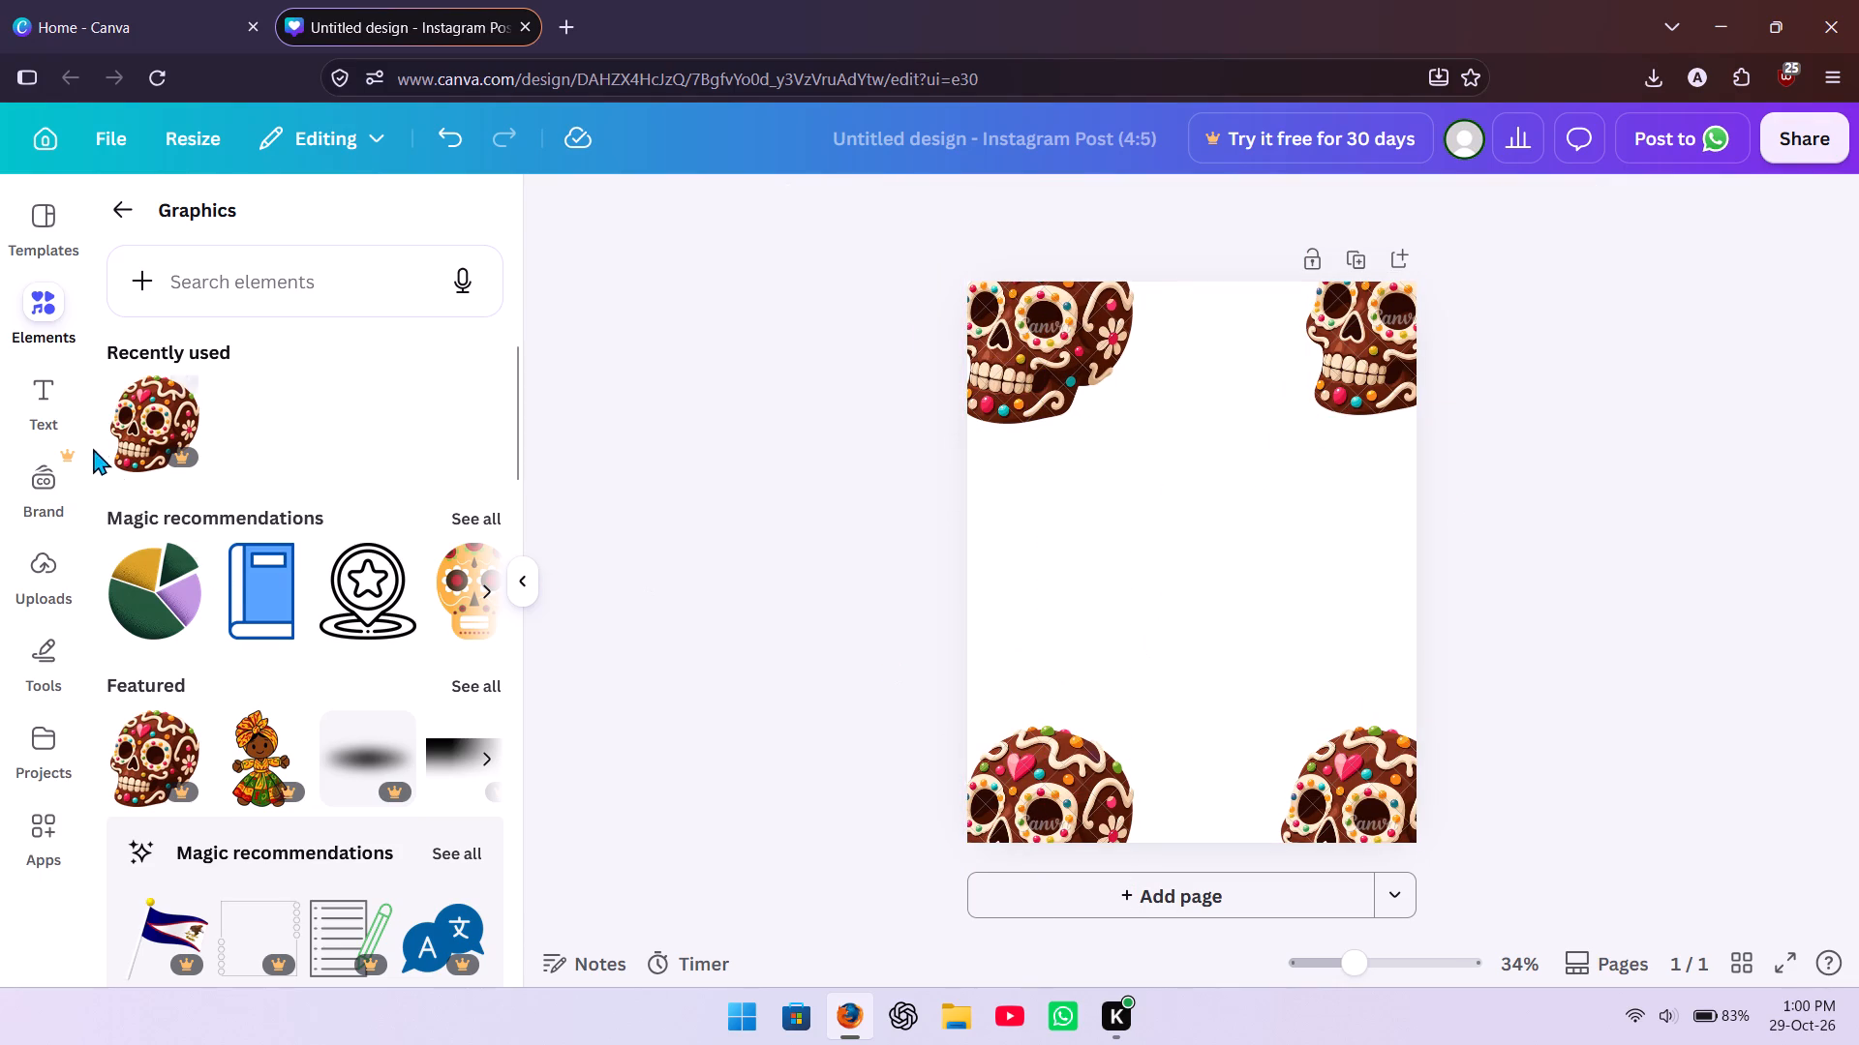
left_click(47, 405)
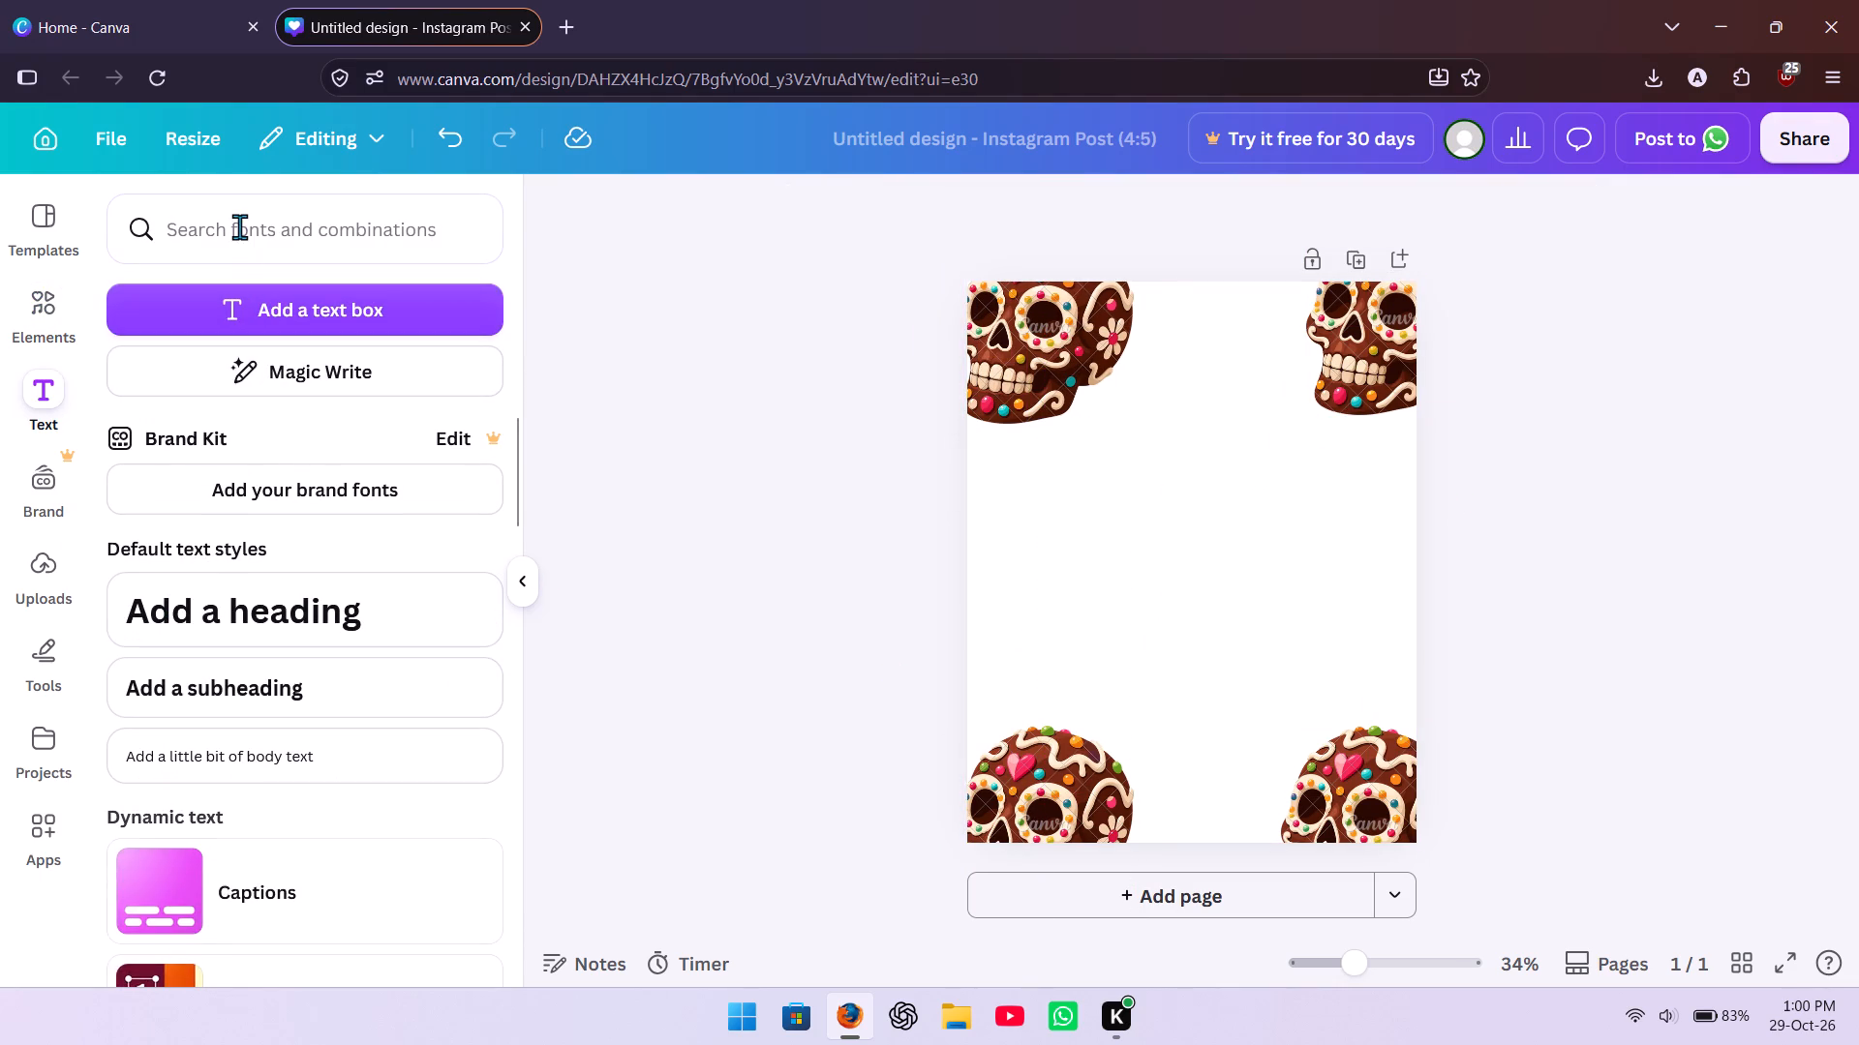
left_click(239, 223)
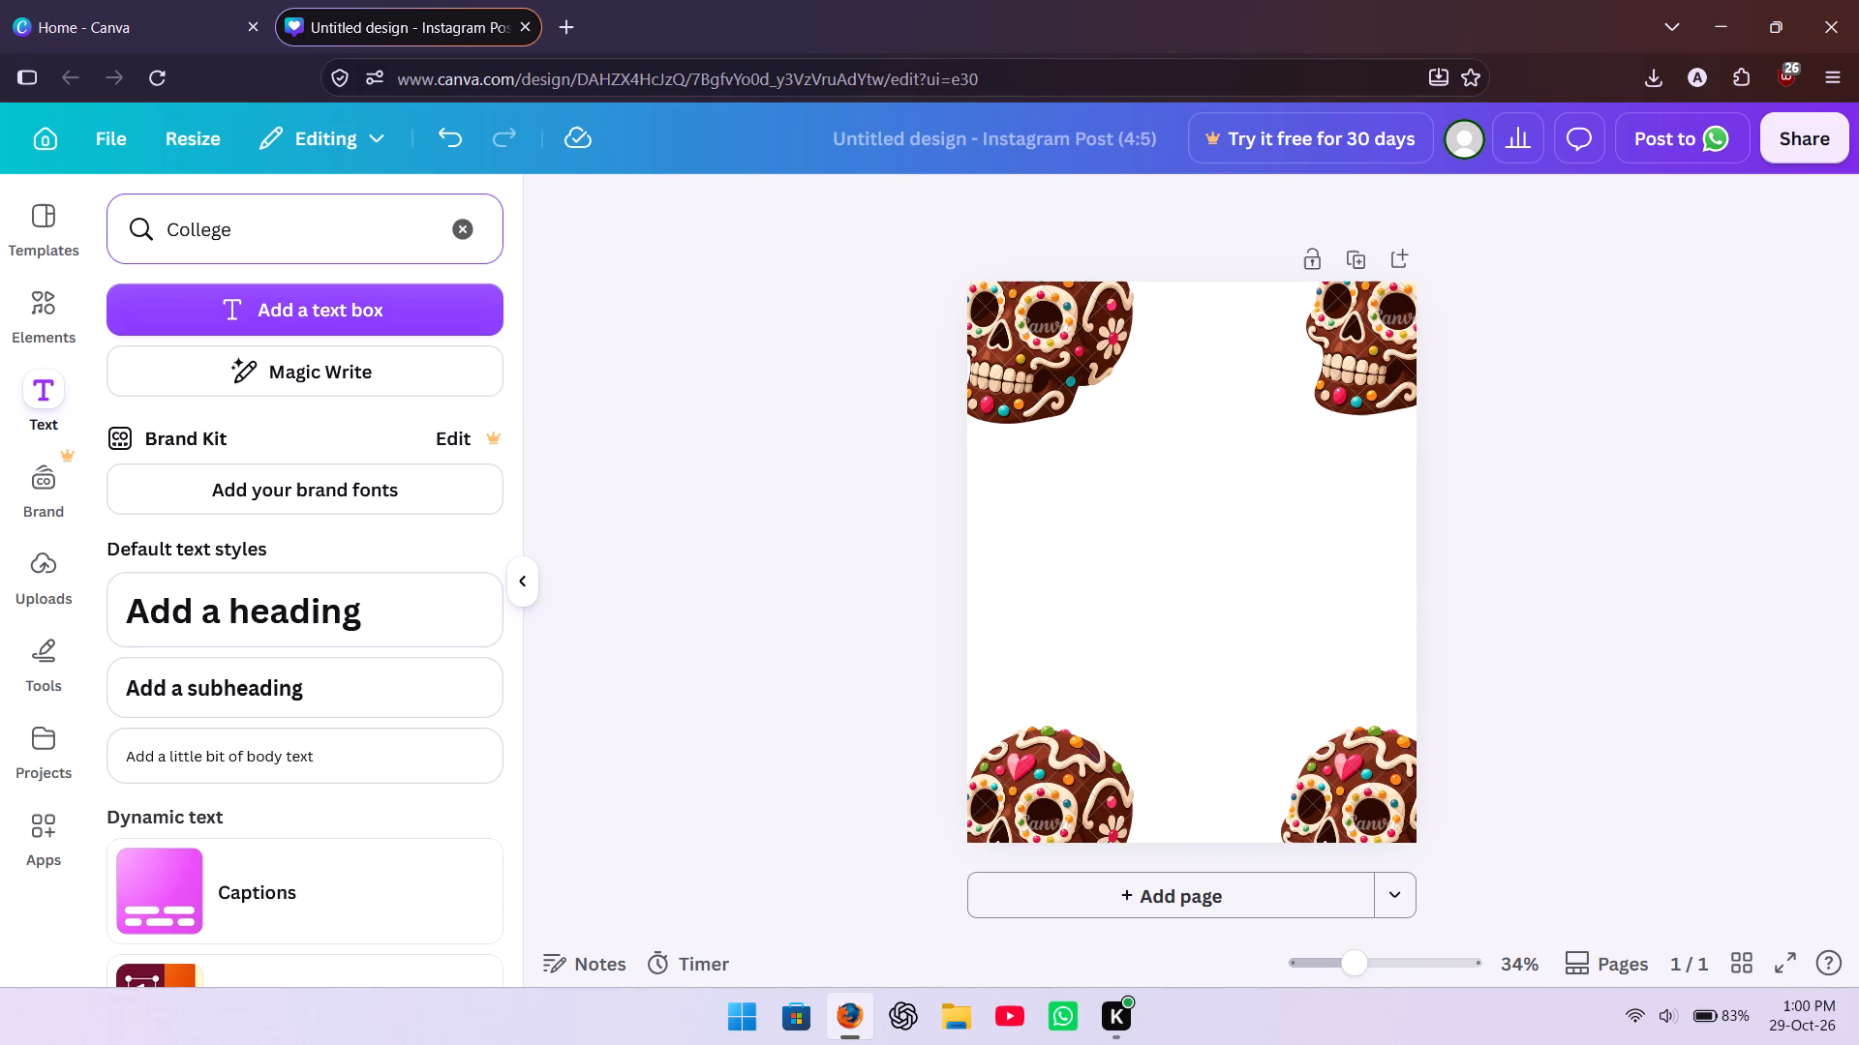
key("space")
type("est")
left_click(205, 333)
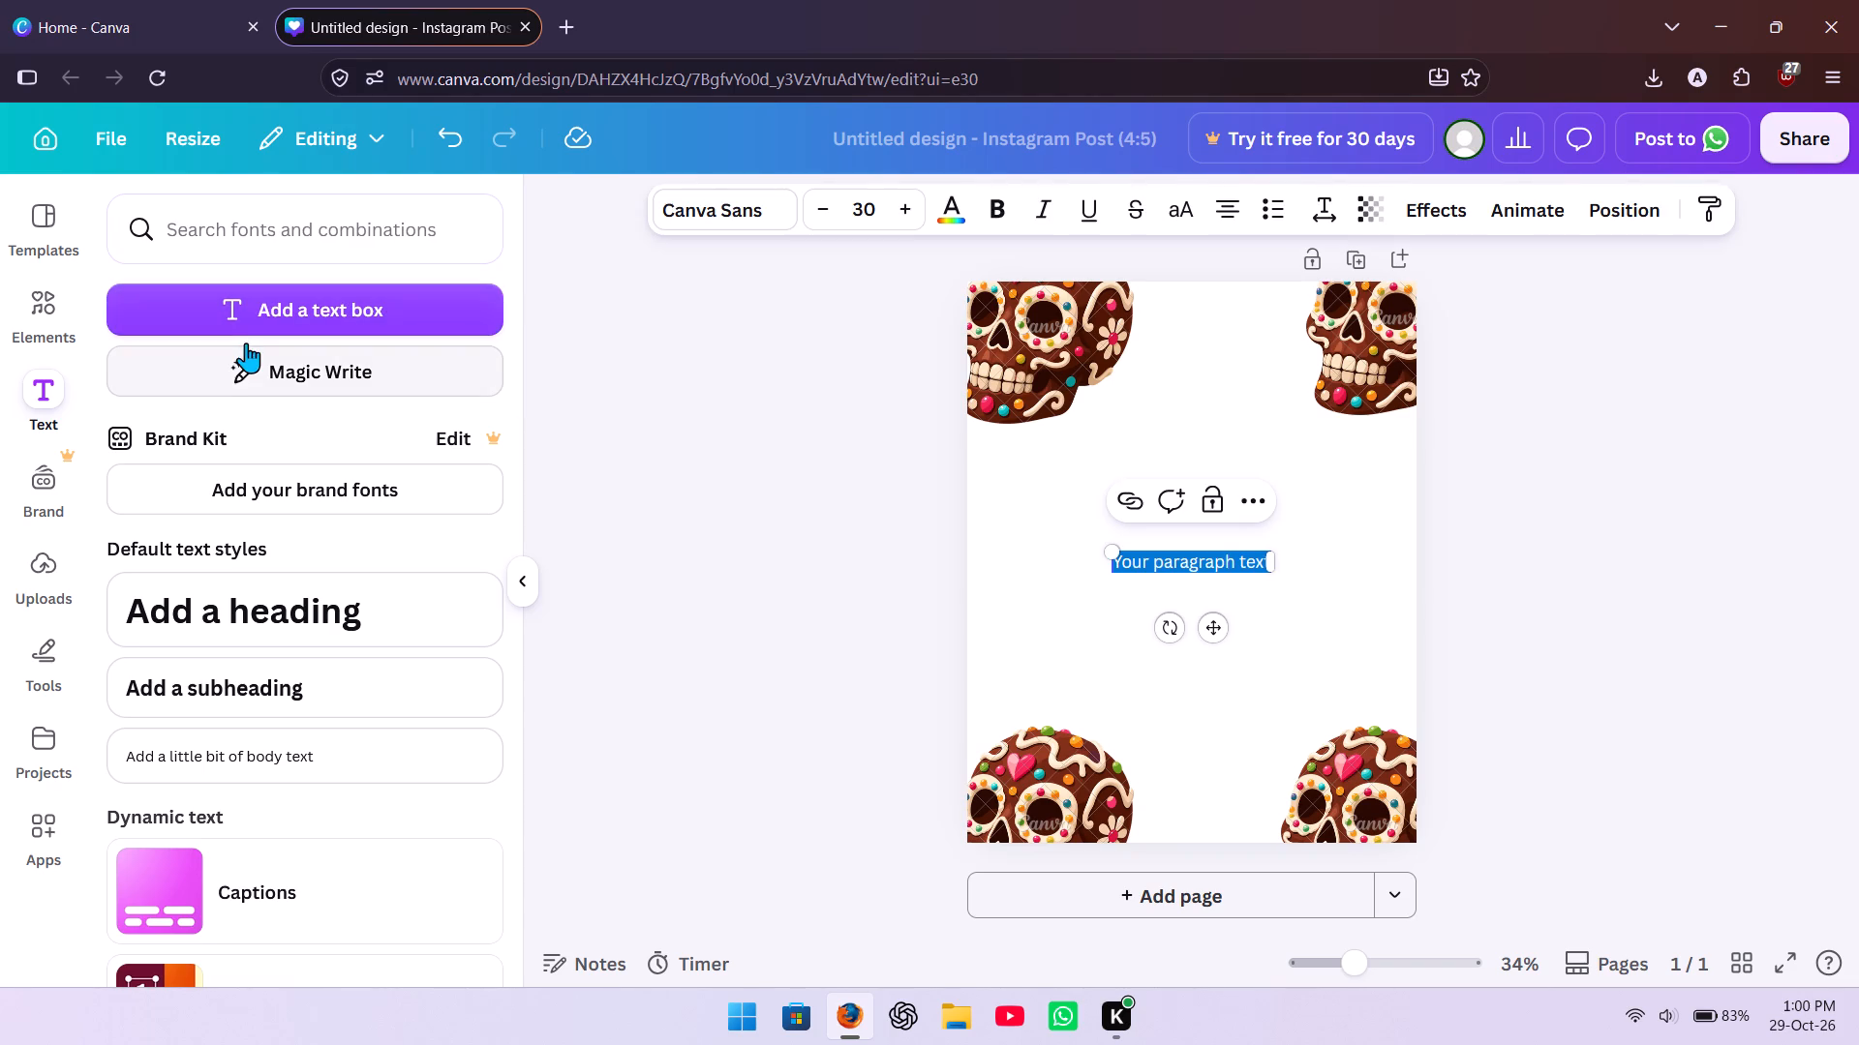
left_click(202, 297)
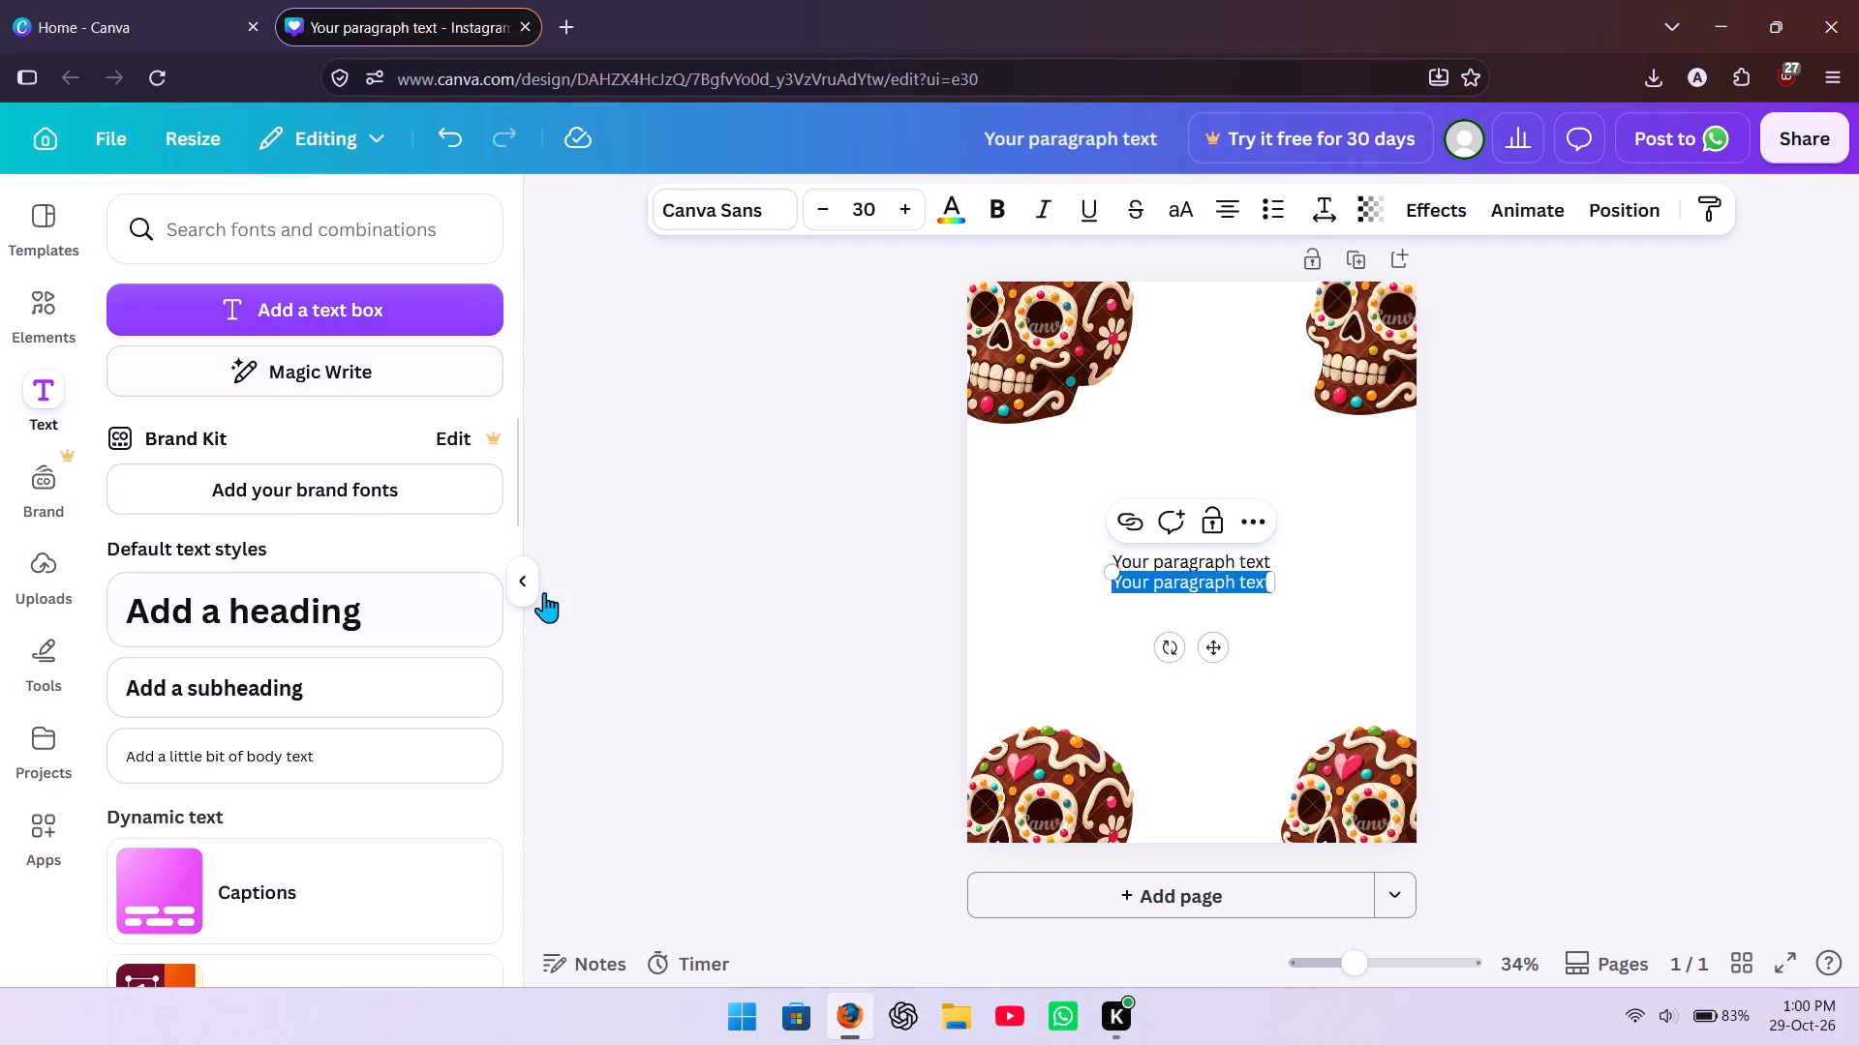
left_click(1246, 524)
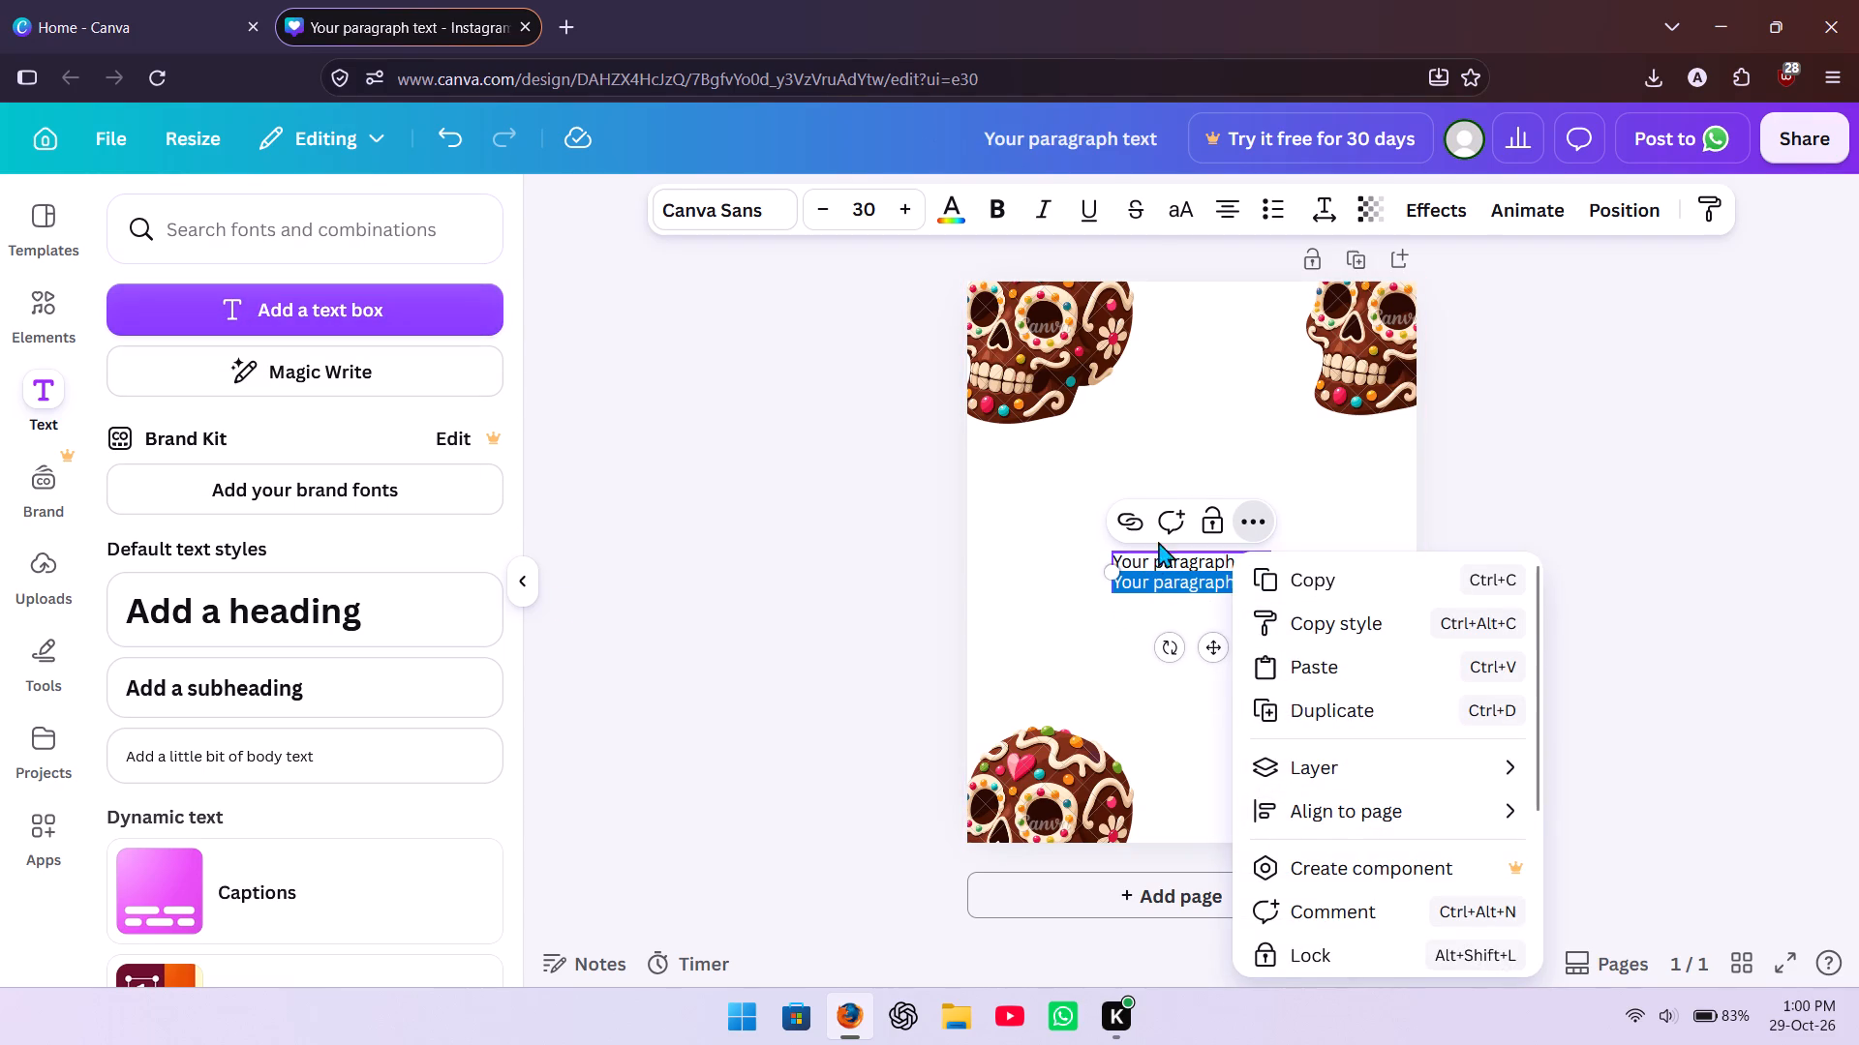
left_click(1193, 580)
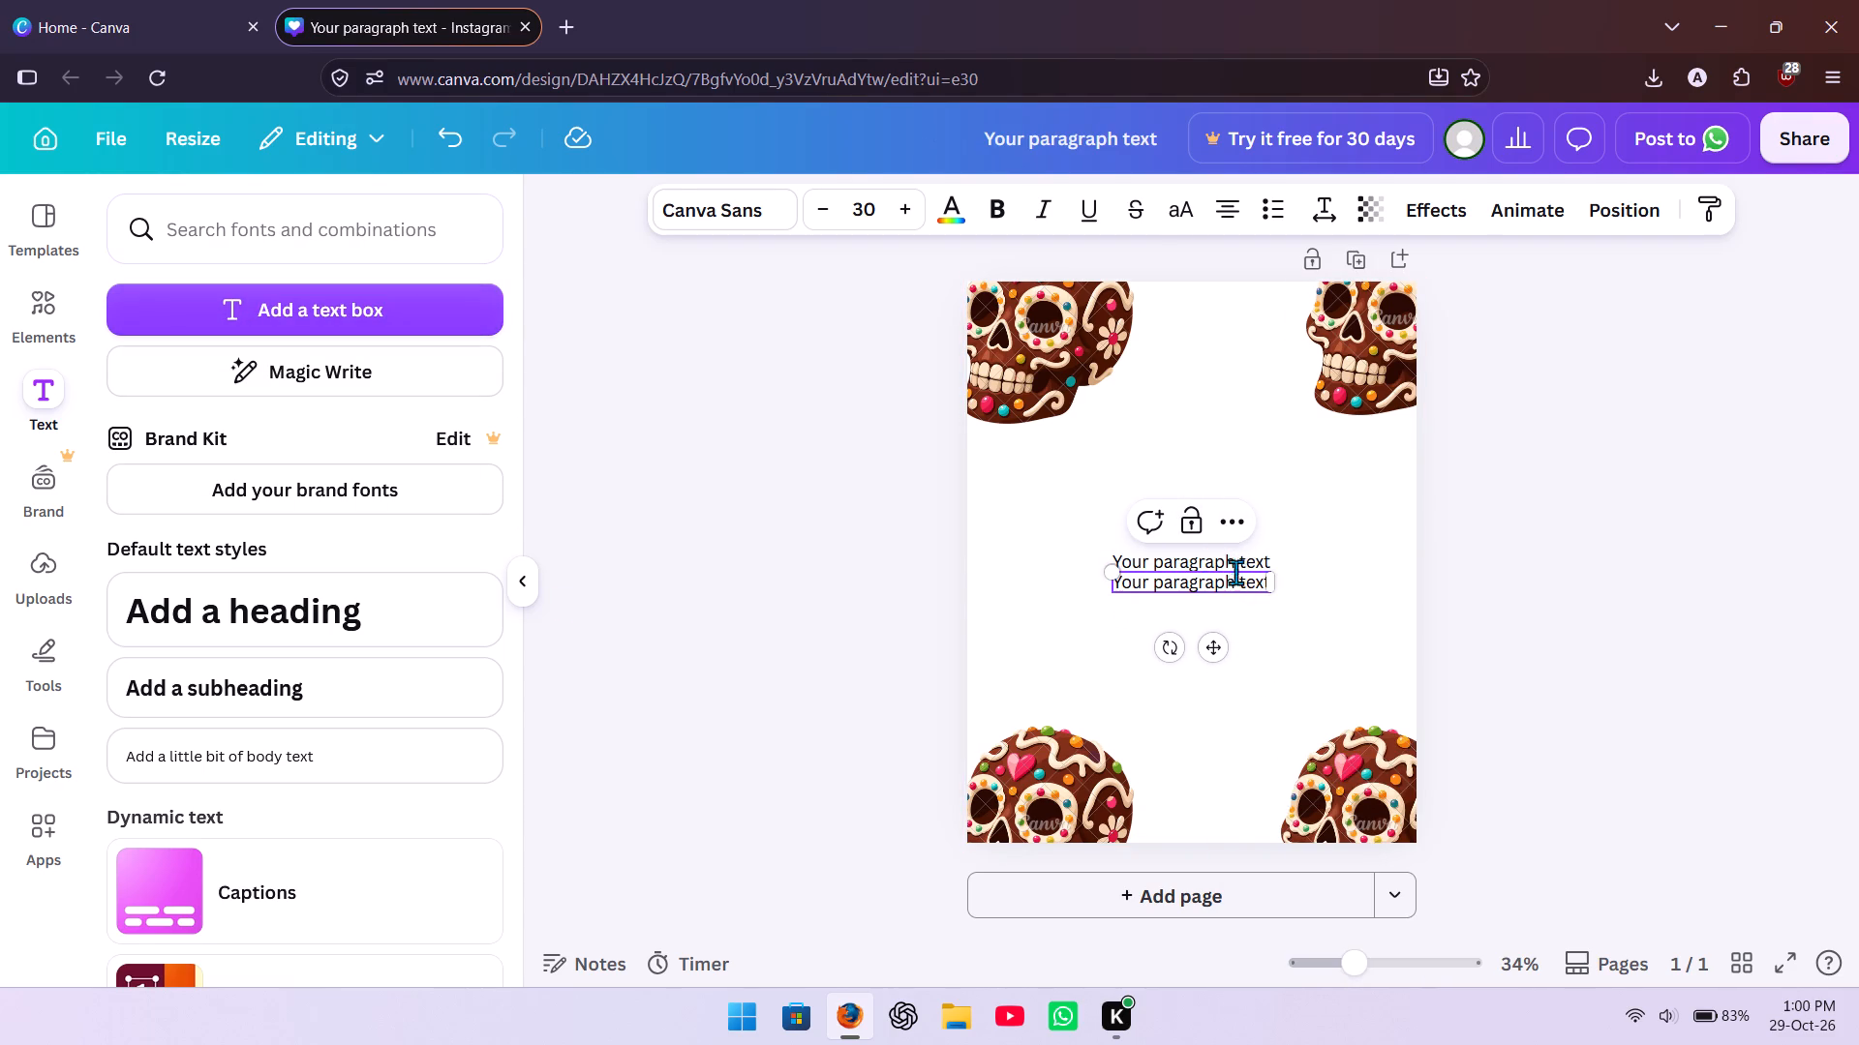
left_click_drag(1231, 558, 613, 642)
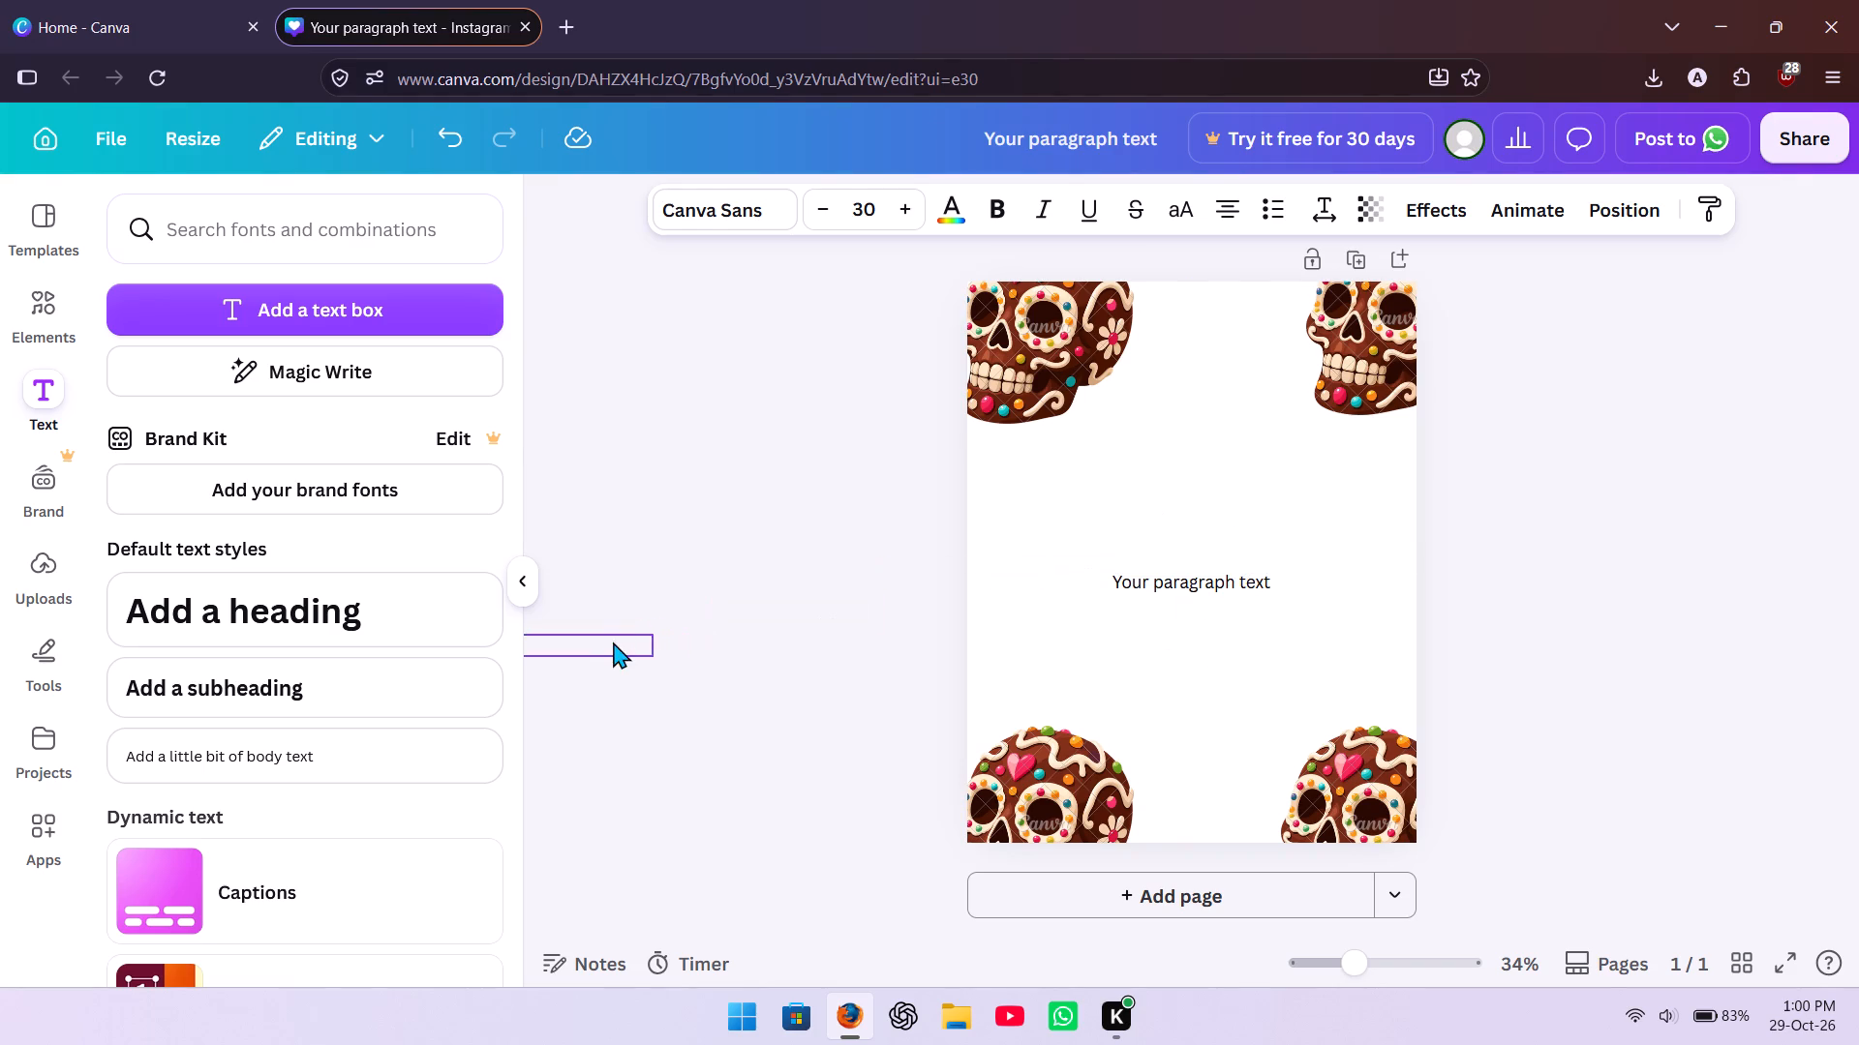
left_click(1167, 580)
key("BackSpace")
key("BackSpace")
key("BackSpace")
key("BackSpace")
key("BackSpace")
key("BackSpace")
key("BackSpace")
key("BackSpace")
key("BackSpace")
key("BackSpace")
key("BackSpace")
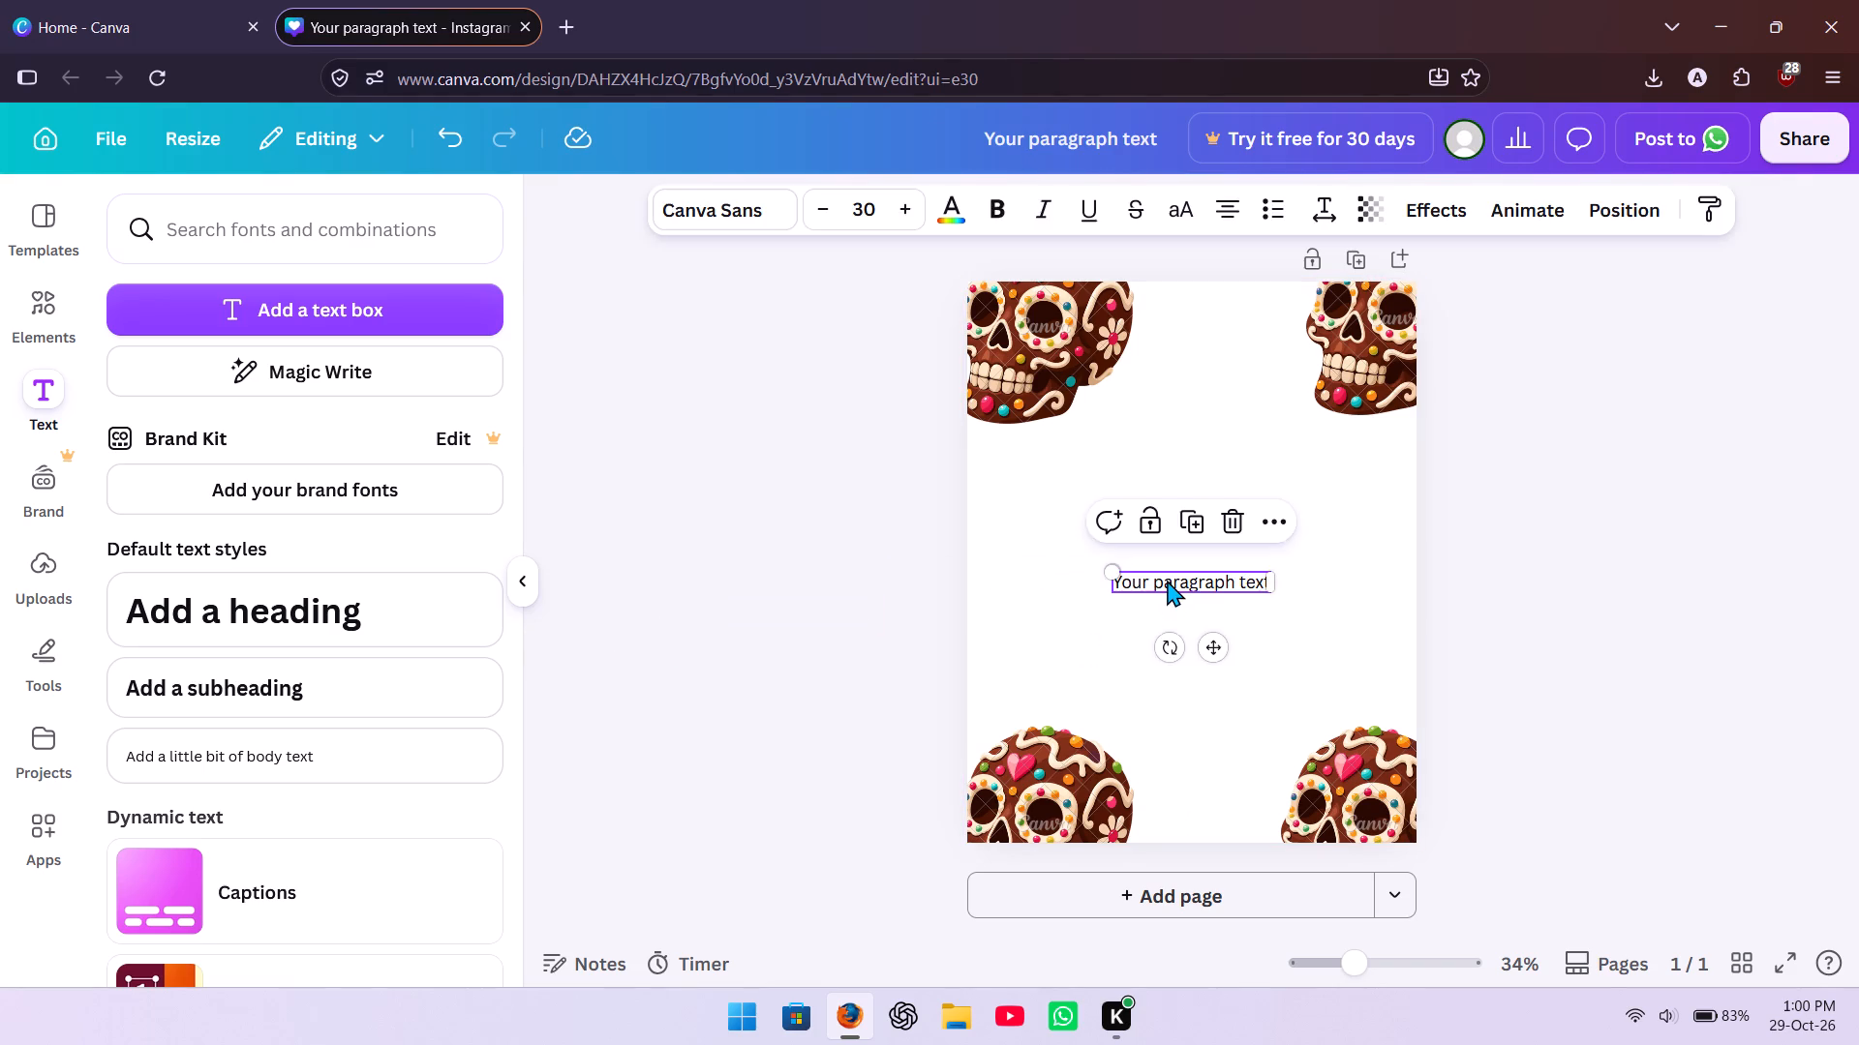
Add a tan circle, enlarge it to more than the page's width and move it over the page.
key("c")
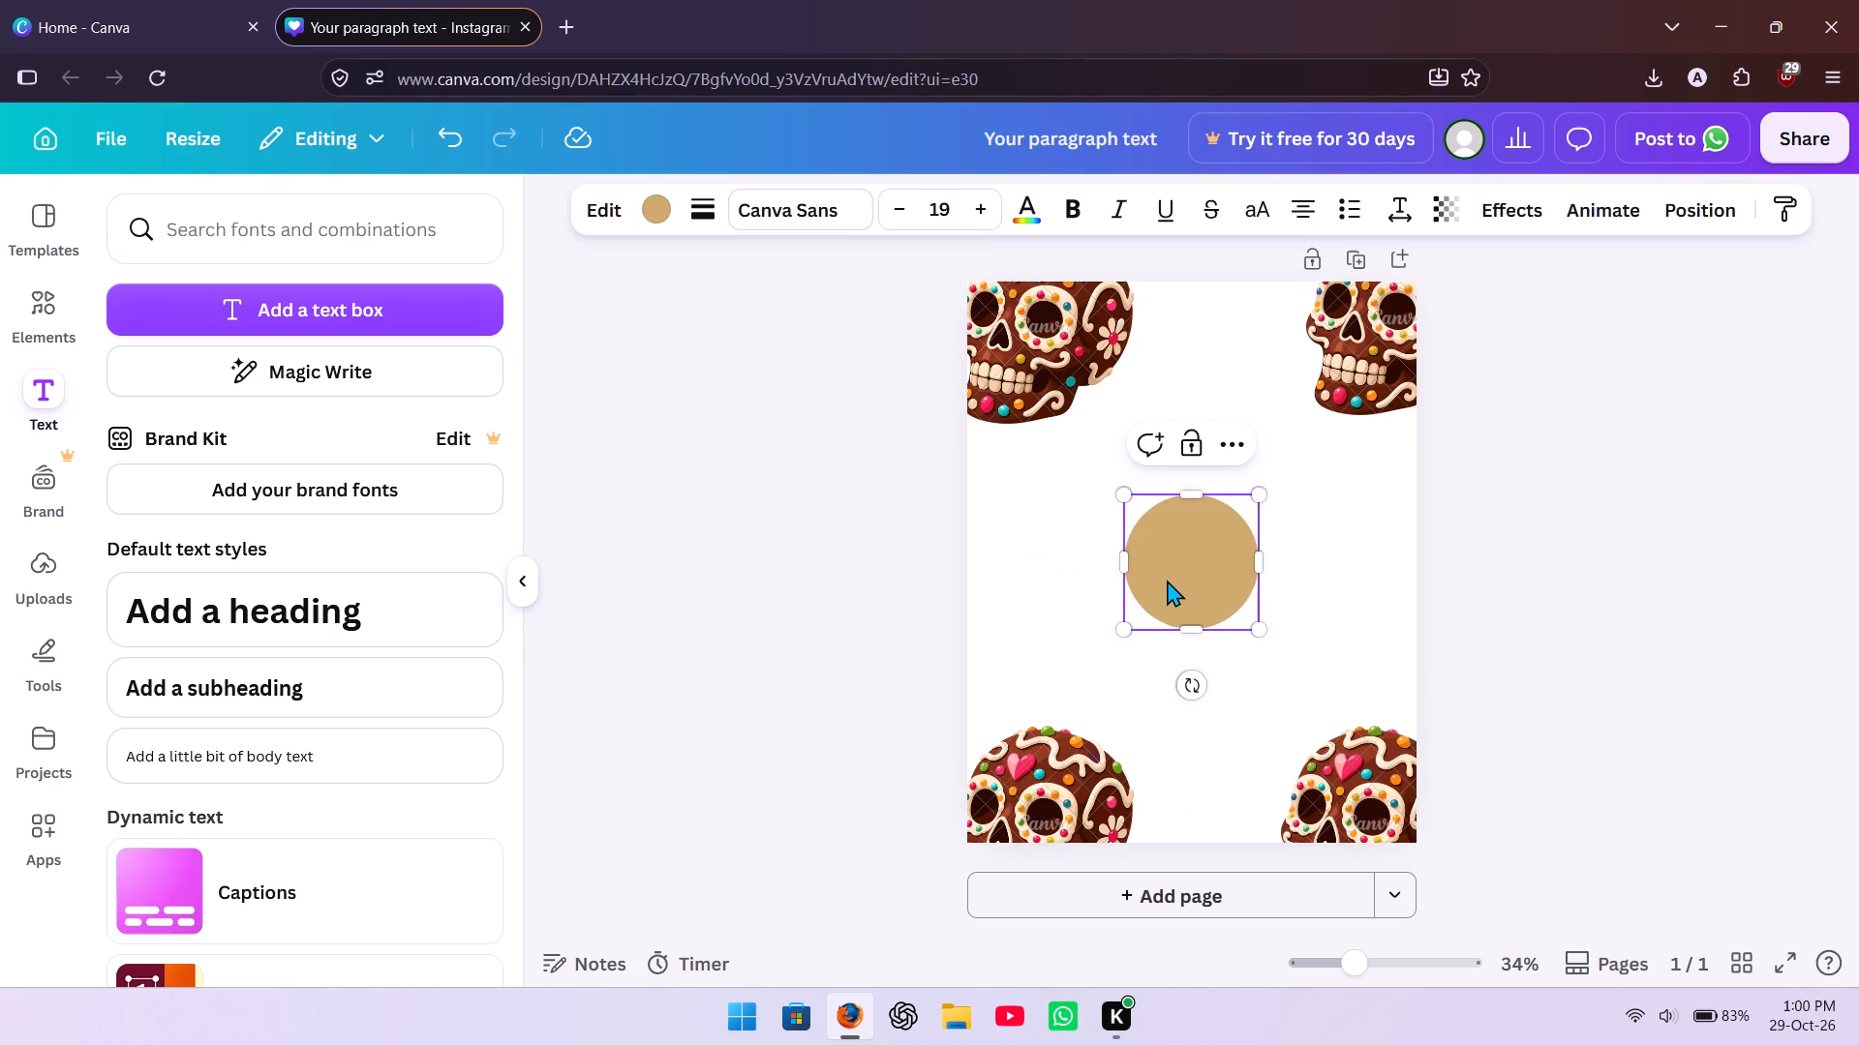
left_click(1206, 500)
left_click(1201, 538)
left_click_drag(1259, 628, 1609, 1044)
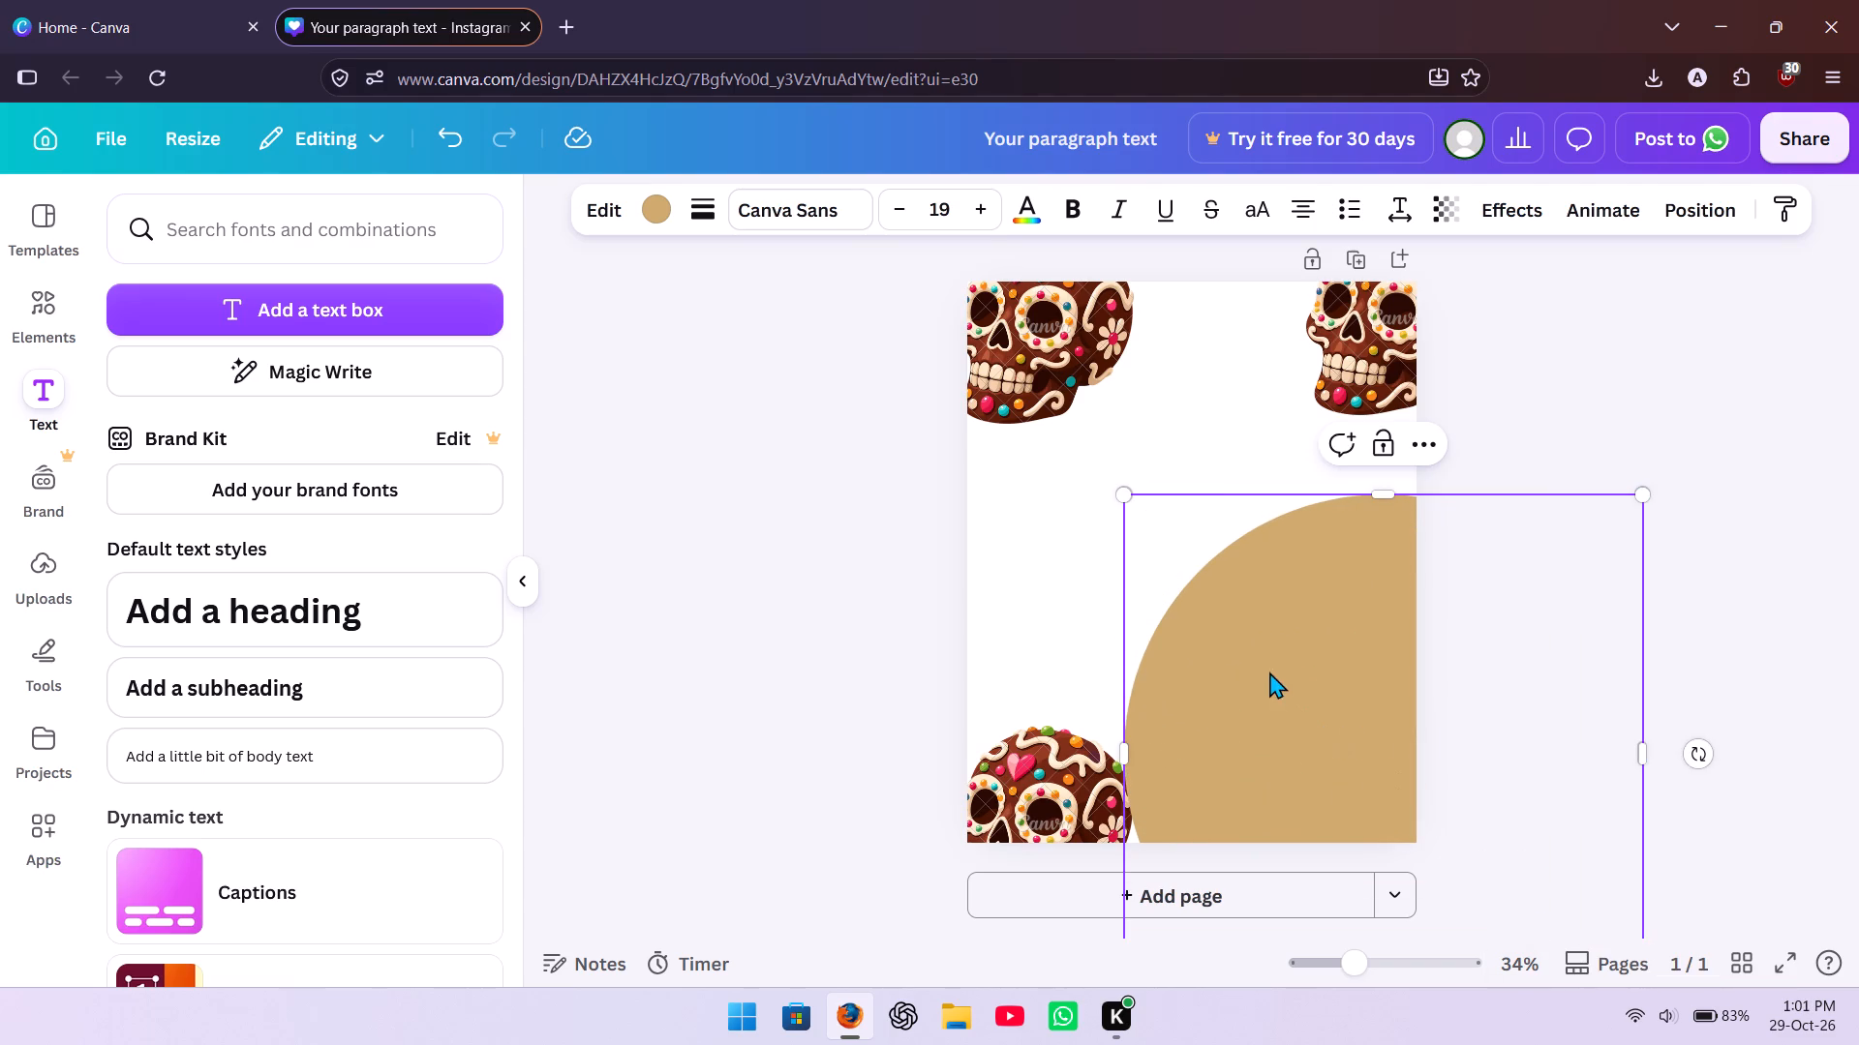
left_click_drag(1295, 592, 1233, 541)
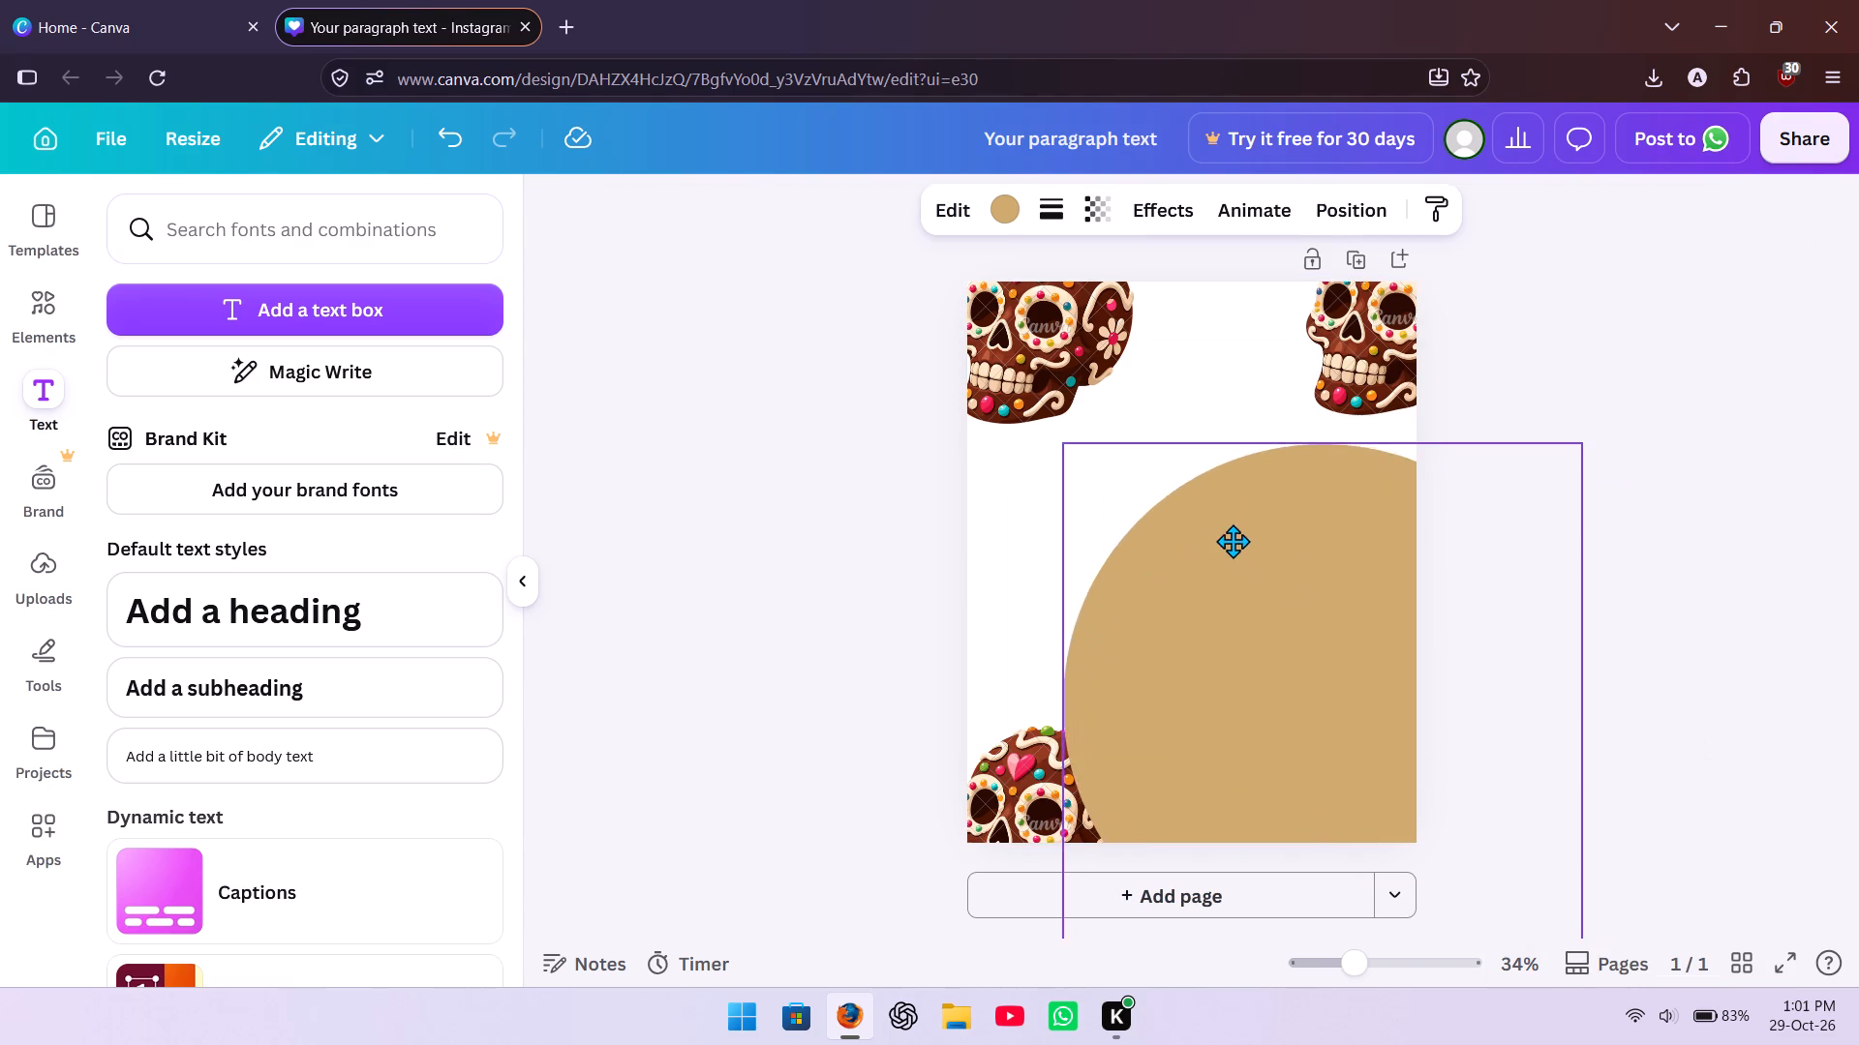
left_click_drag(1233, 541, 1109, 386)
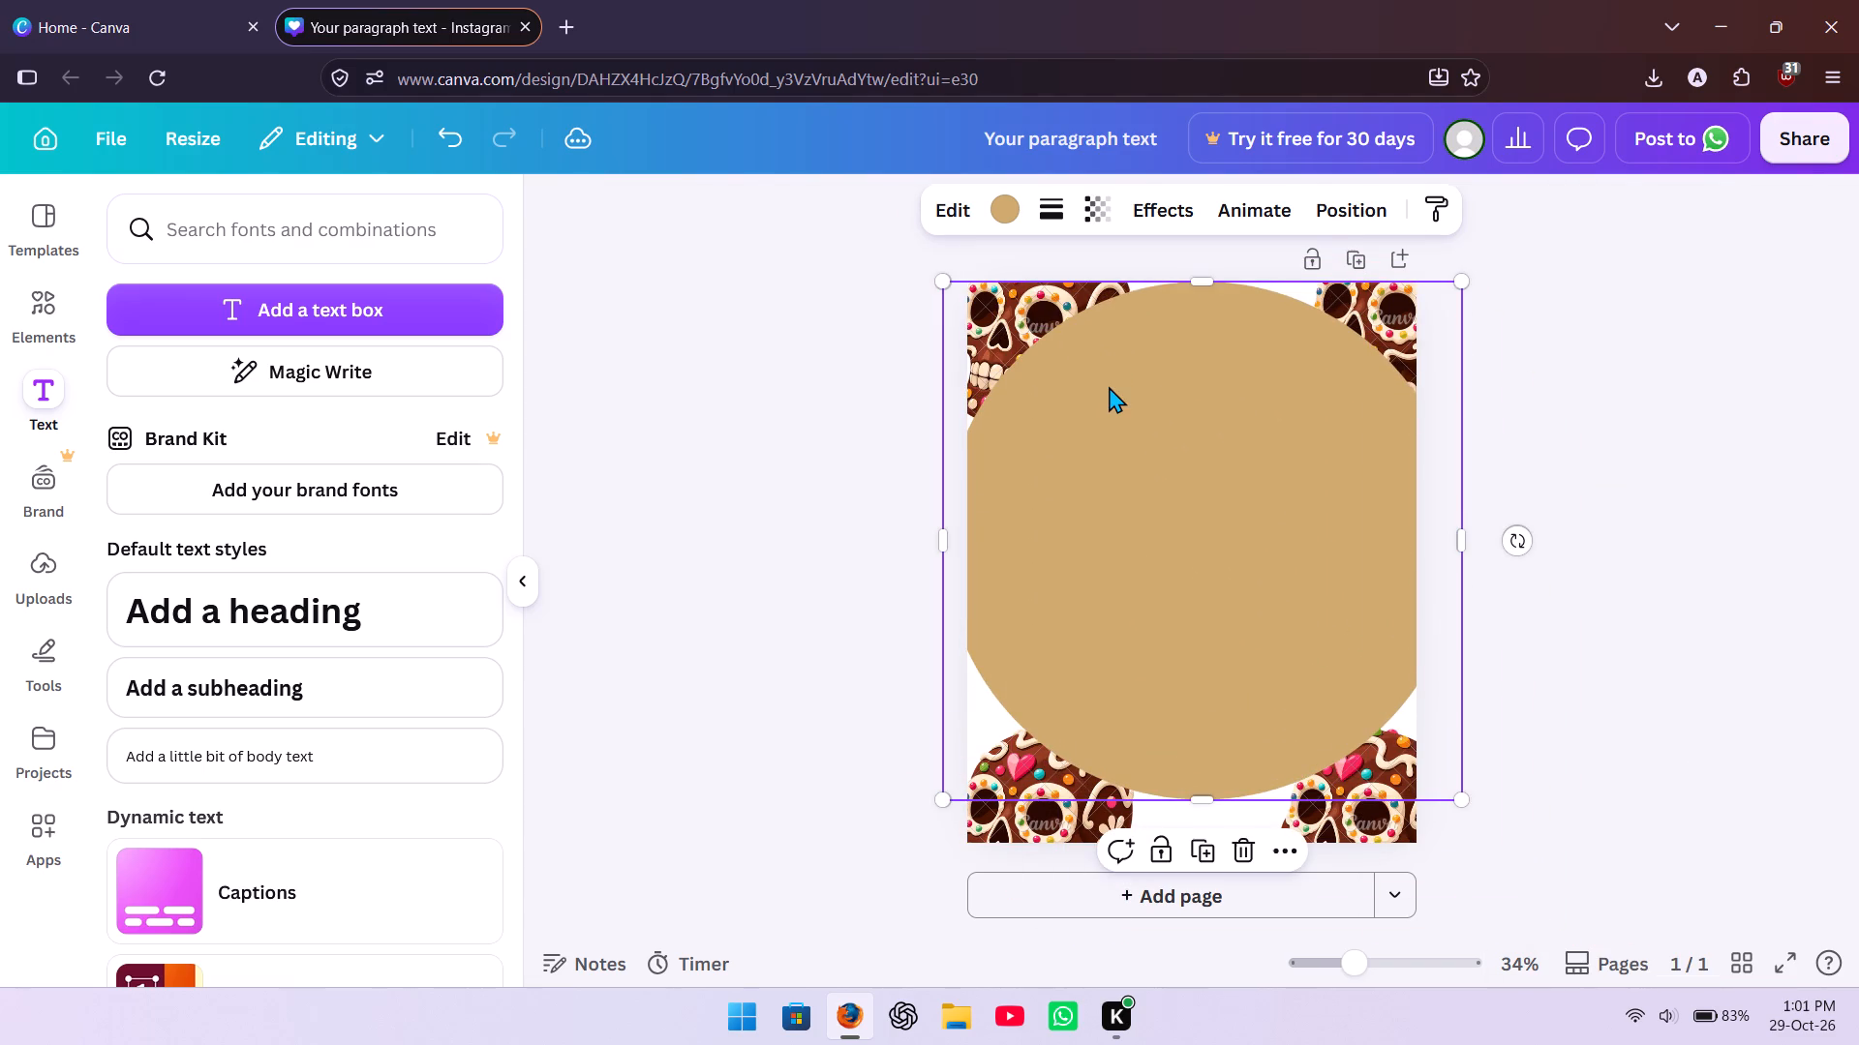
Send the tan circle to the back, behind all four skull graphics.
left_click(1284, 854)
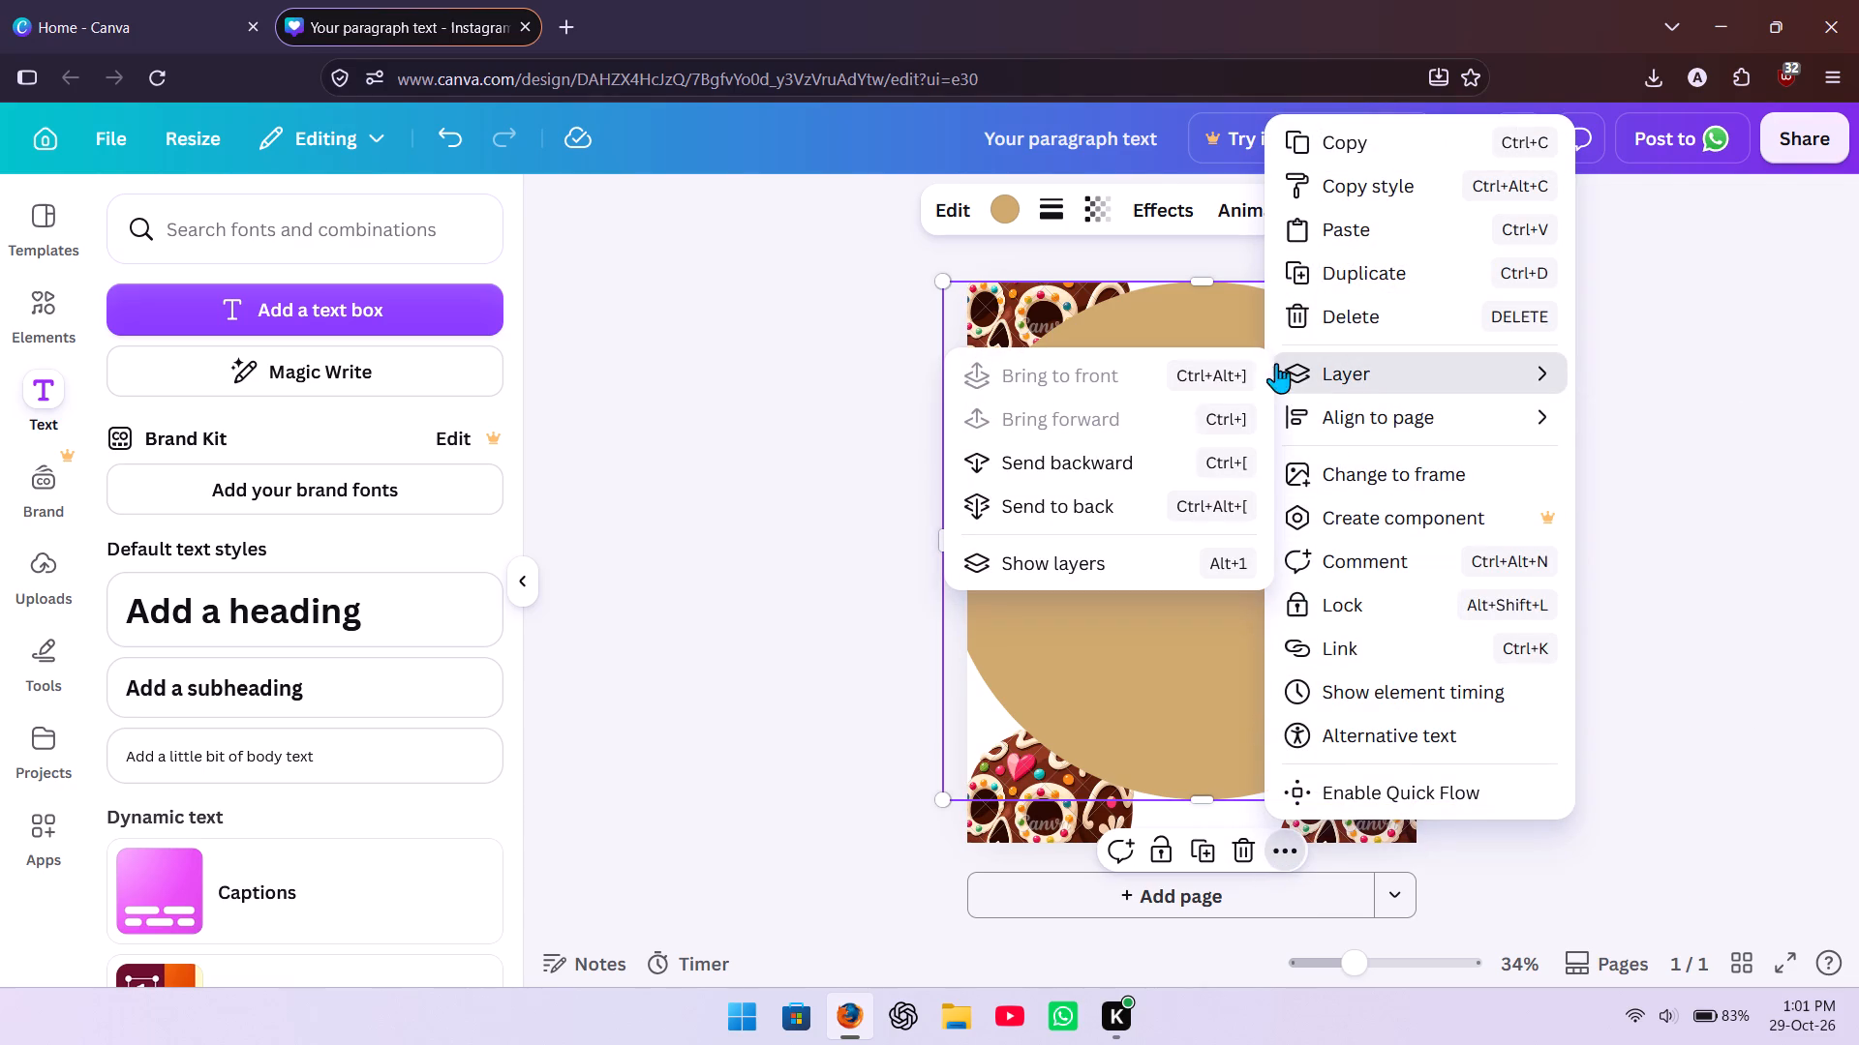
left_click(1160, 464)
left_click(1134, 471)
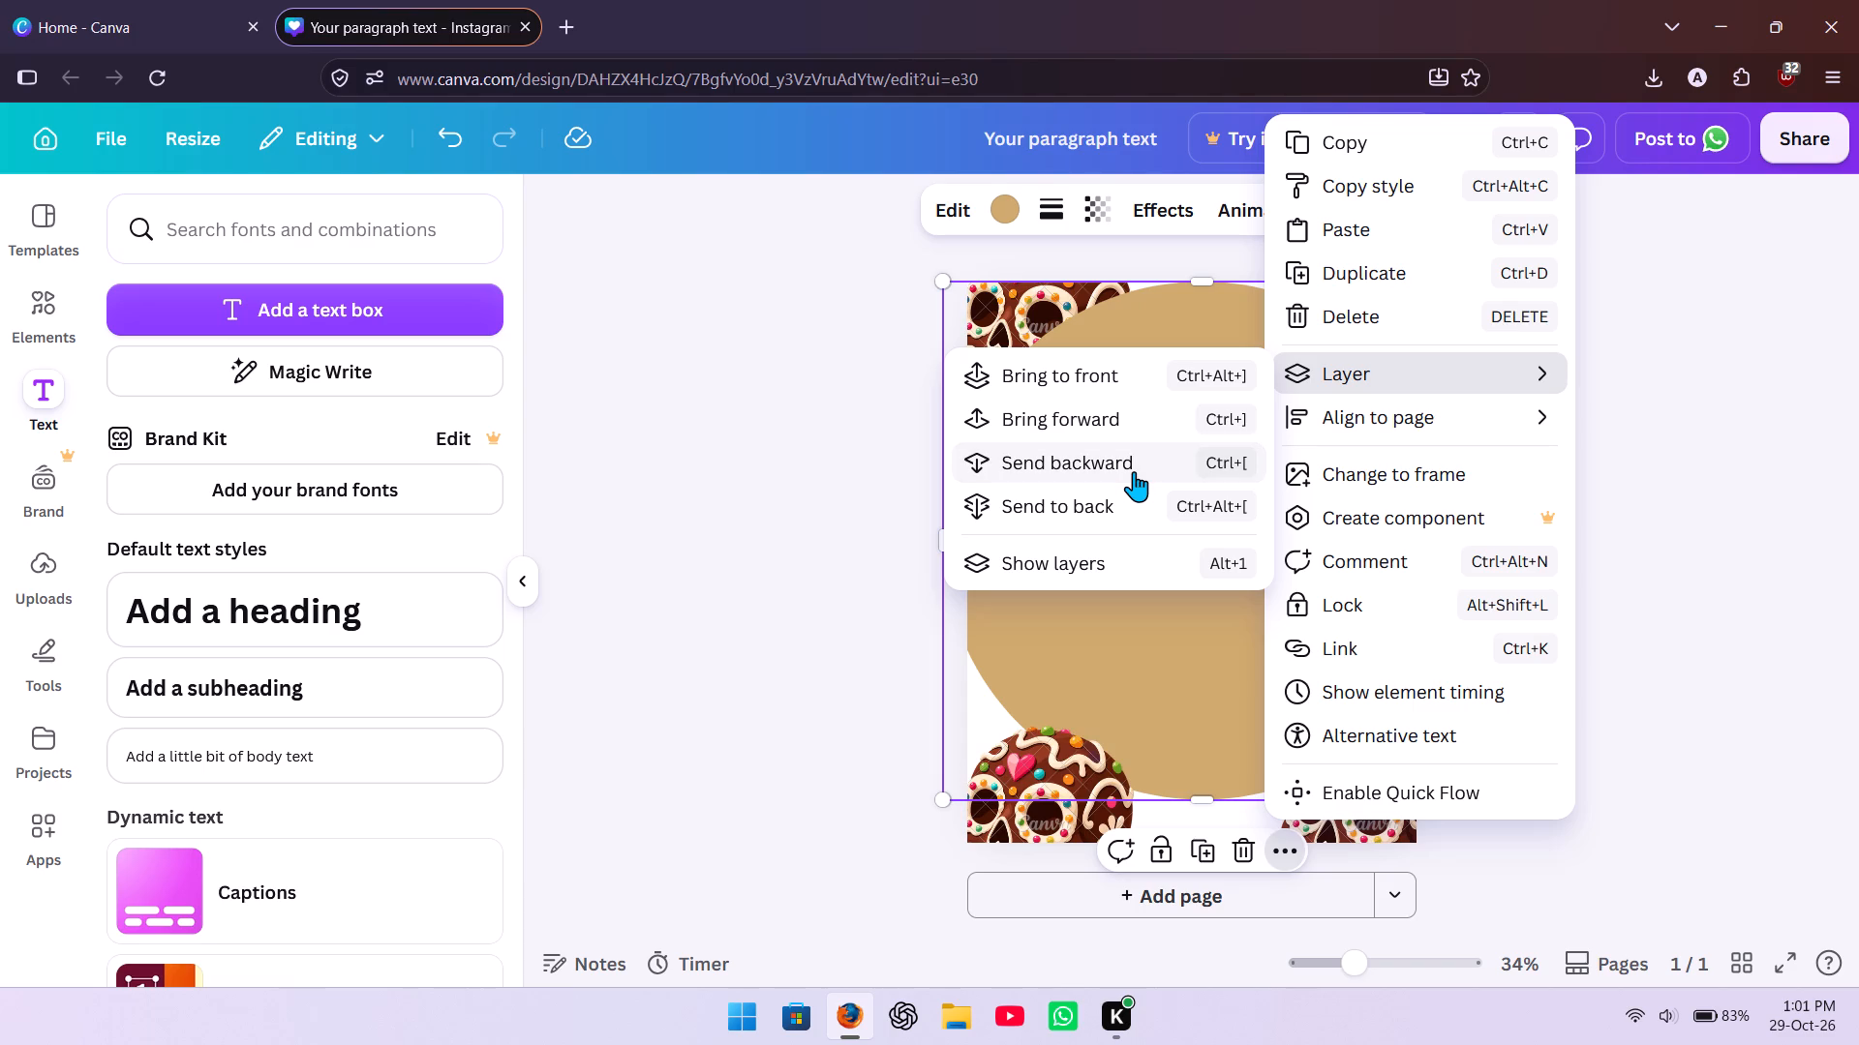
left_click(1131, 470)
left_click(848, 504)
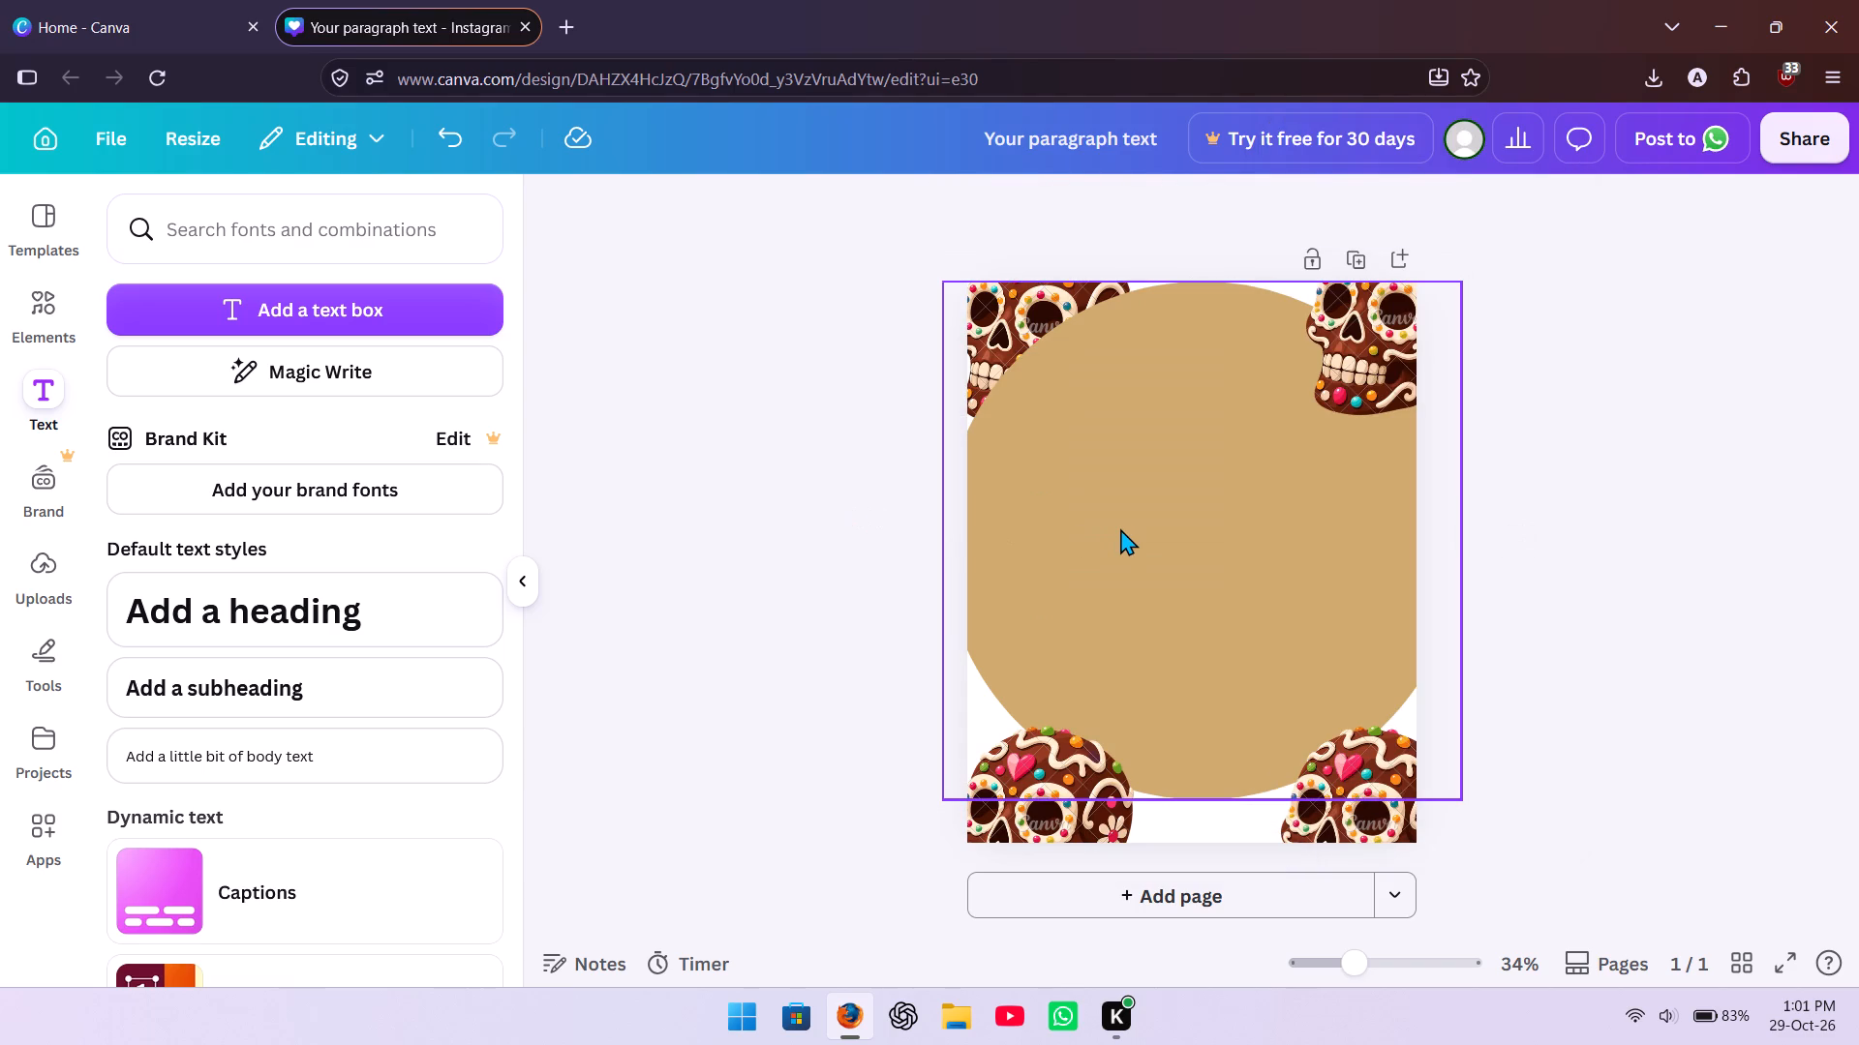
left_click(1120, 528)
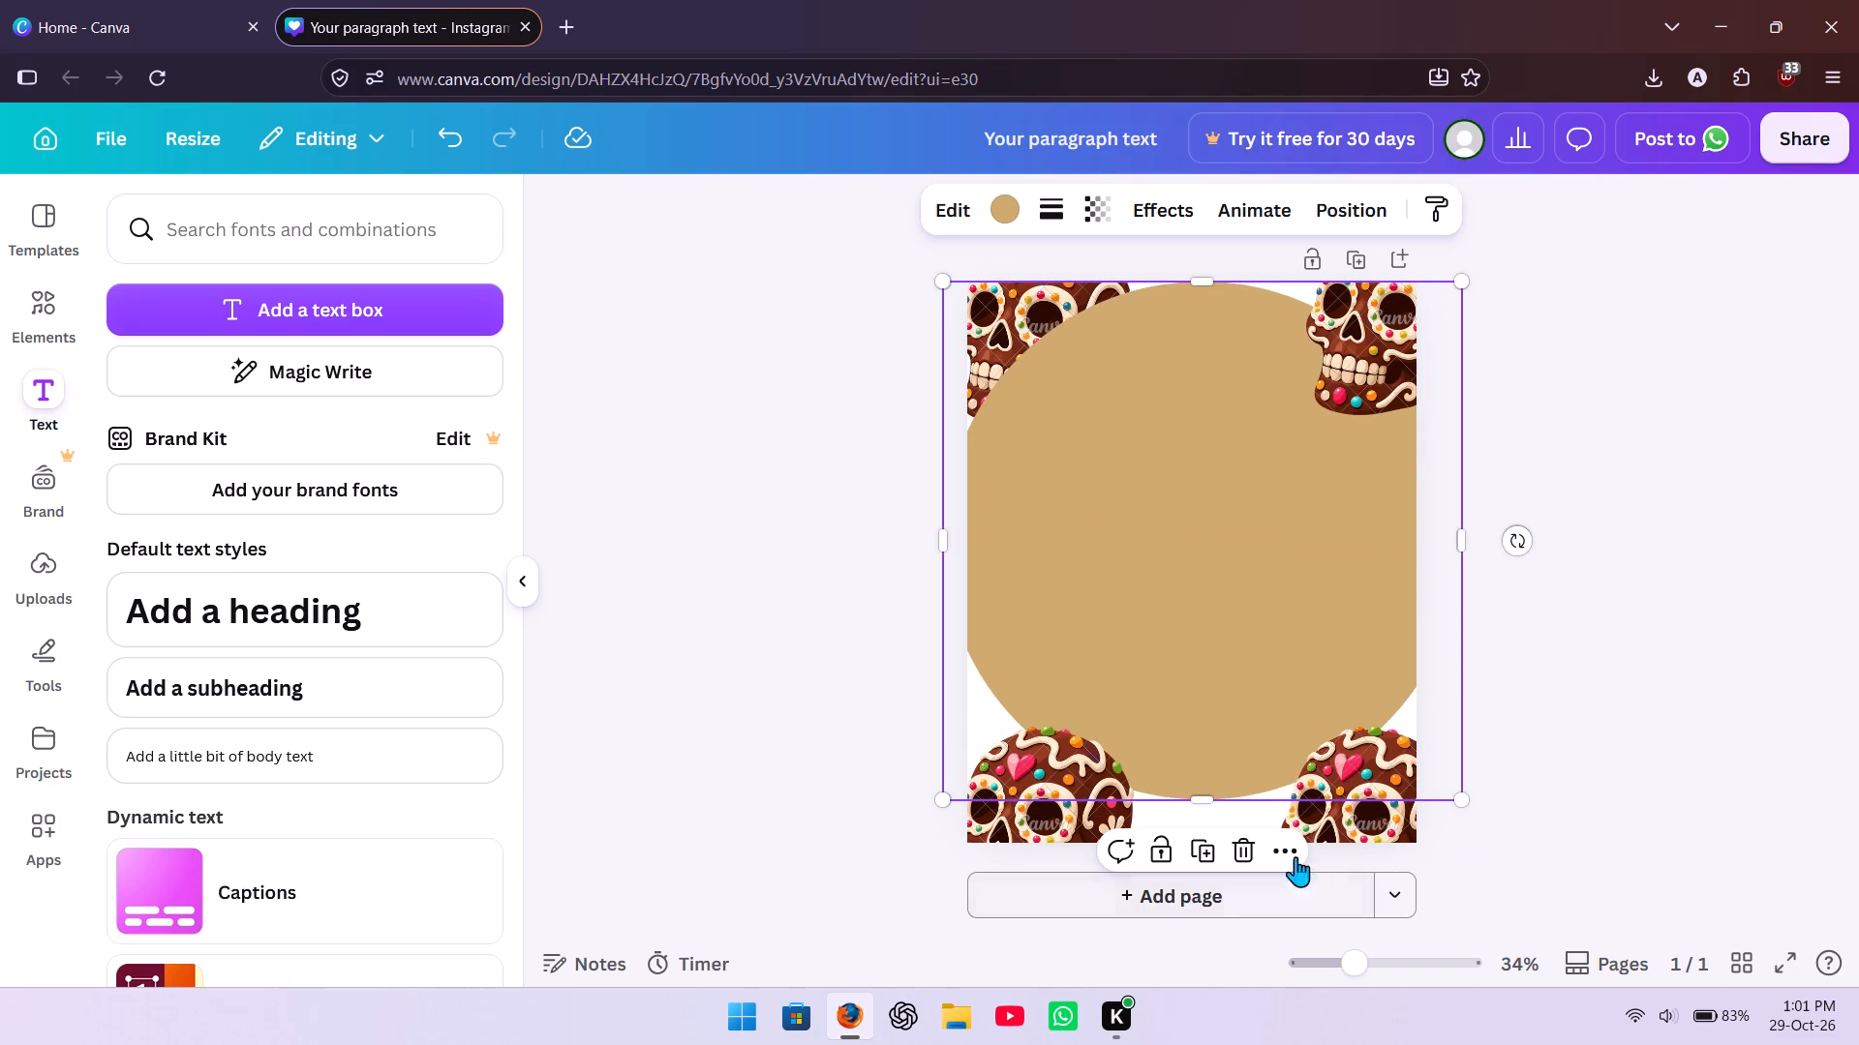
left_click(1277, 850)
left_click(1322, 373)
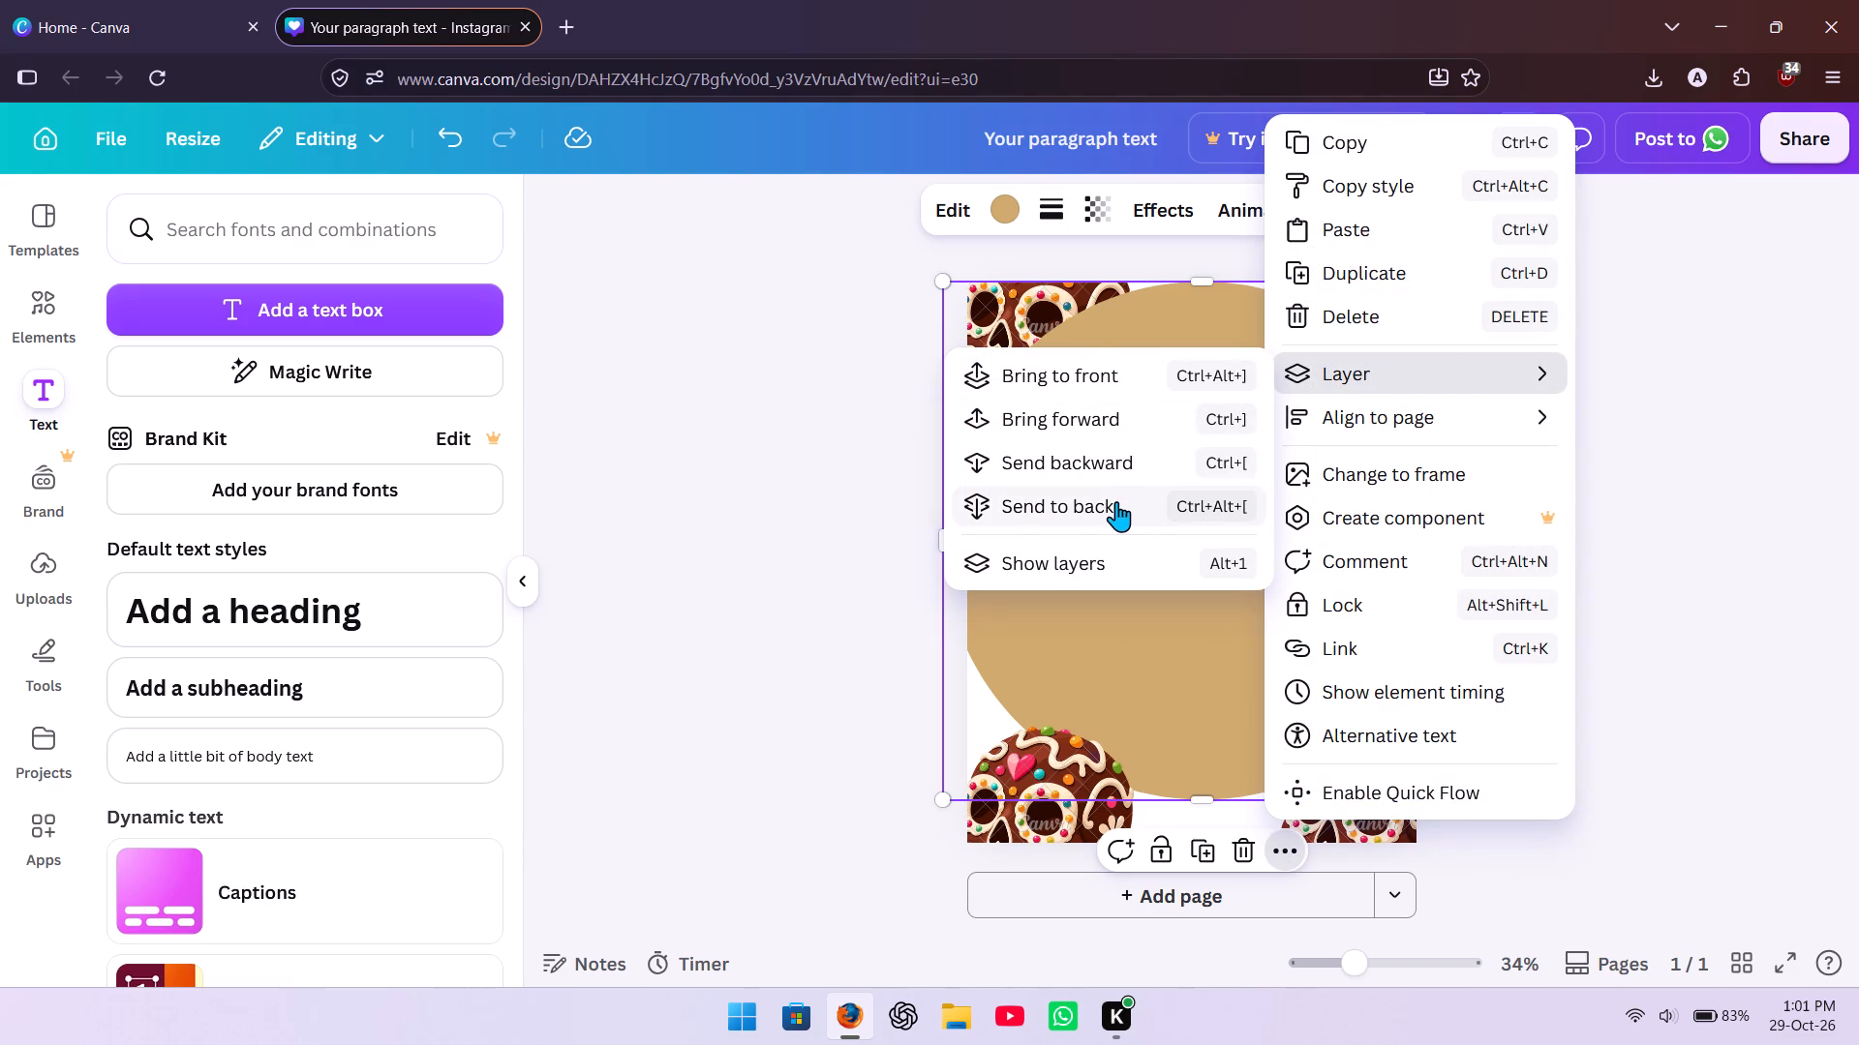
left_click(1118, 501)
left_click(1156, 642)
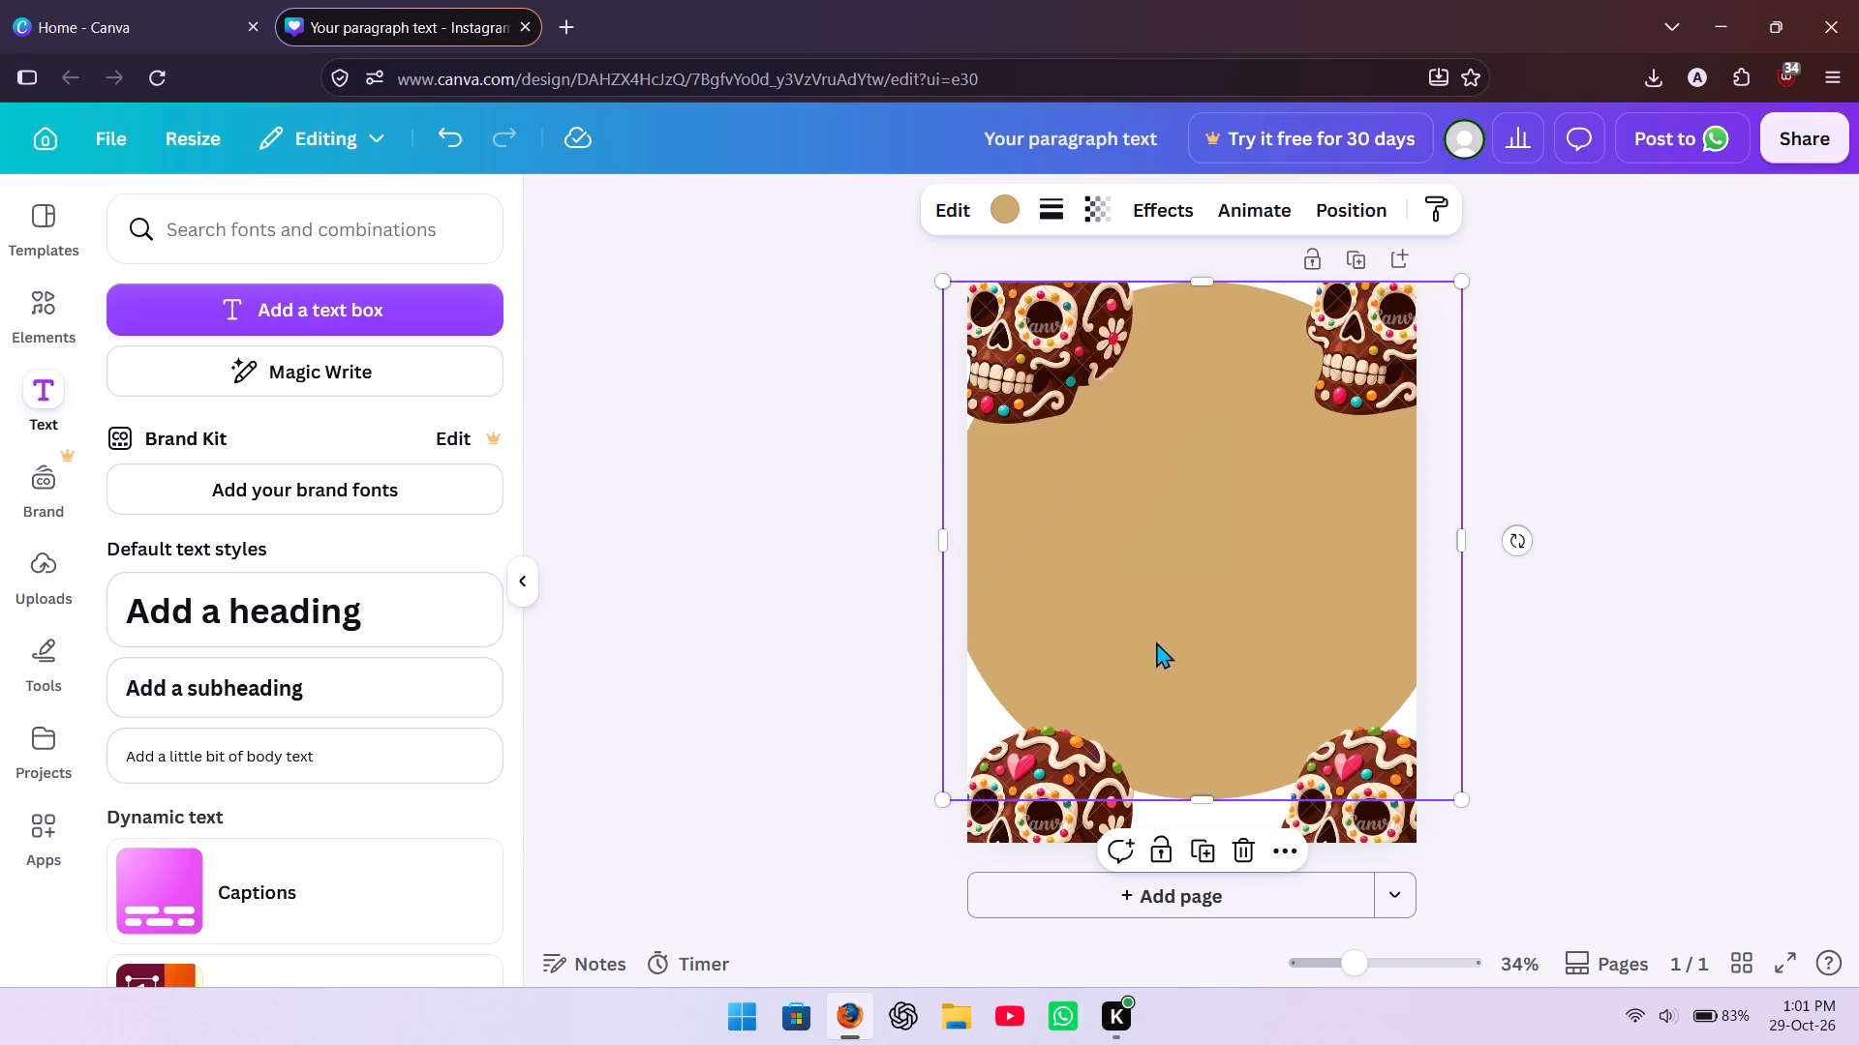
Enlarge the tan circle further and reposition it so it covers the whole page as a background.
left_click_drag(1459, 793, 1539, 889)
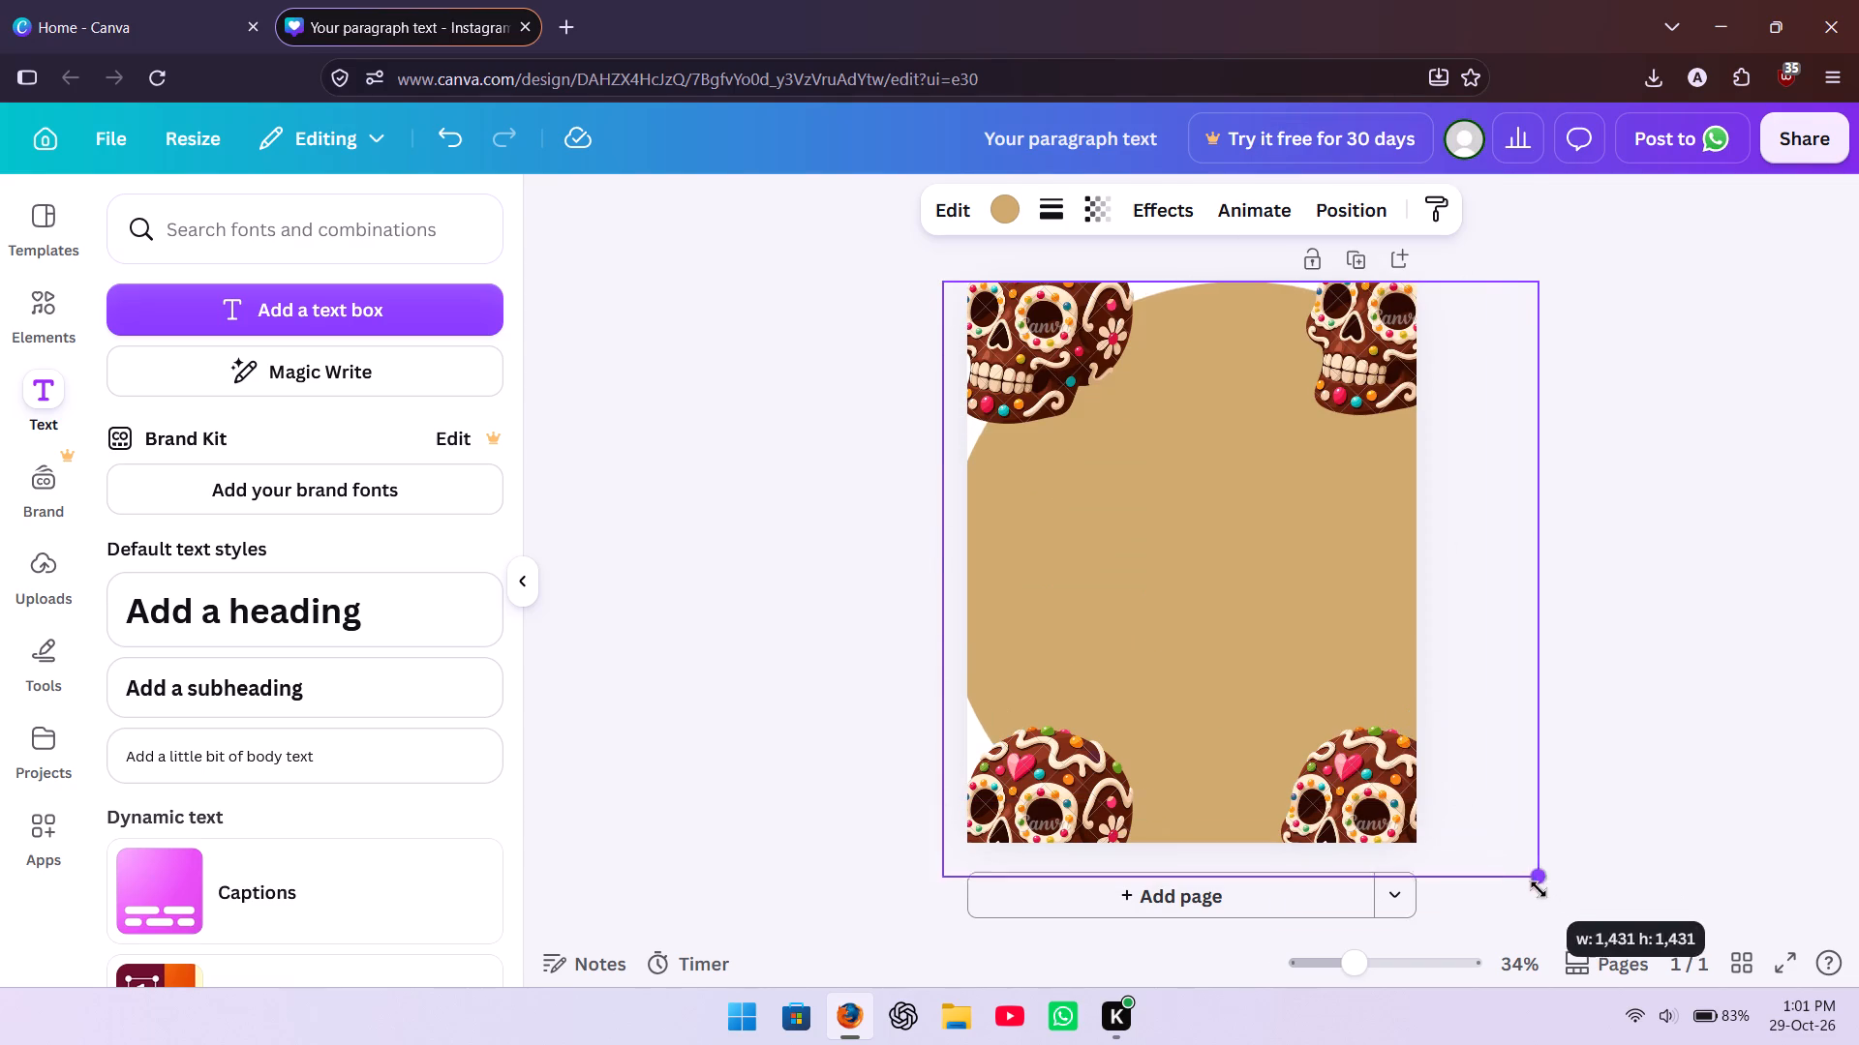
left_click_drag(1539, 889, 1666, 1005)
left_click_drag(1246, 670, 1144, 611)
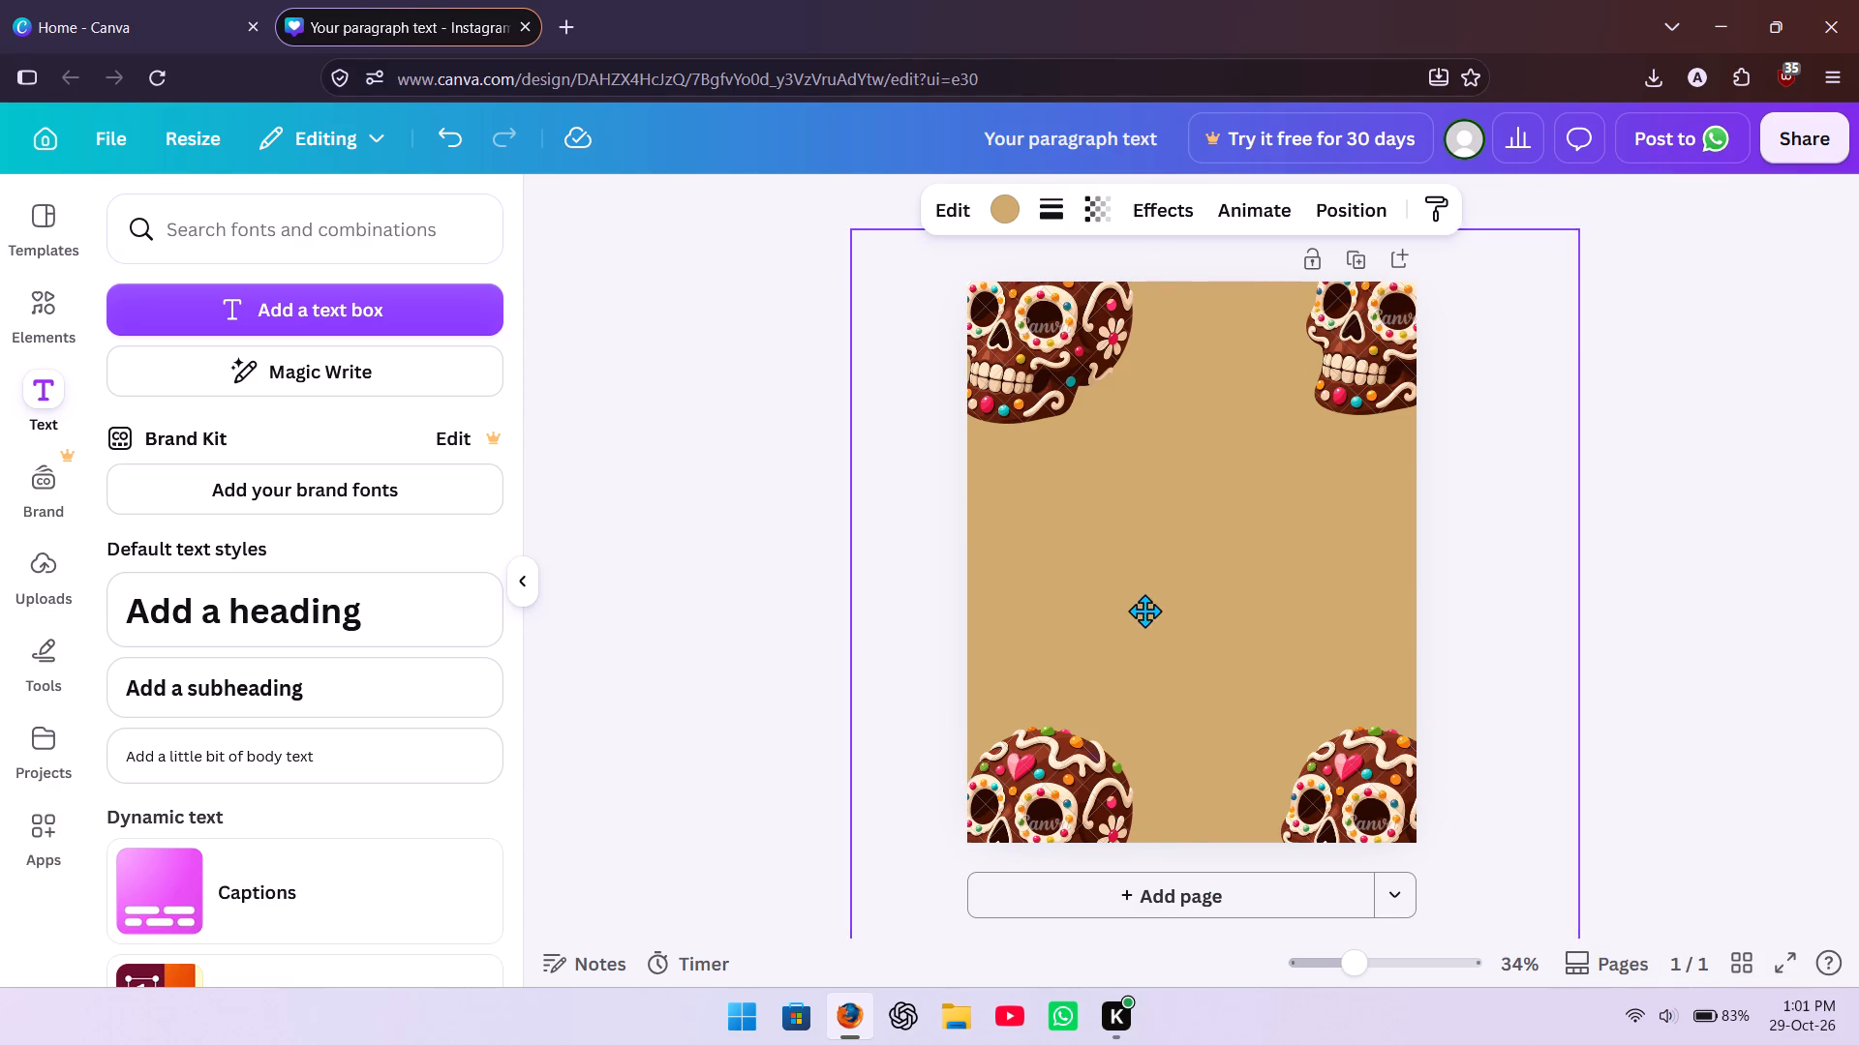
left_click_drag(1144, 611, 1127, 578)
left_click(779, 601)
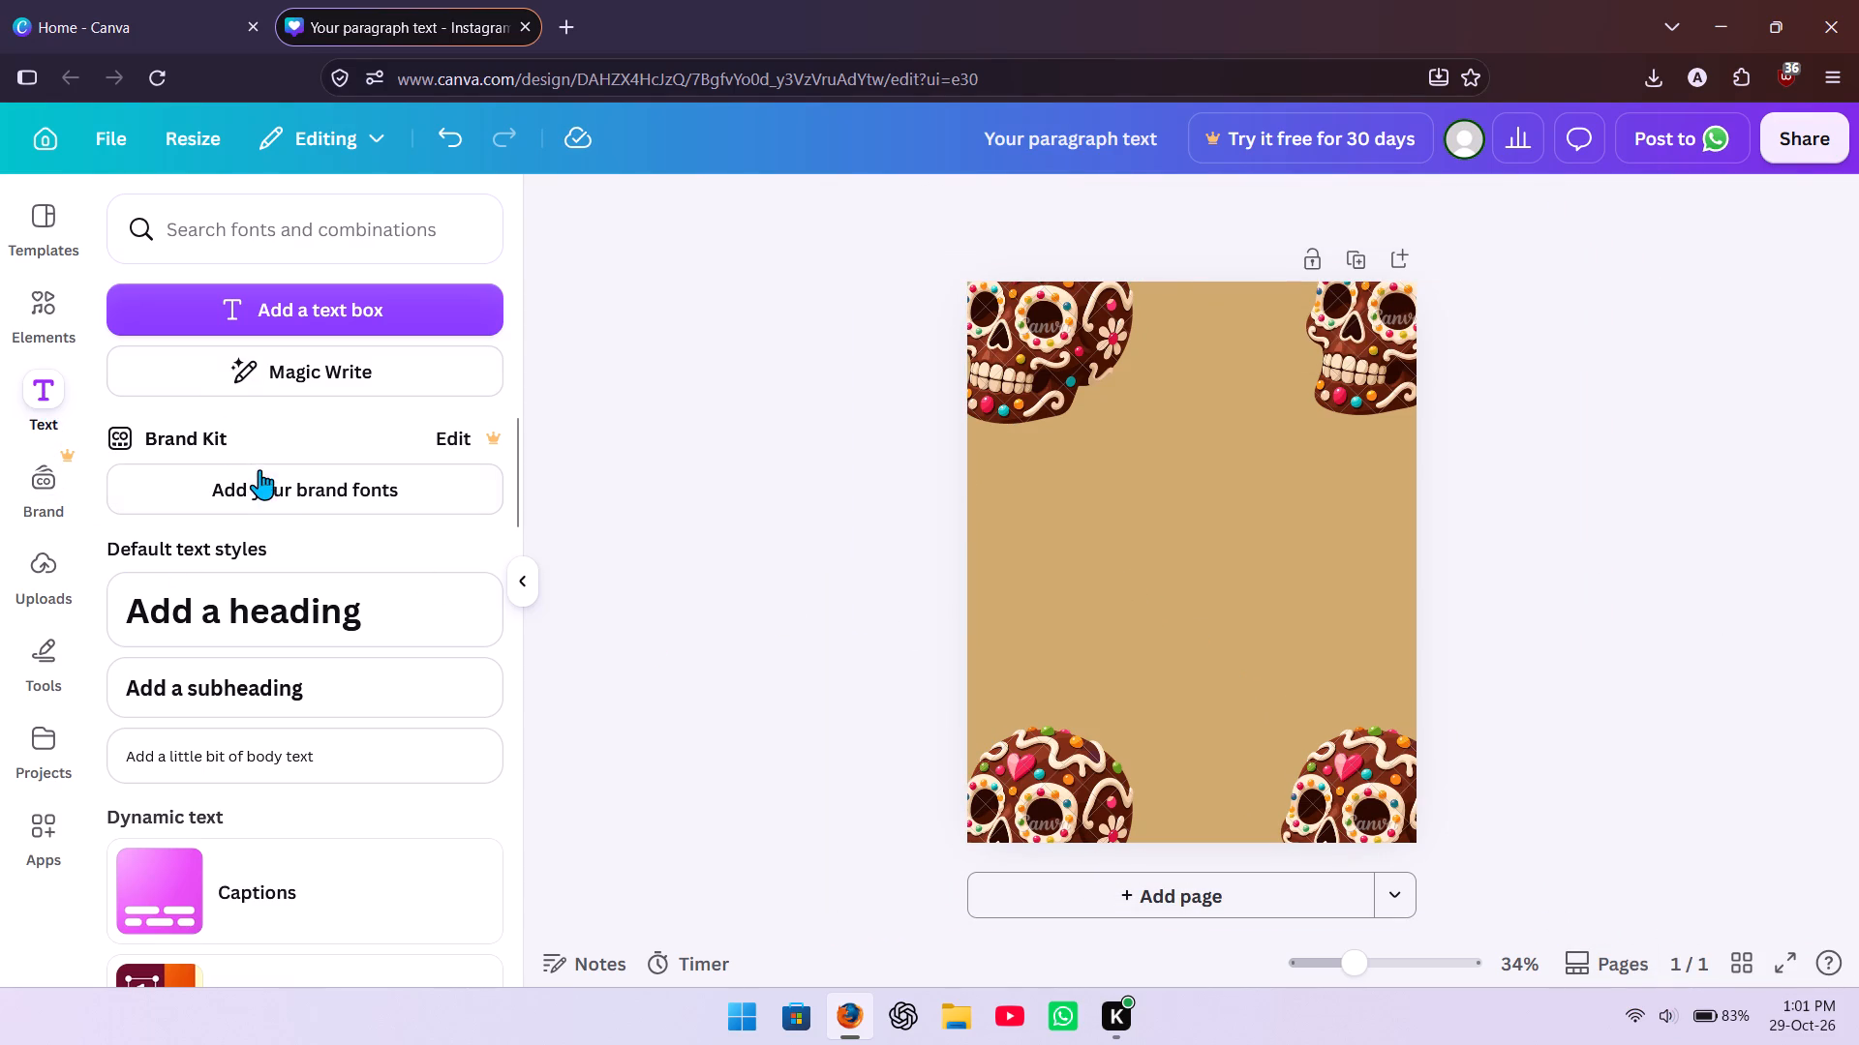
Add a text box reading "Are you ready?" and place it near the centre of the page.
left_click(301, 312)
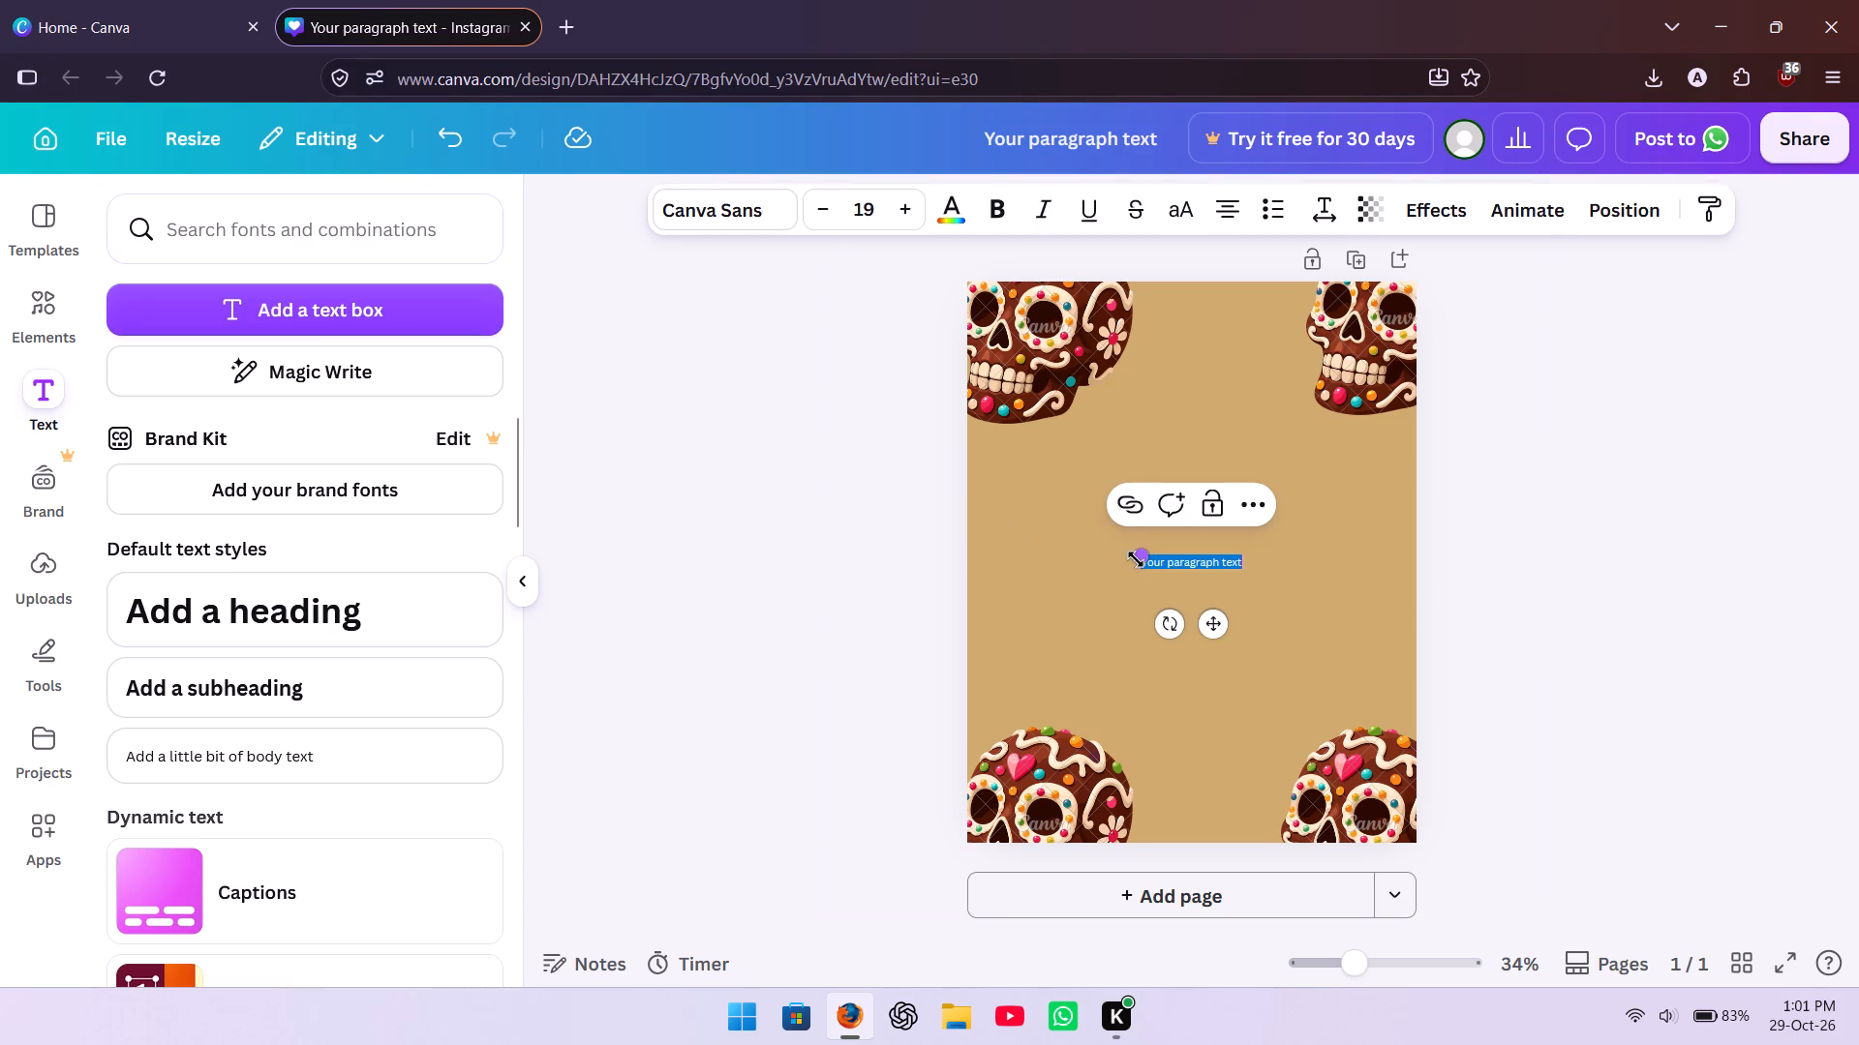
key("BackSpace")
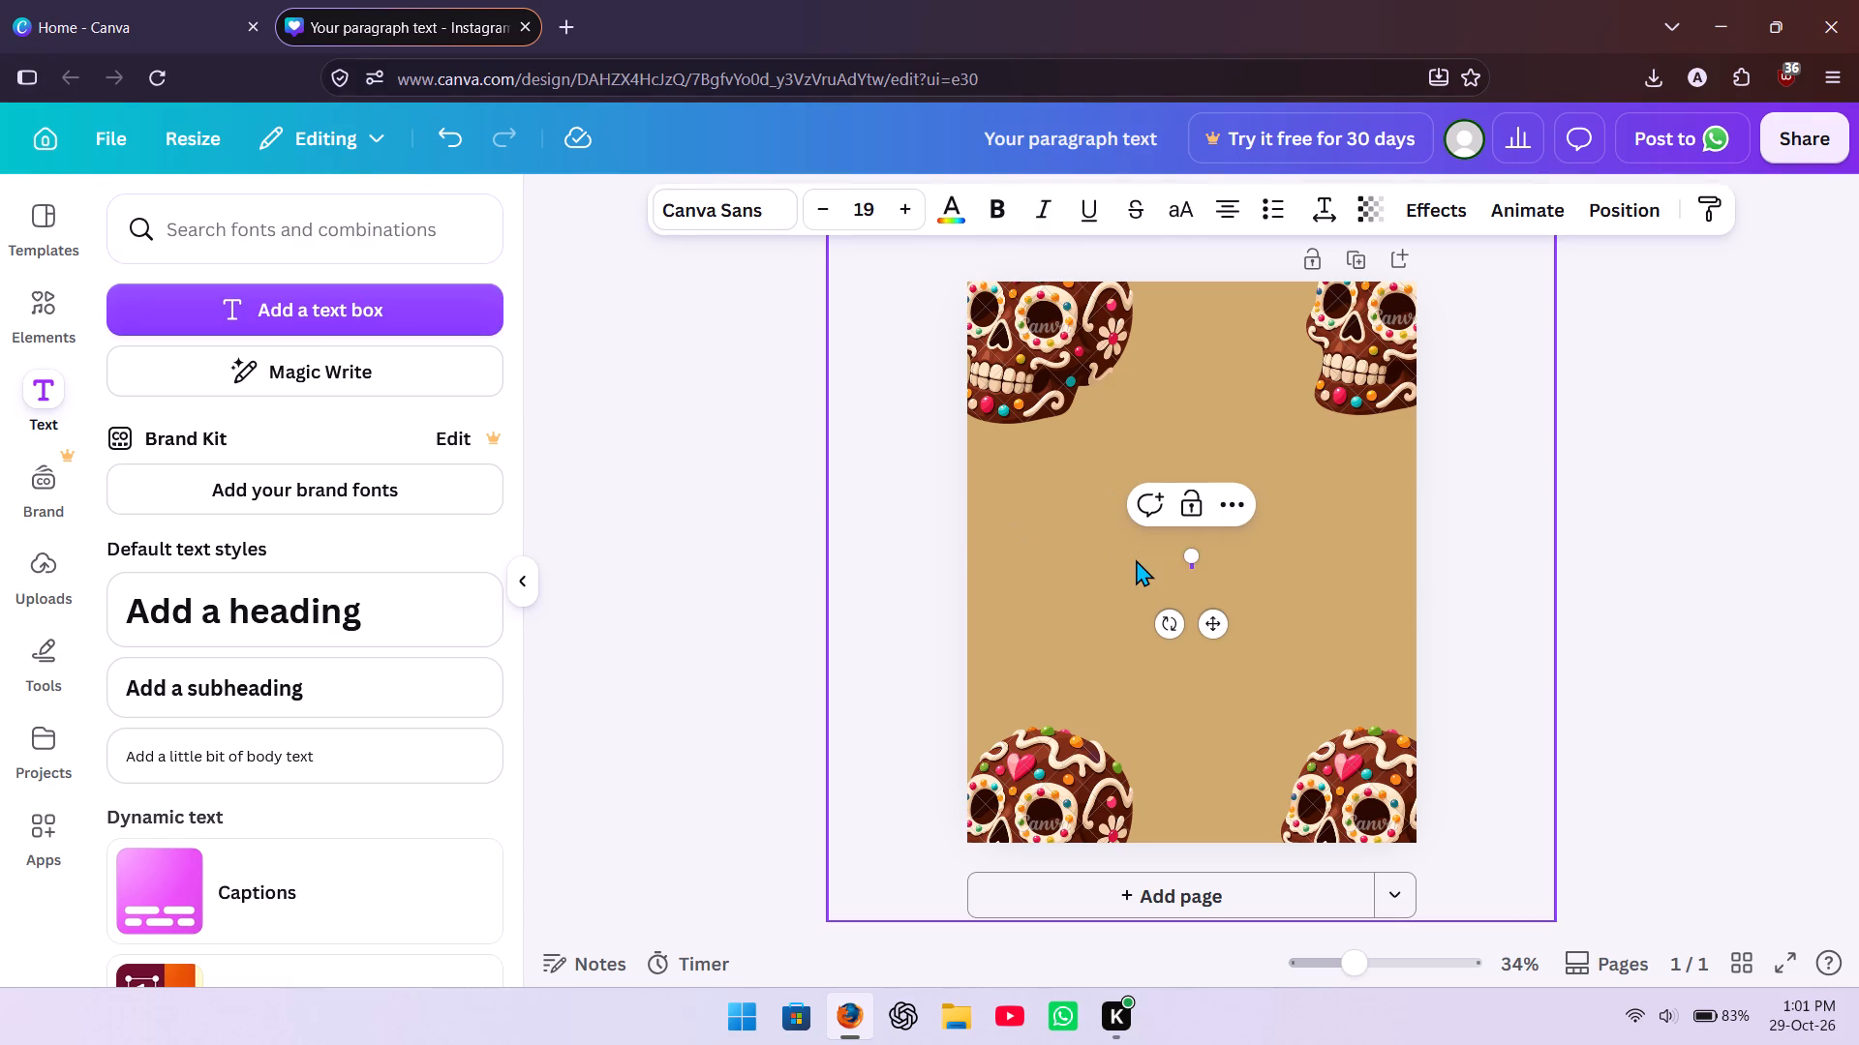
type("AR")
key("BackSpace")
type("re you ready?")
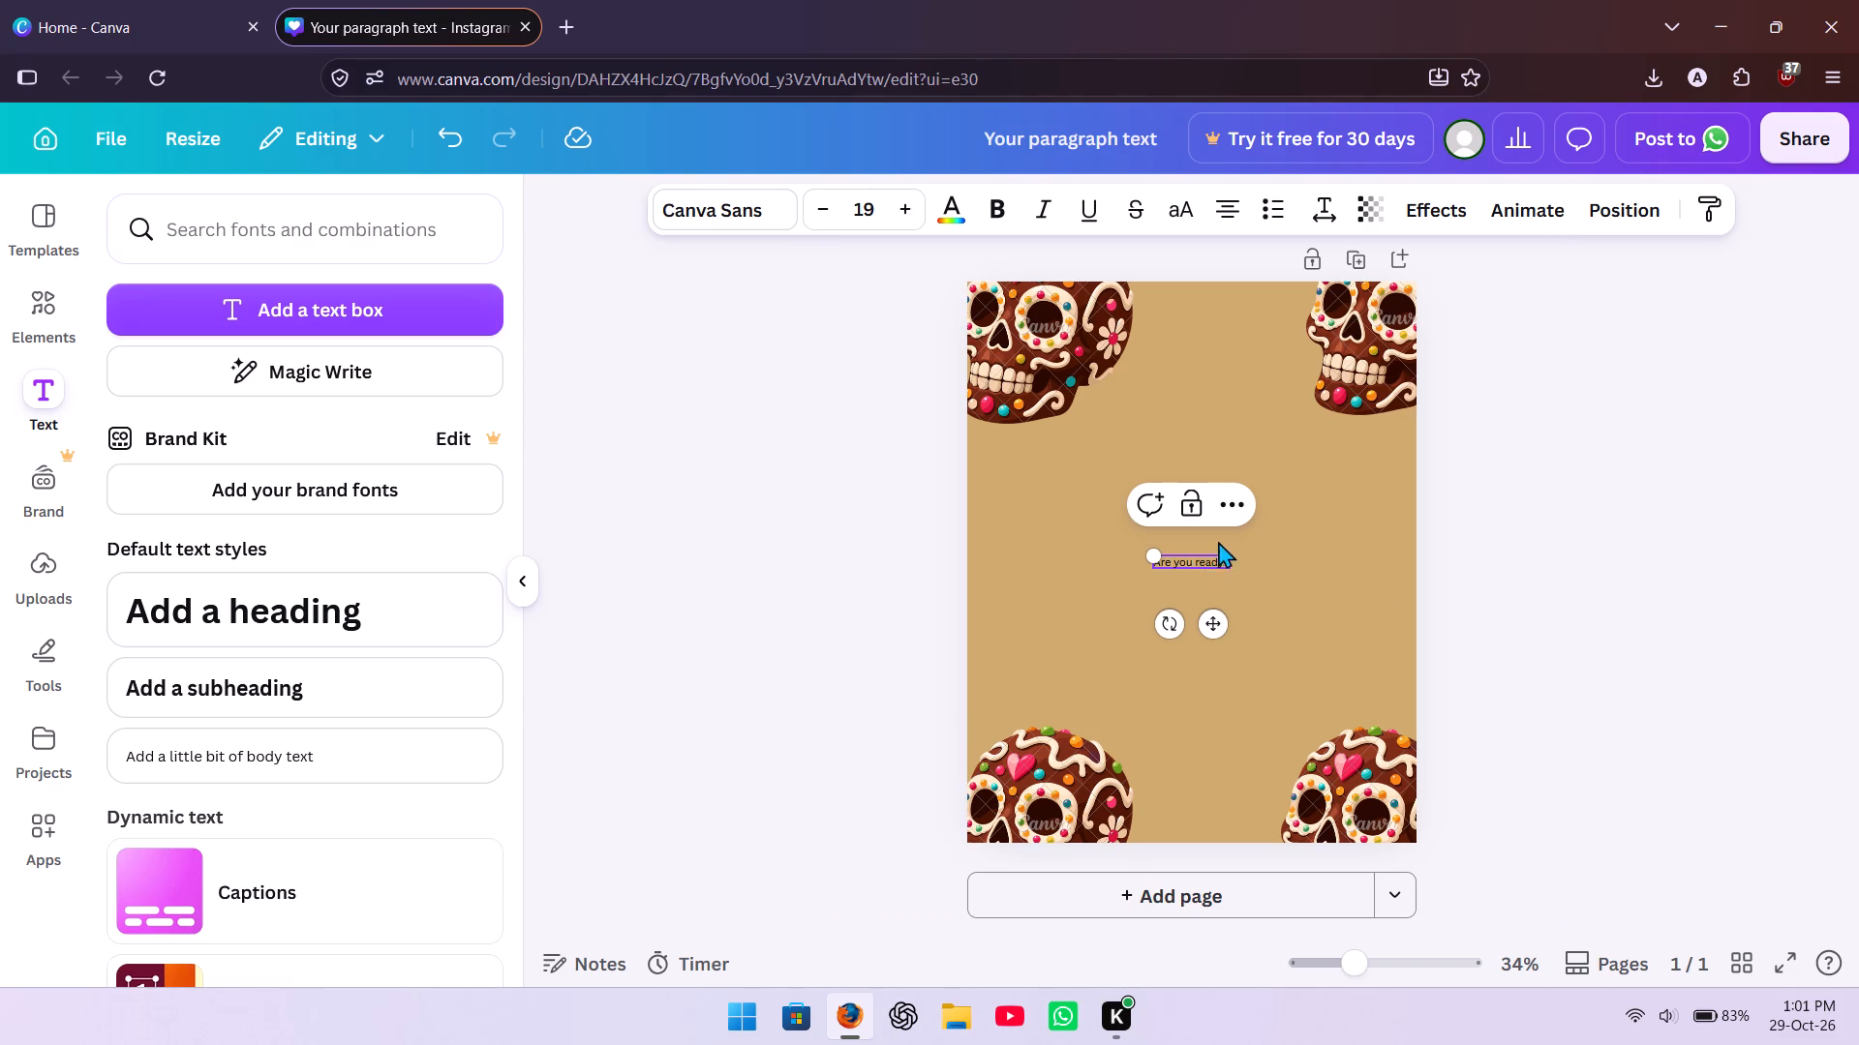
left_click_drag(1212, 622, 1178, 642)
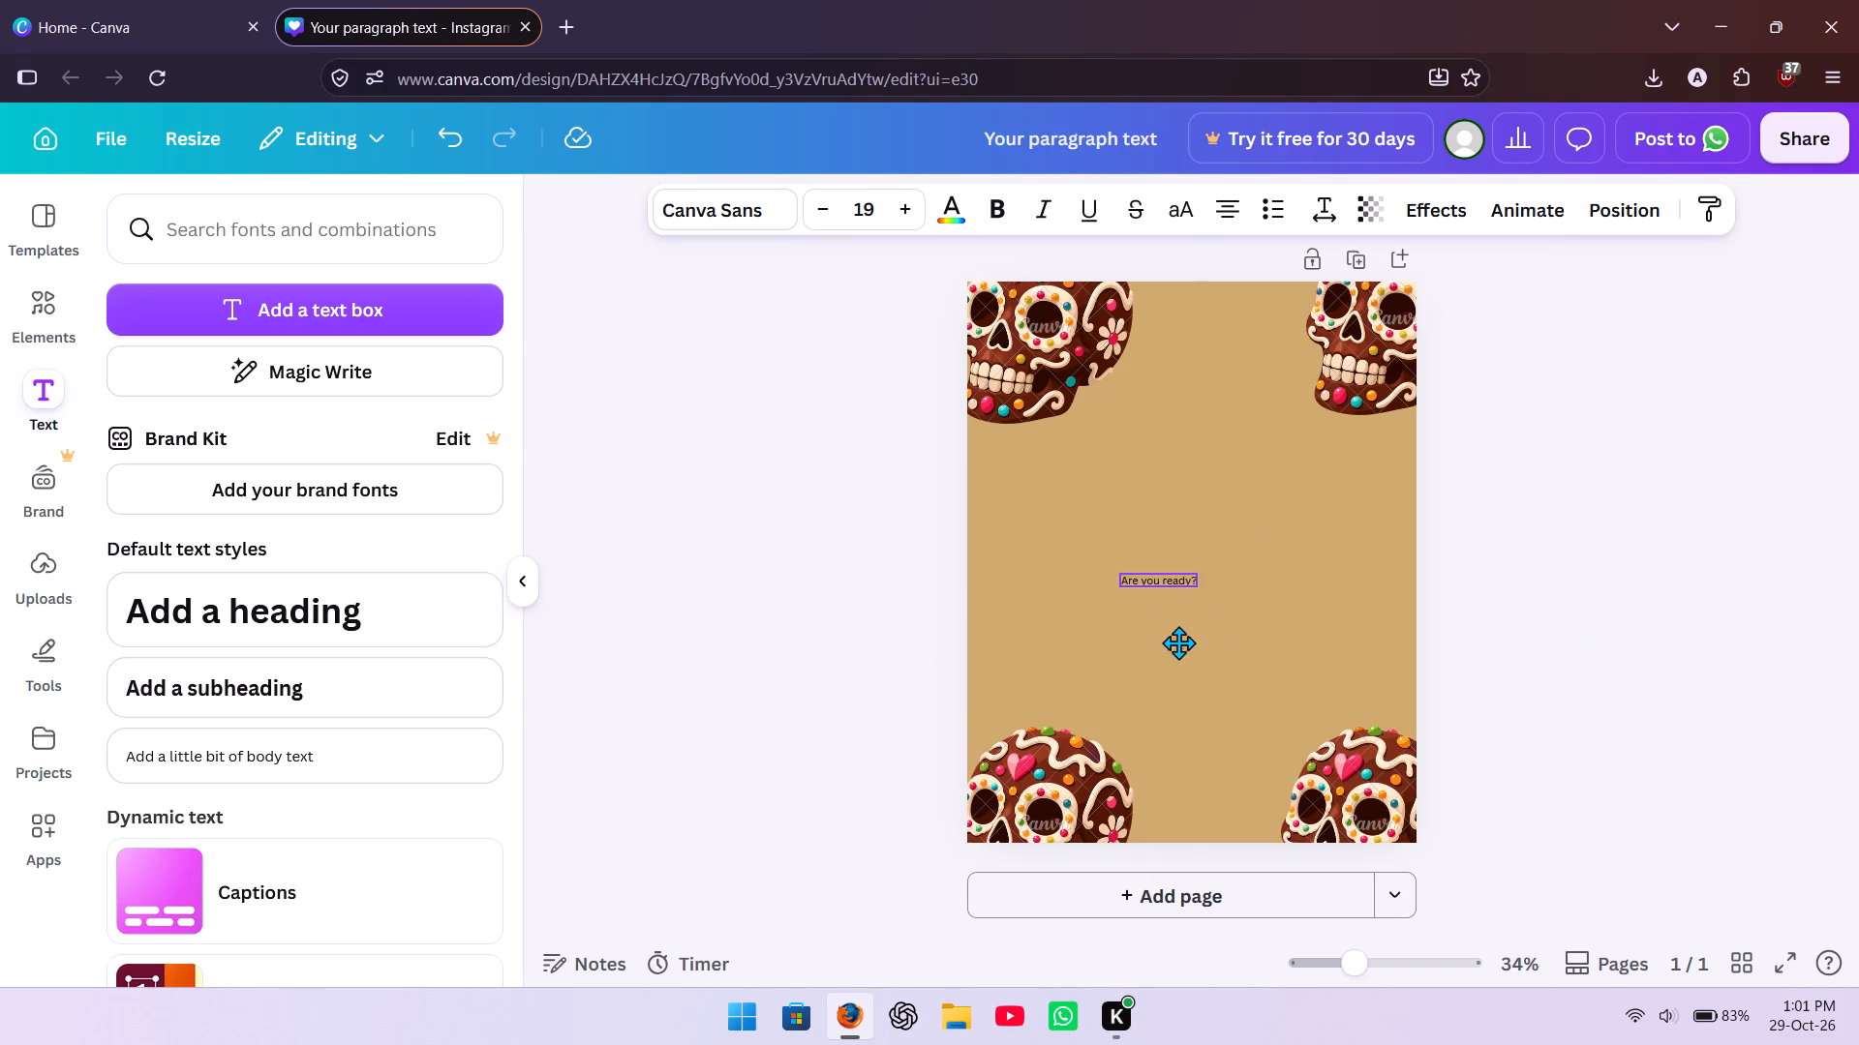
left_click_drag(1178, 642, 1201, 607)
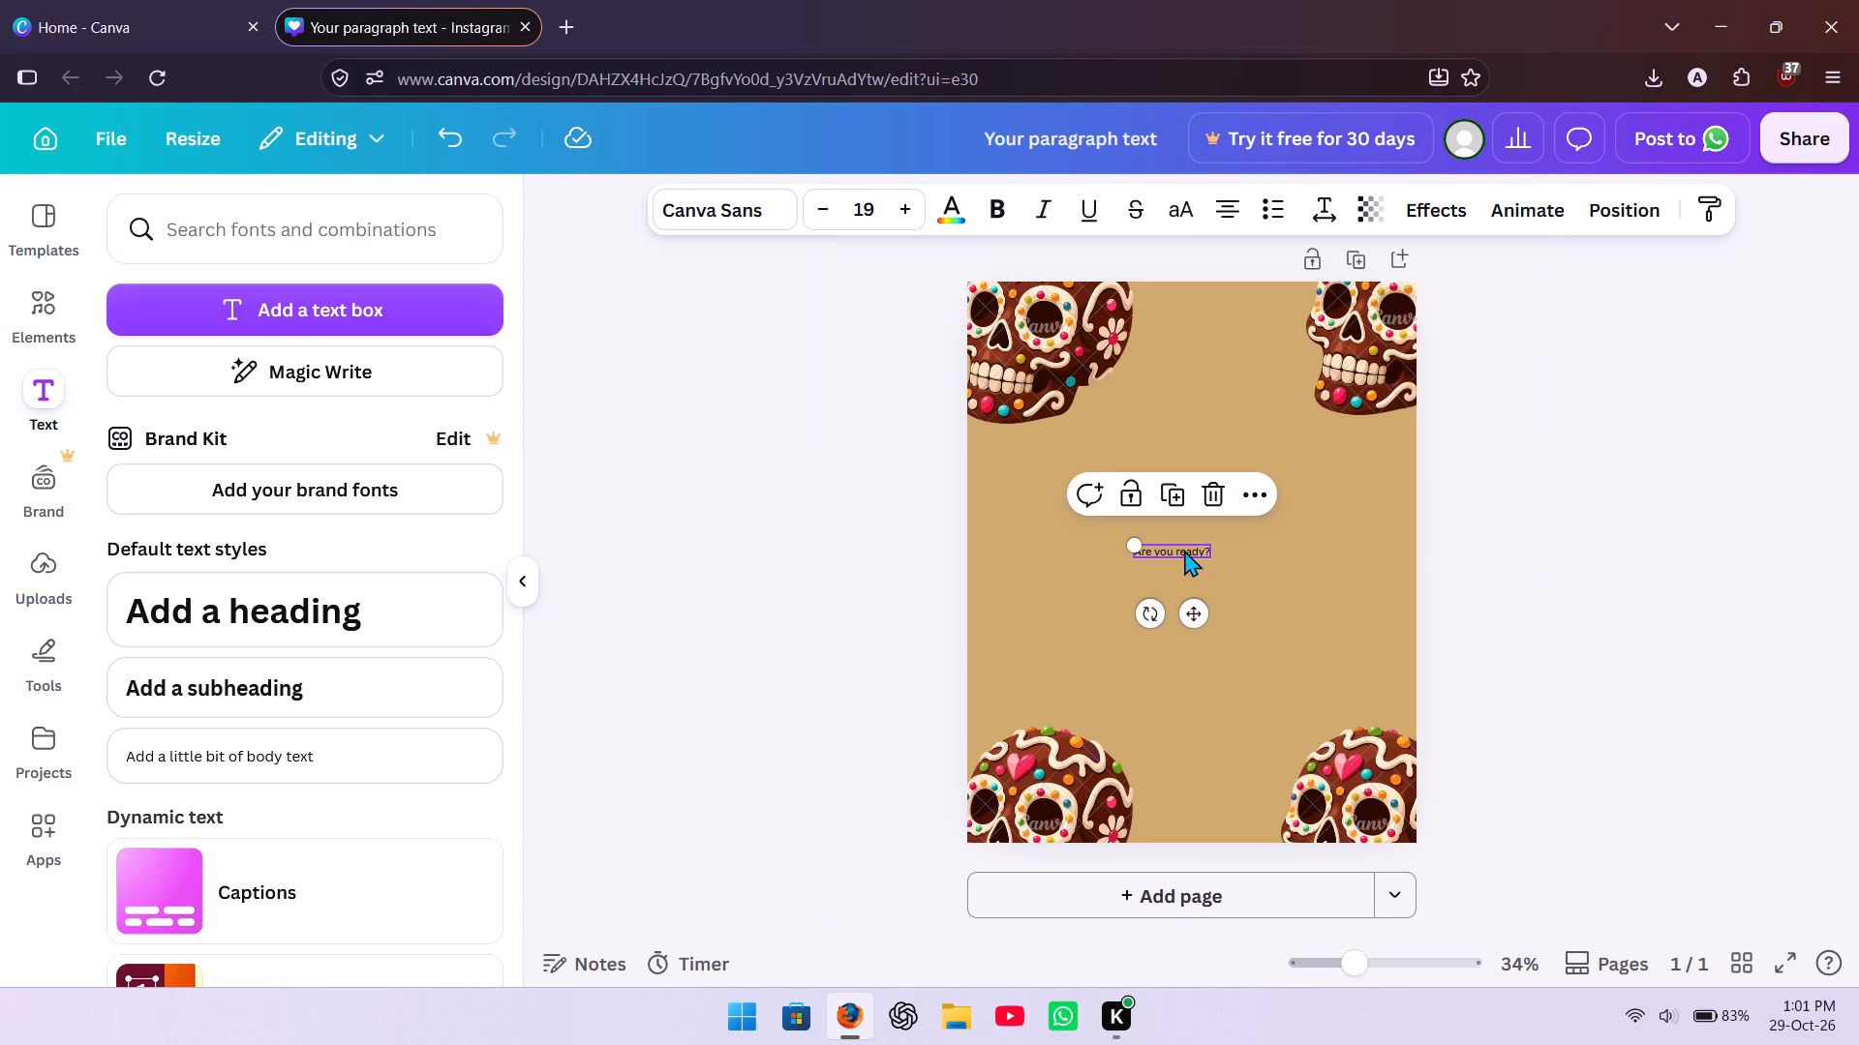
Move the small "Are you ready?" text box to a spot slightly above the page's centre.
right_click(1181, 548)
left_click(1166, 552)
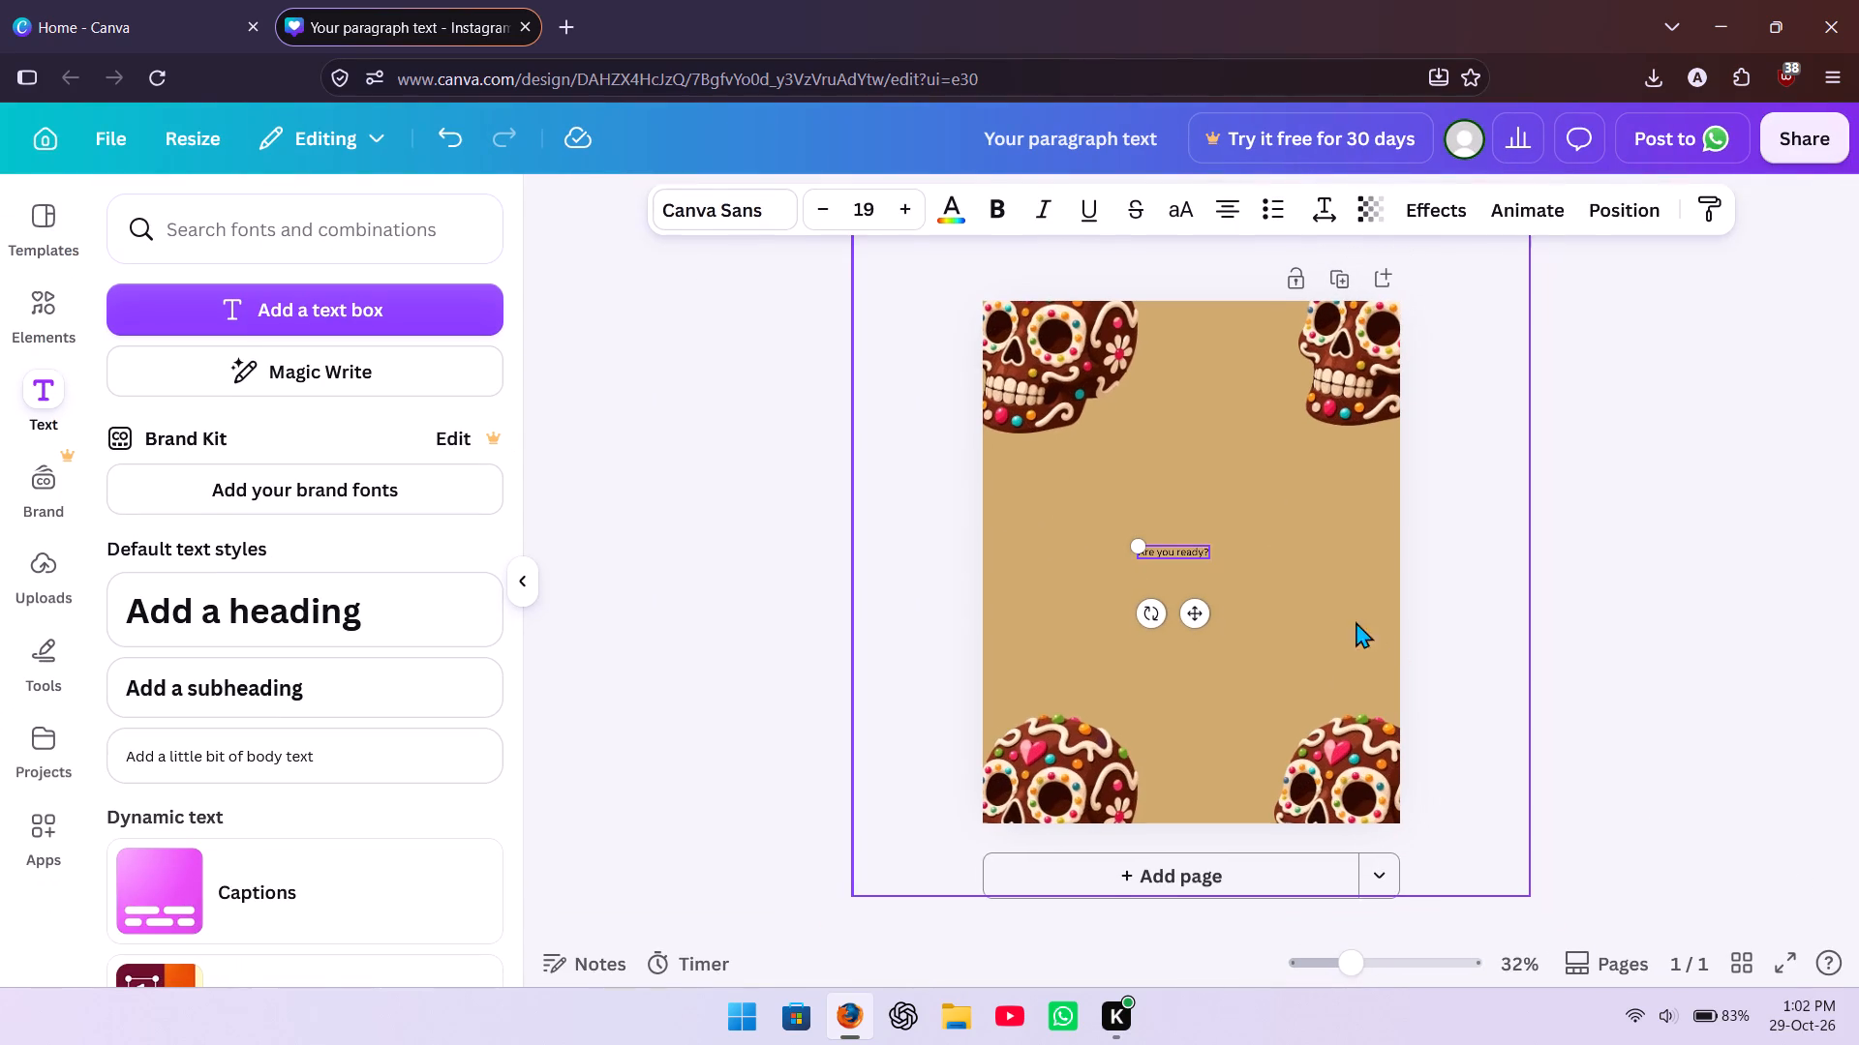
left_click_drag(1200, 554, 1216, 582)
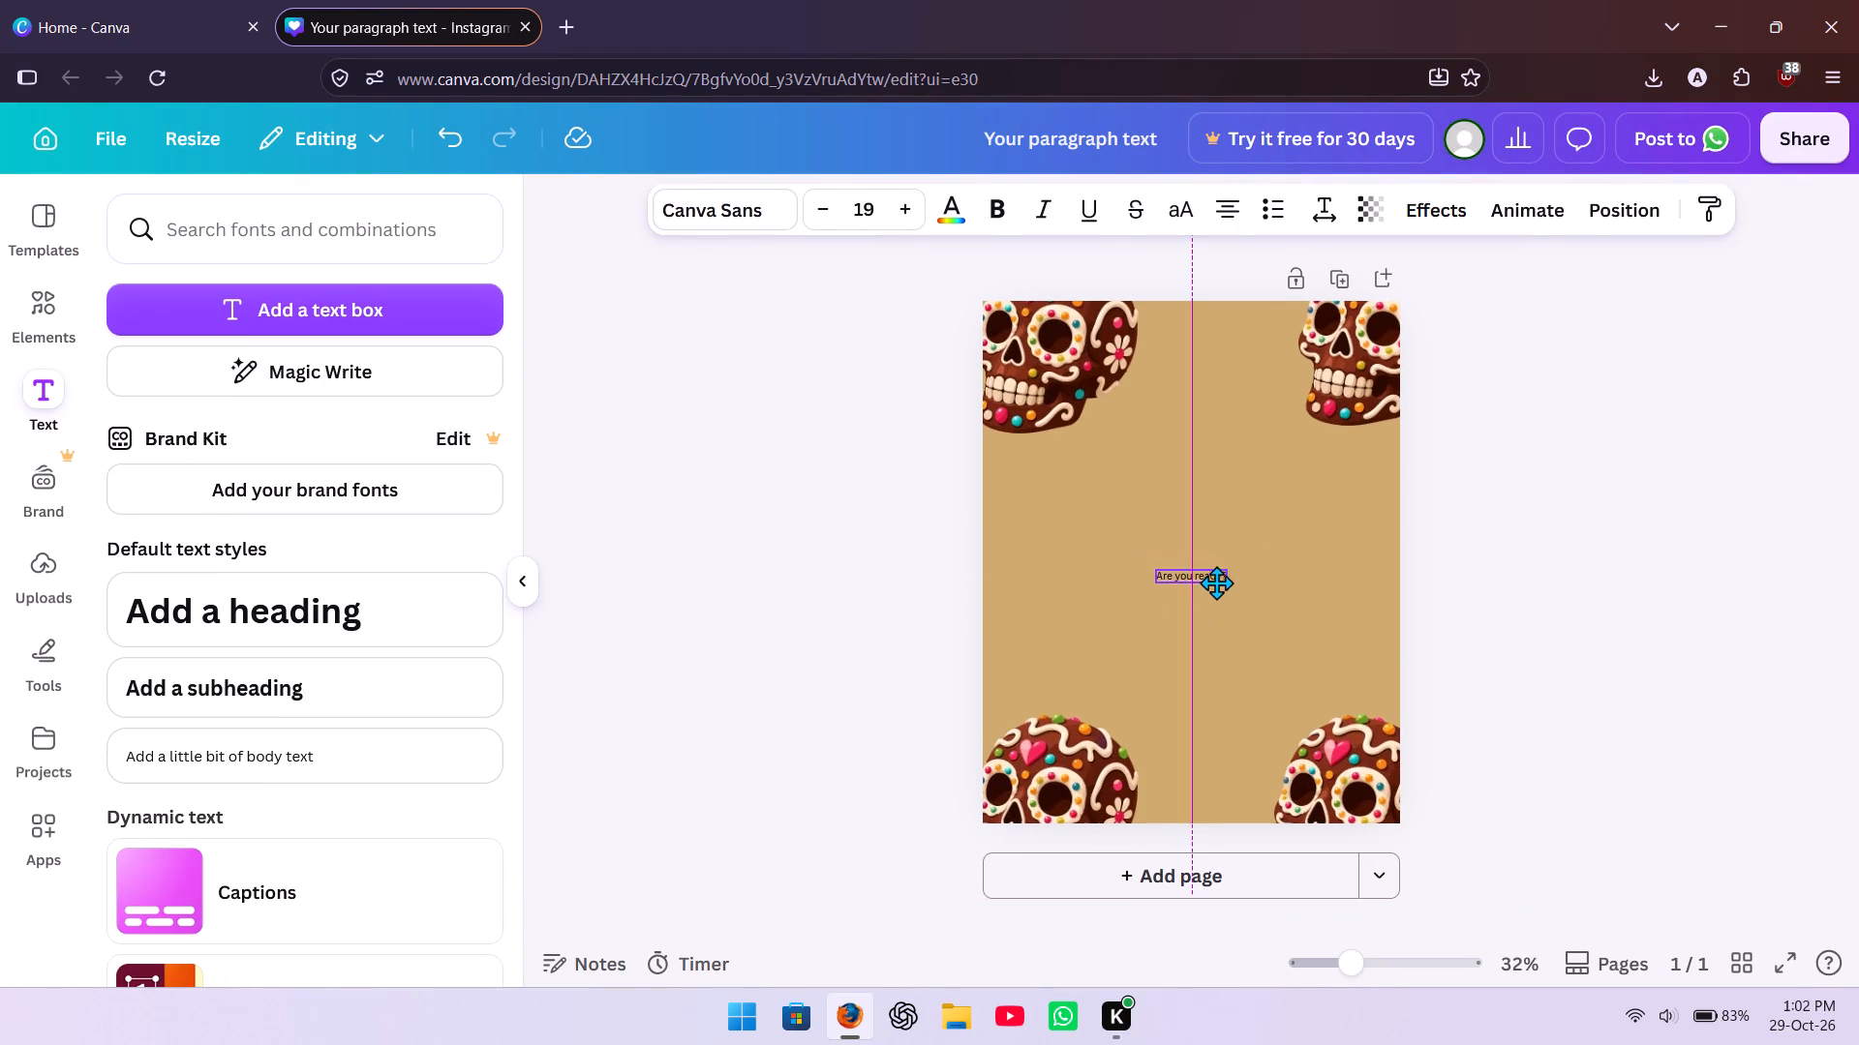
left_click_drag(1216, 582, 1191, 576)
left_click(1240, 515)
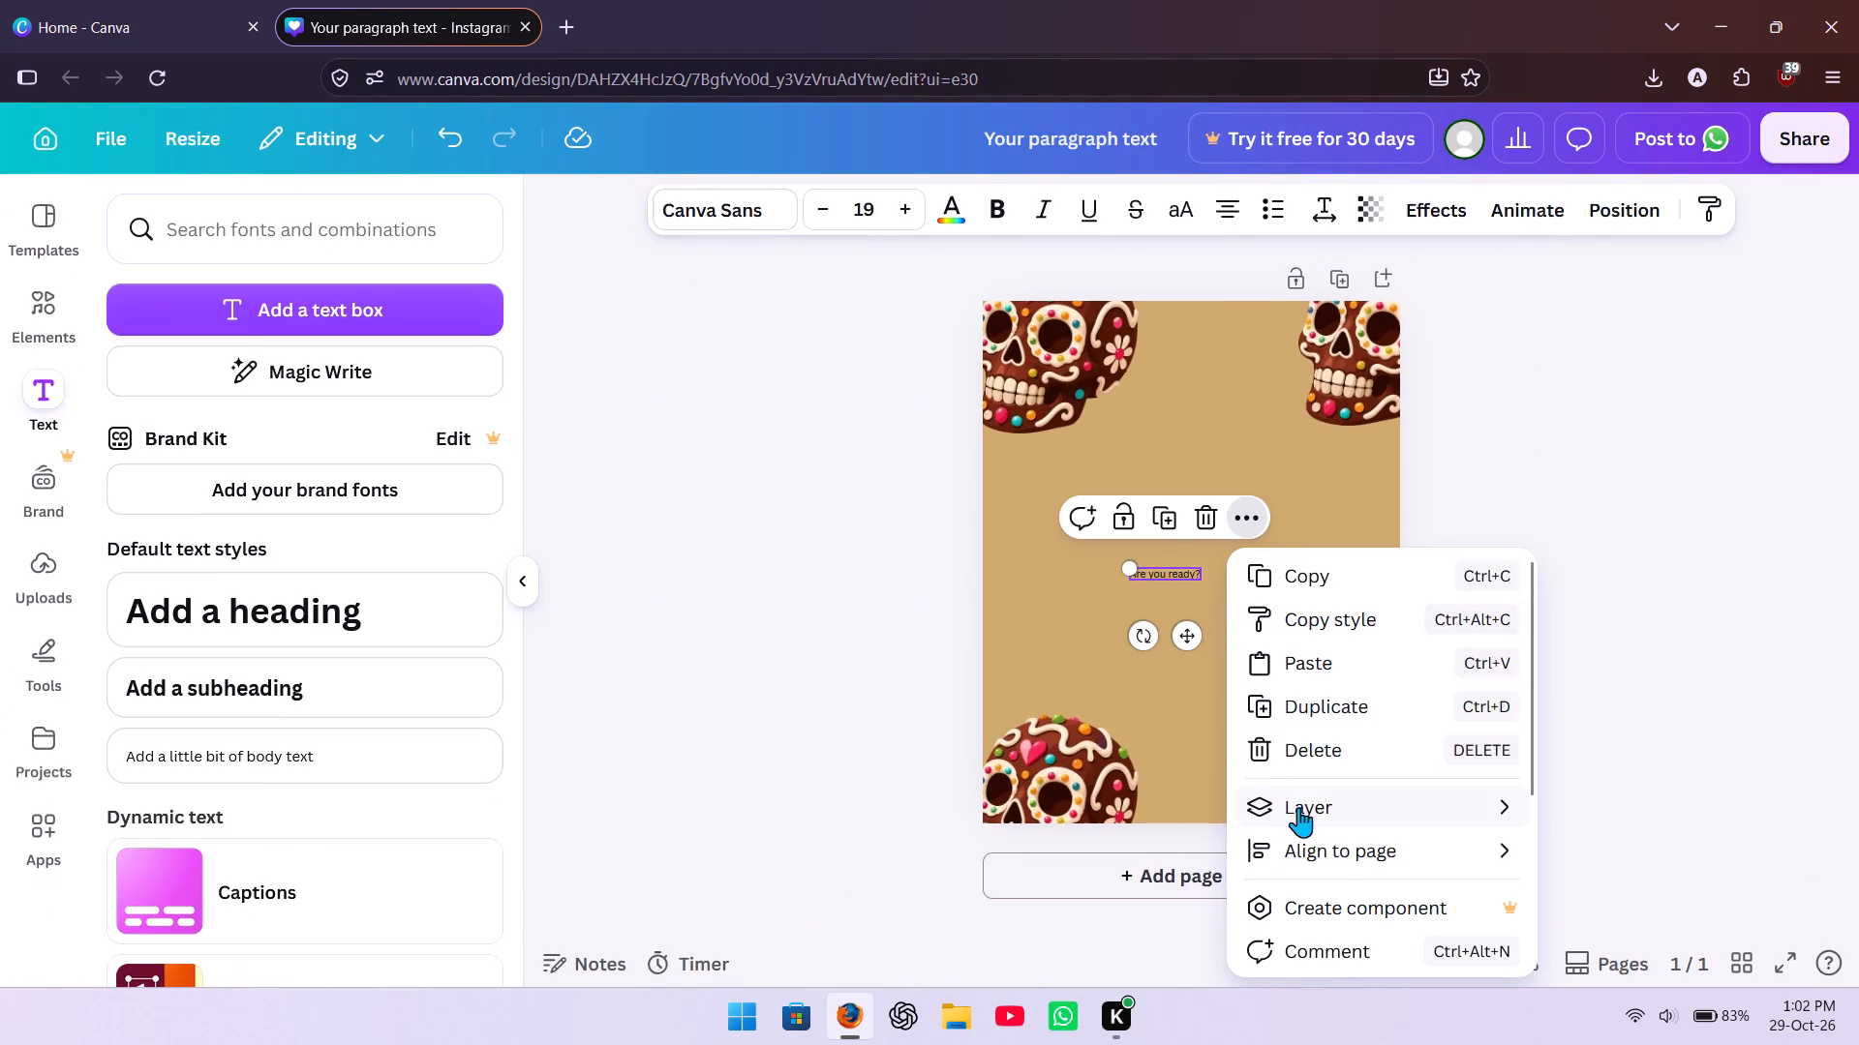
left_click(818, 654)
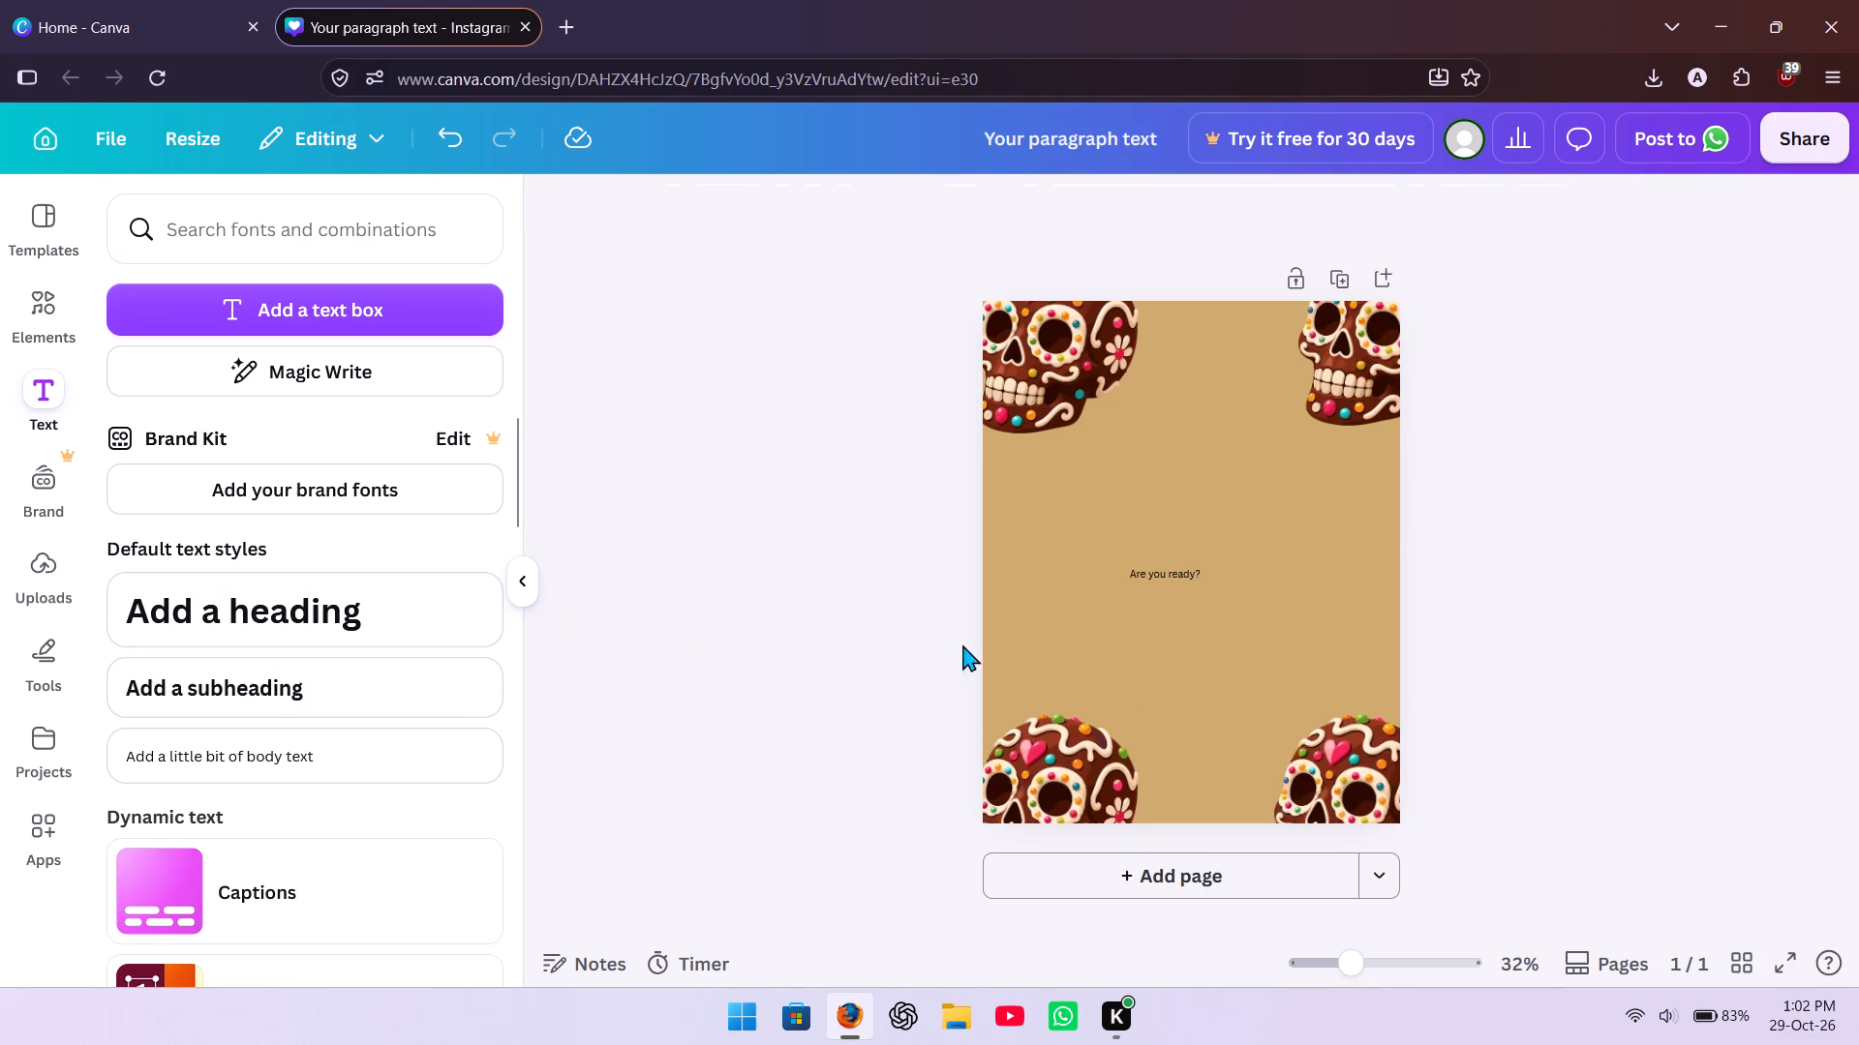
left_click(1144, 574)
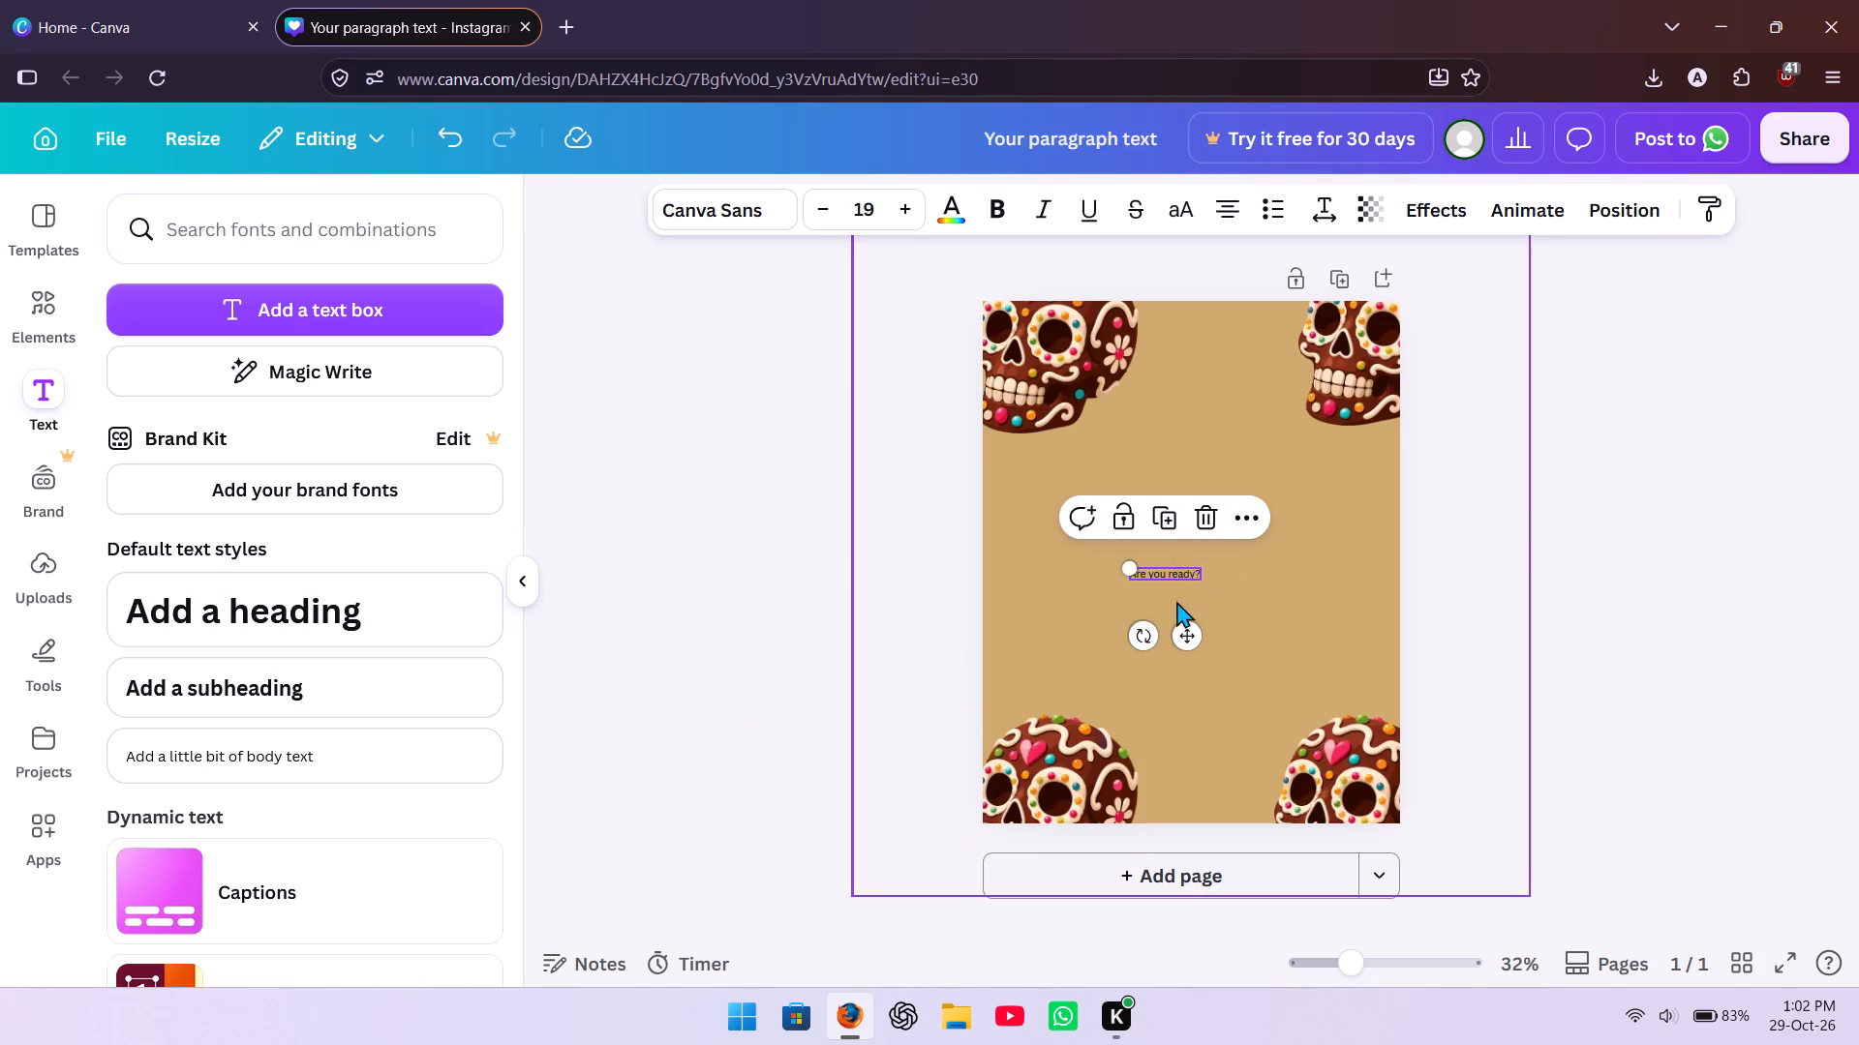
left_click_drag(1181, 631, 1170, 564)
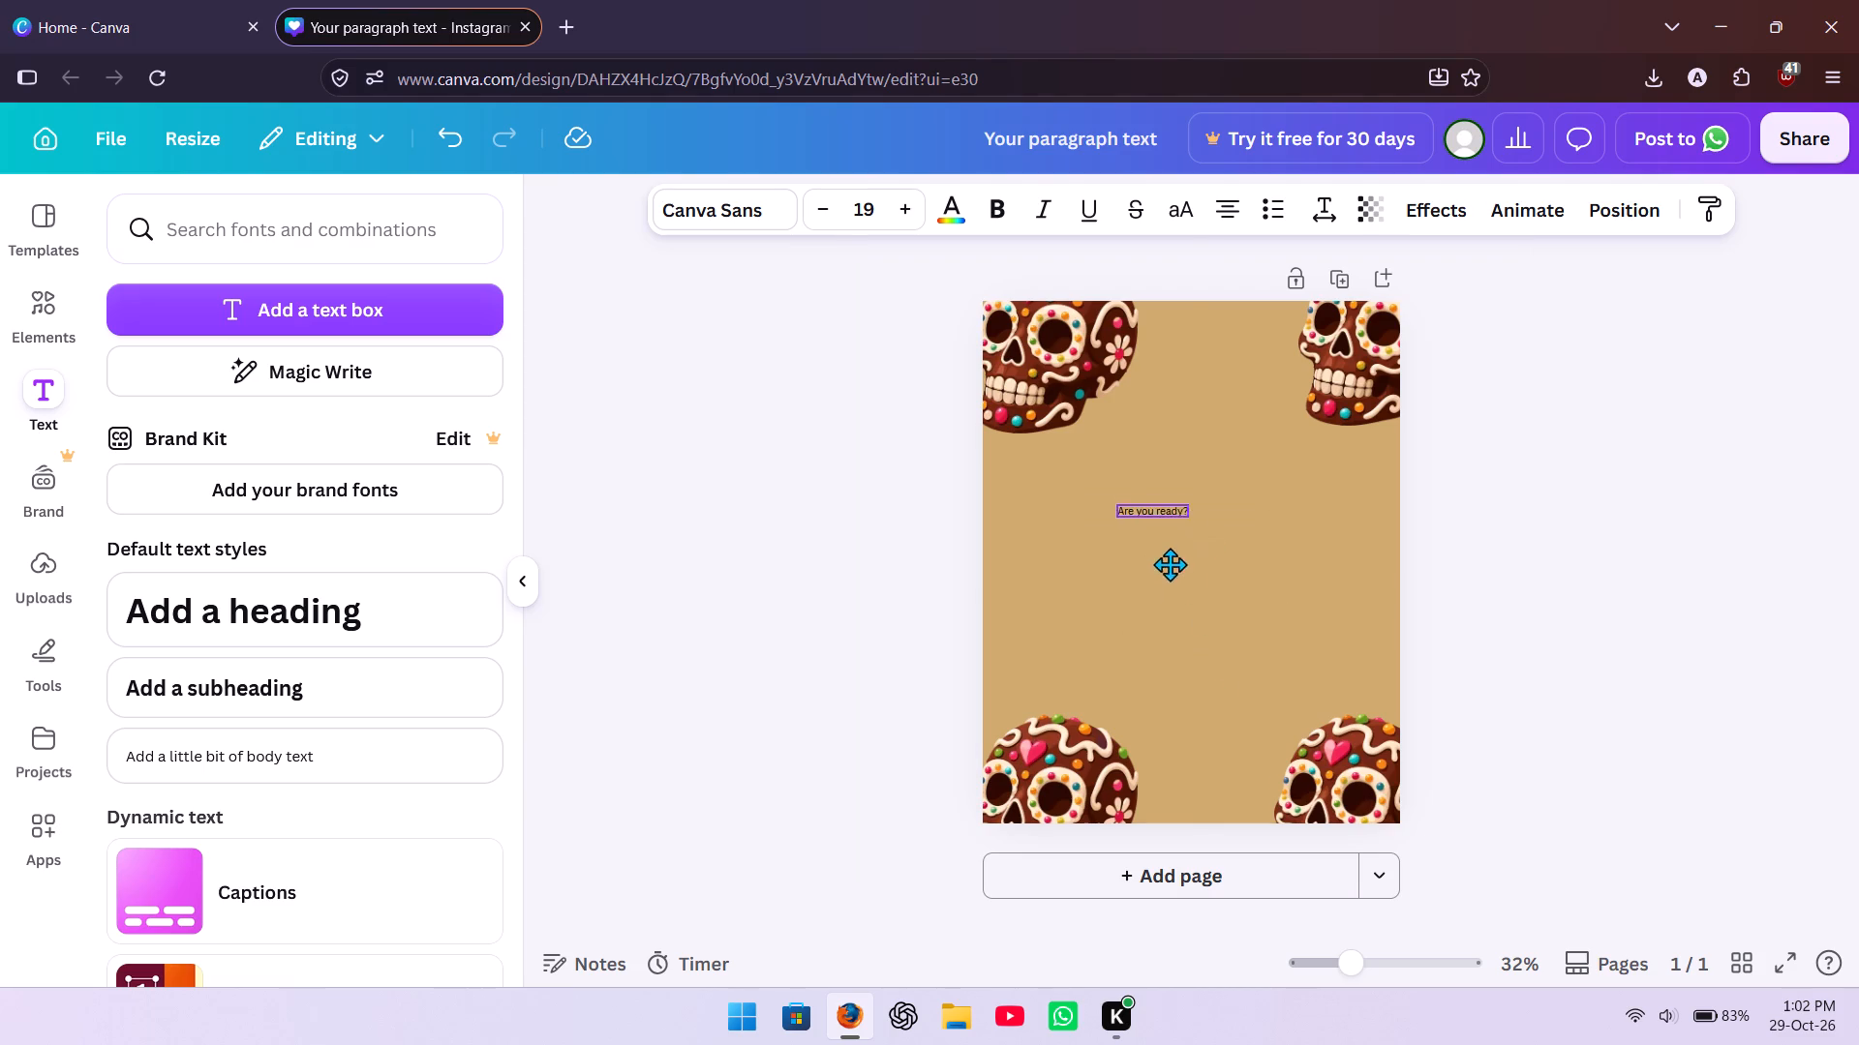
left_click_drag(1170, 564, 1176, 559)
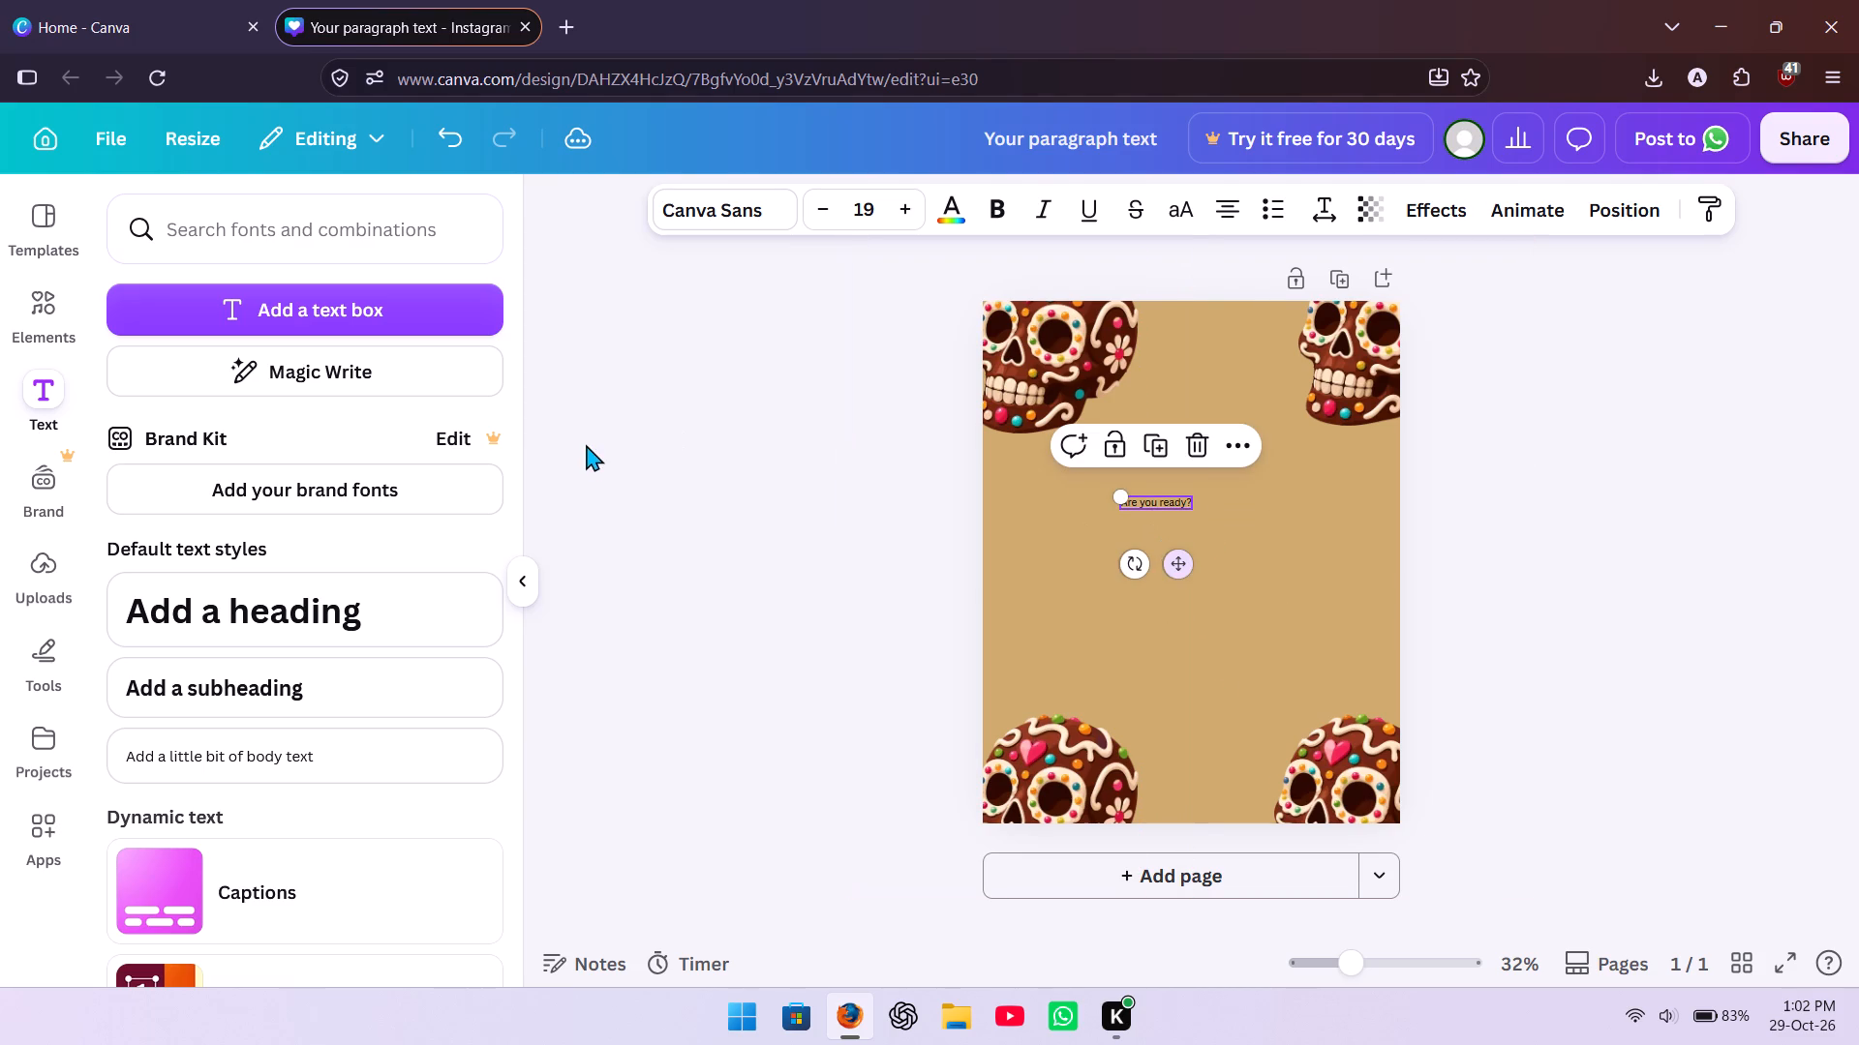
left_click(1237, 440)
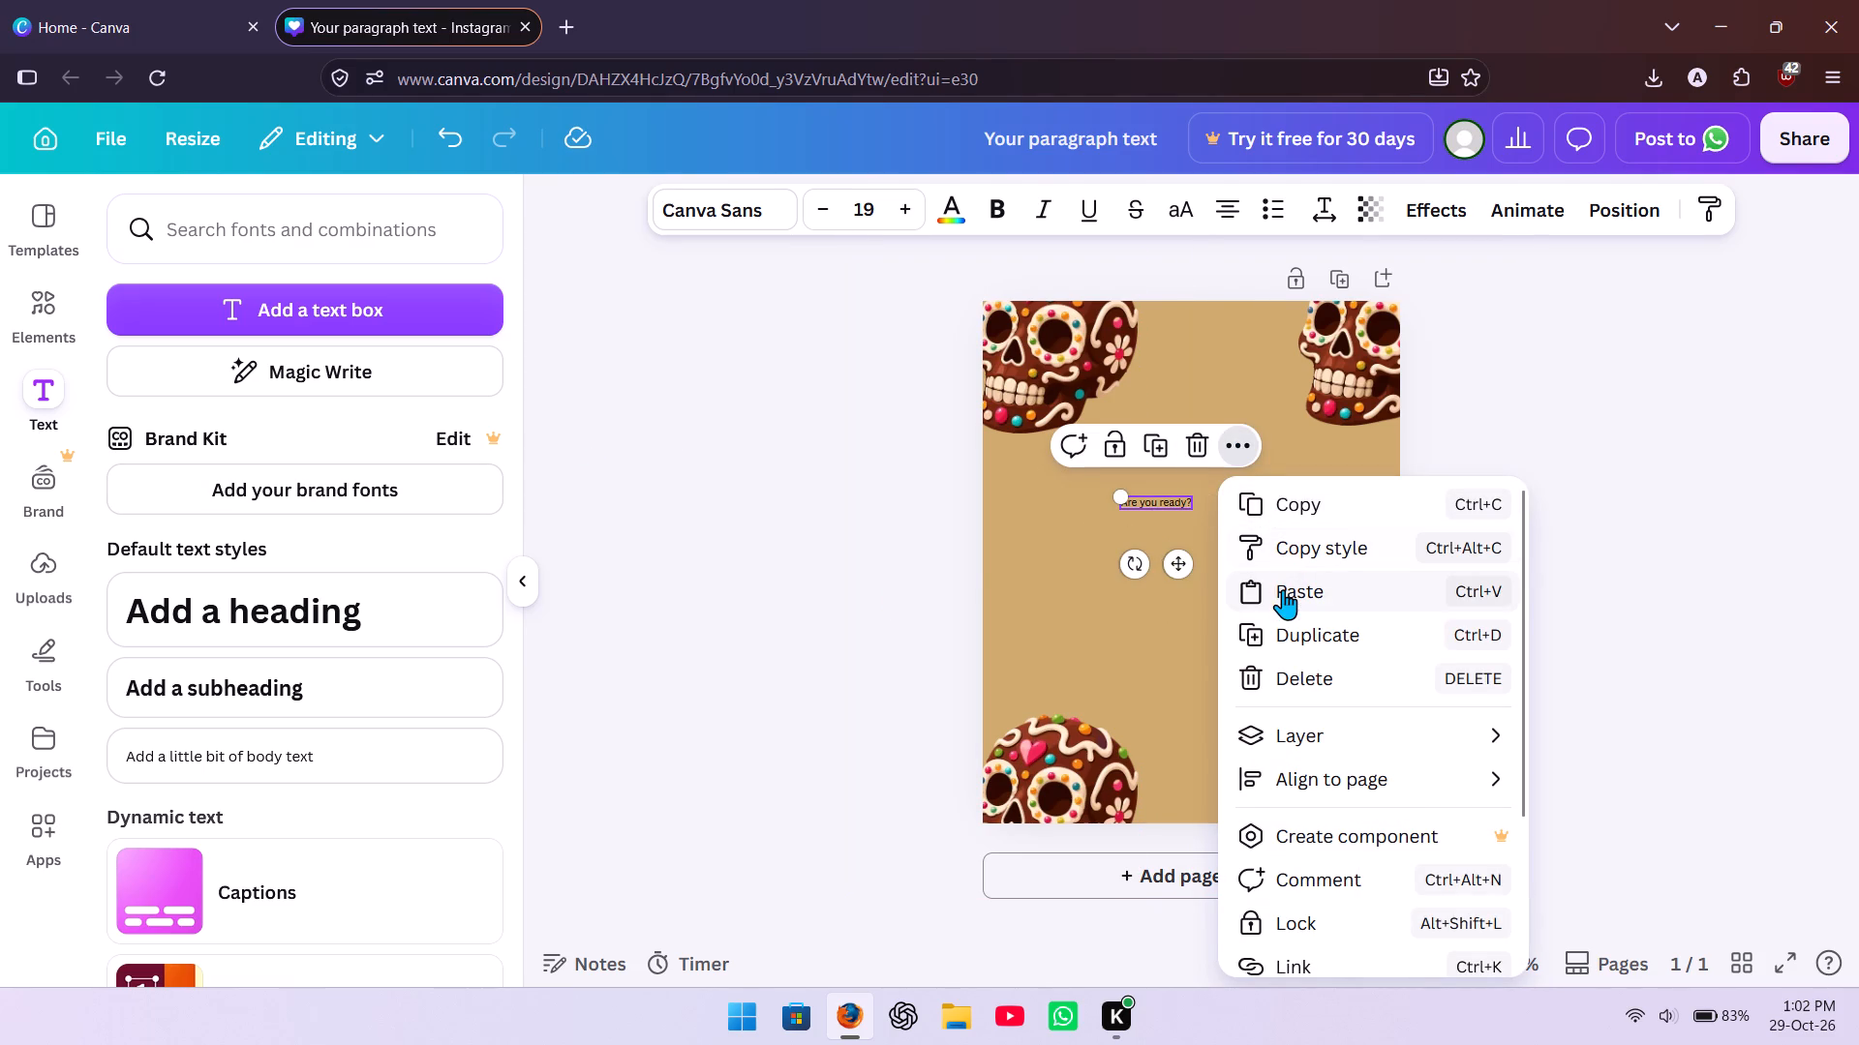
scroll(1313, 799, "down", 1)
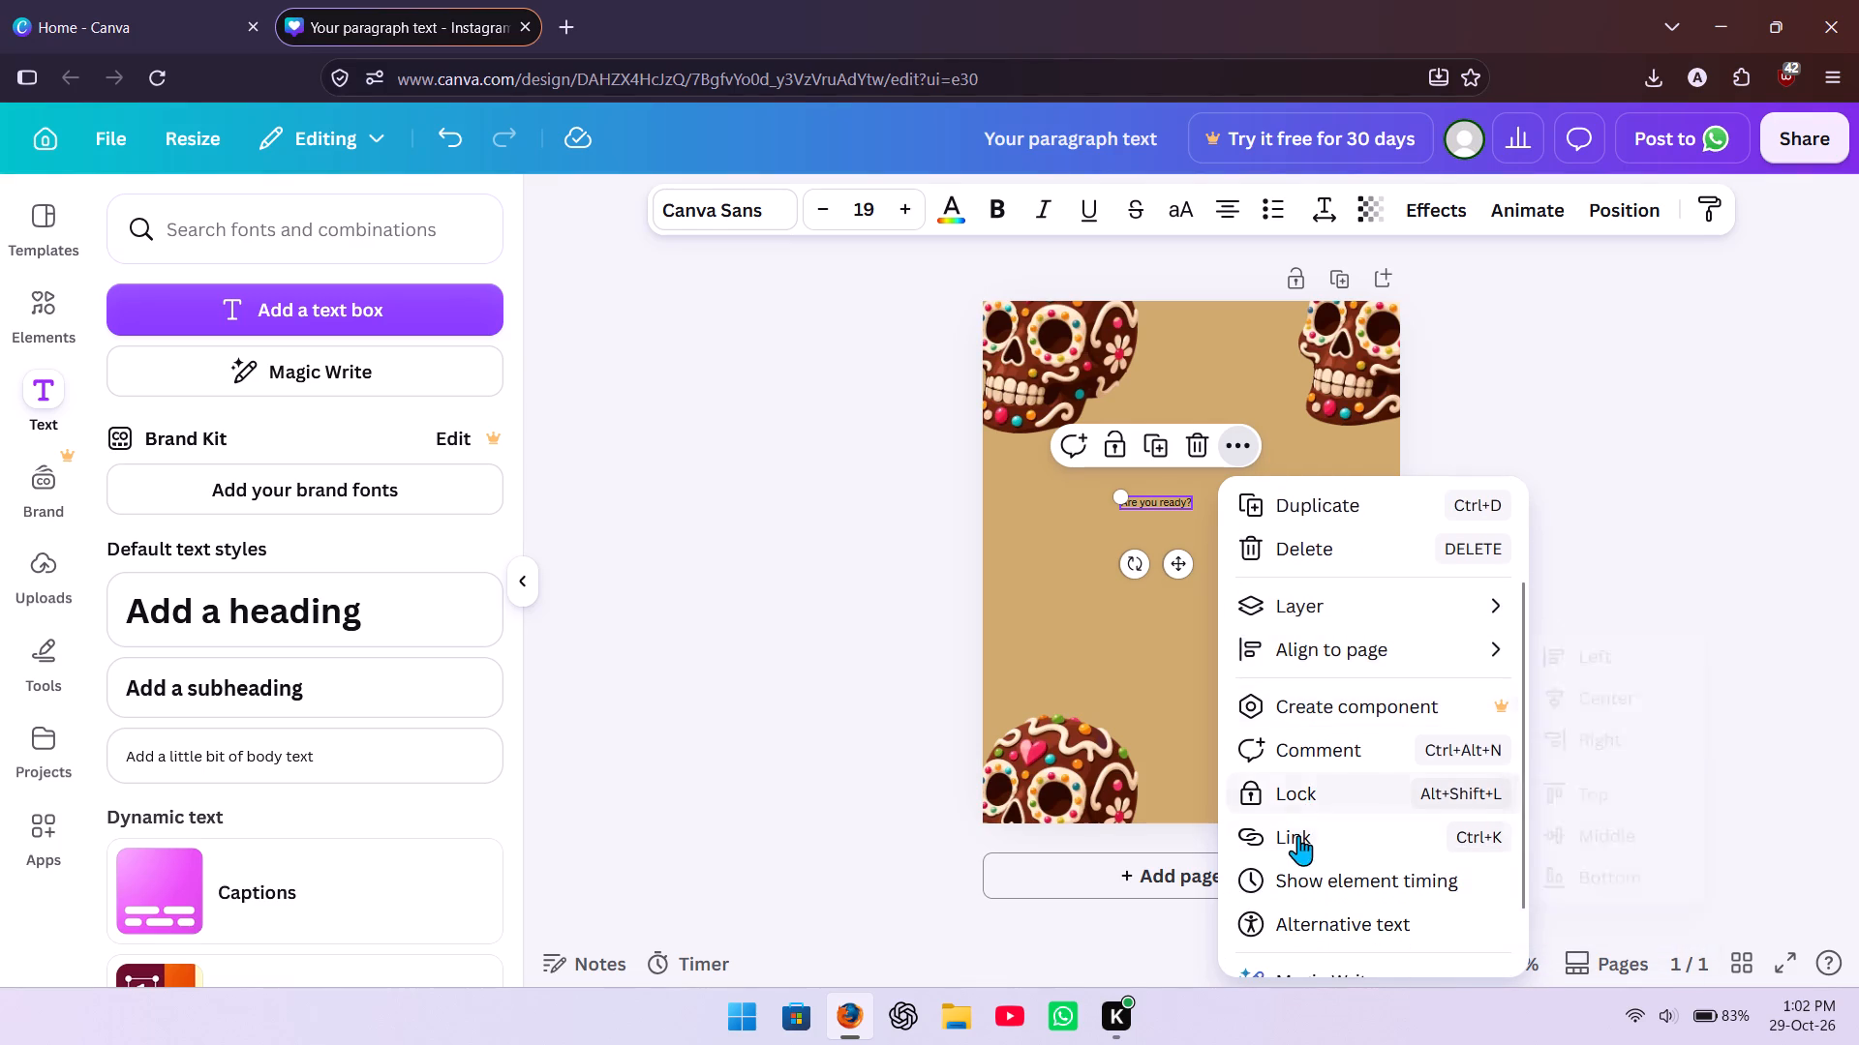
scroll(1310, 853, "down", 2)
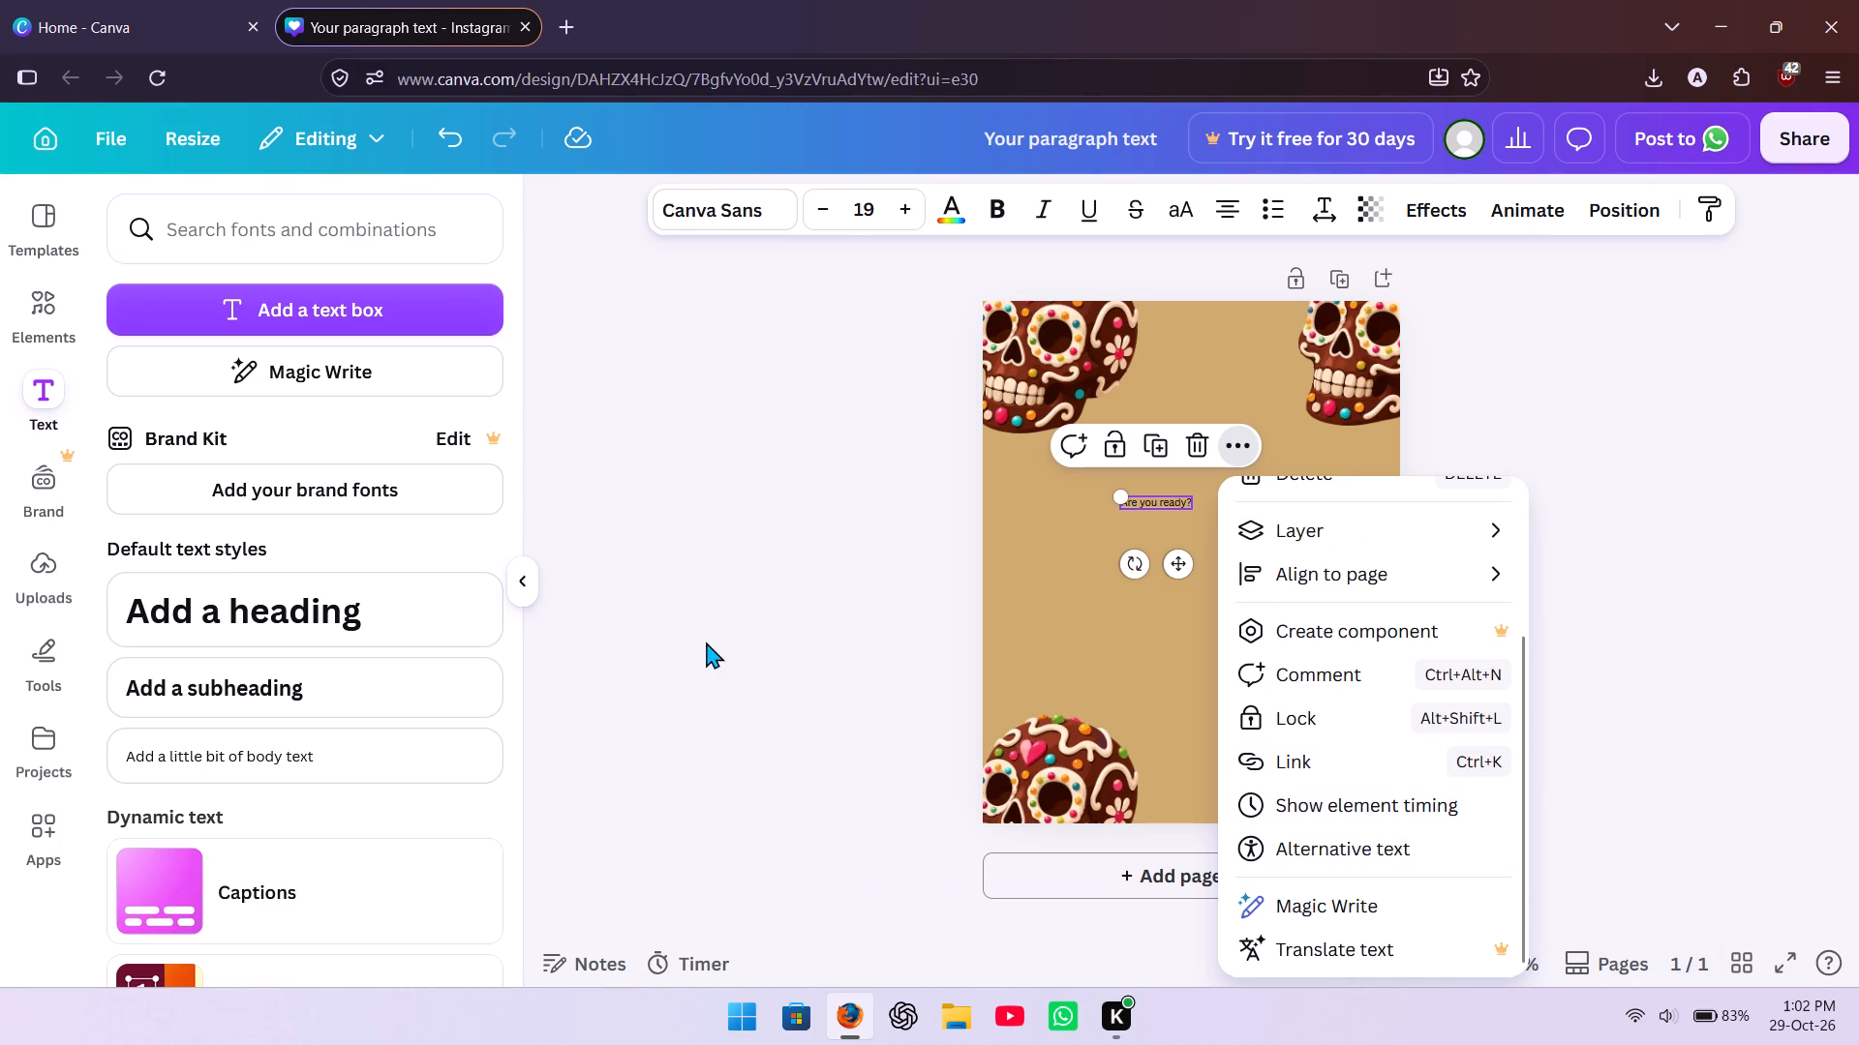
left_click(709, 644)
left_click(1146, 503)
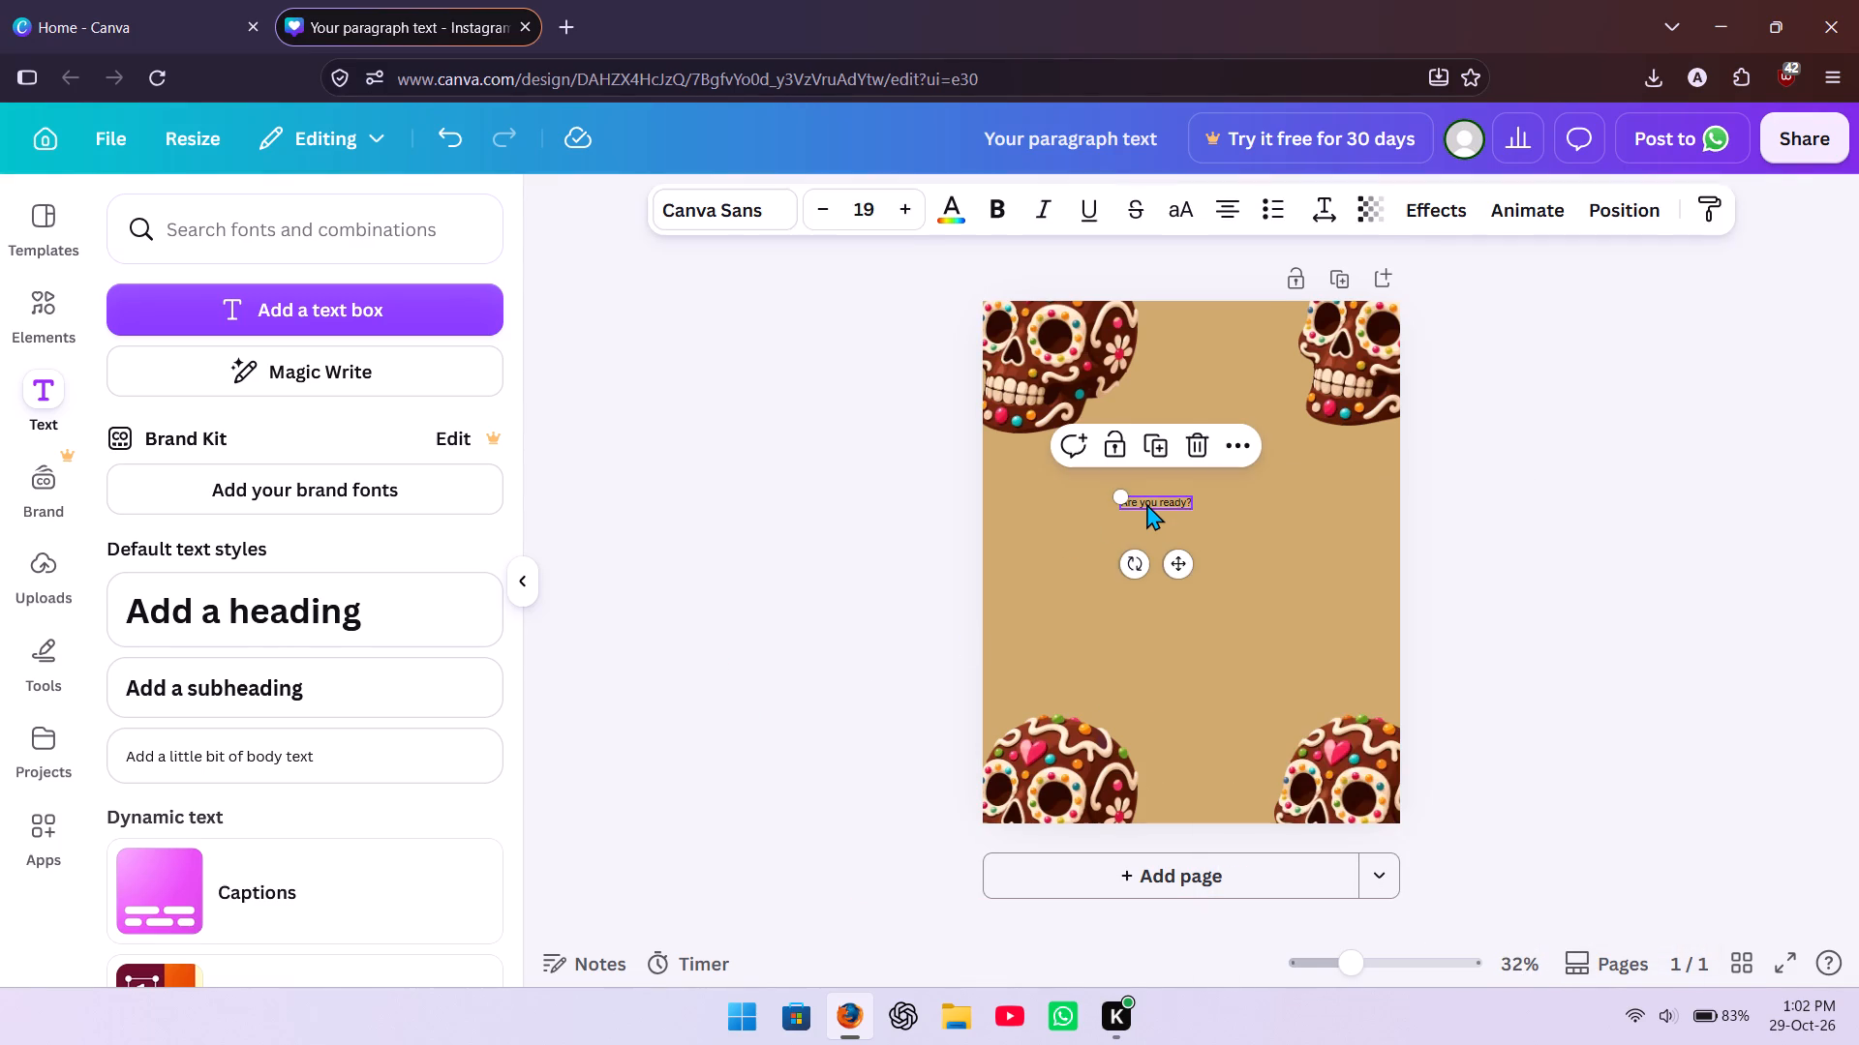
Enlarge the "Are you ready?" text to font size 108 and centre it on the page between the skulls.
key("ctrl+shift+equal")
key("ctrl+minus")
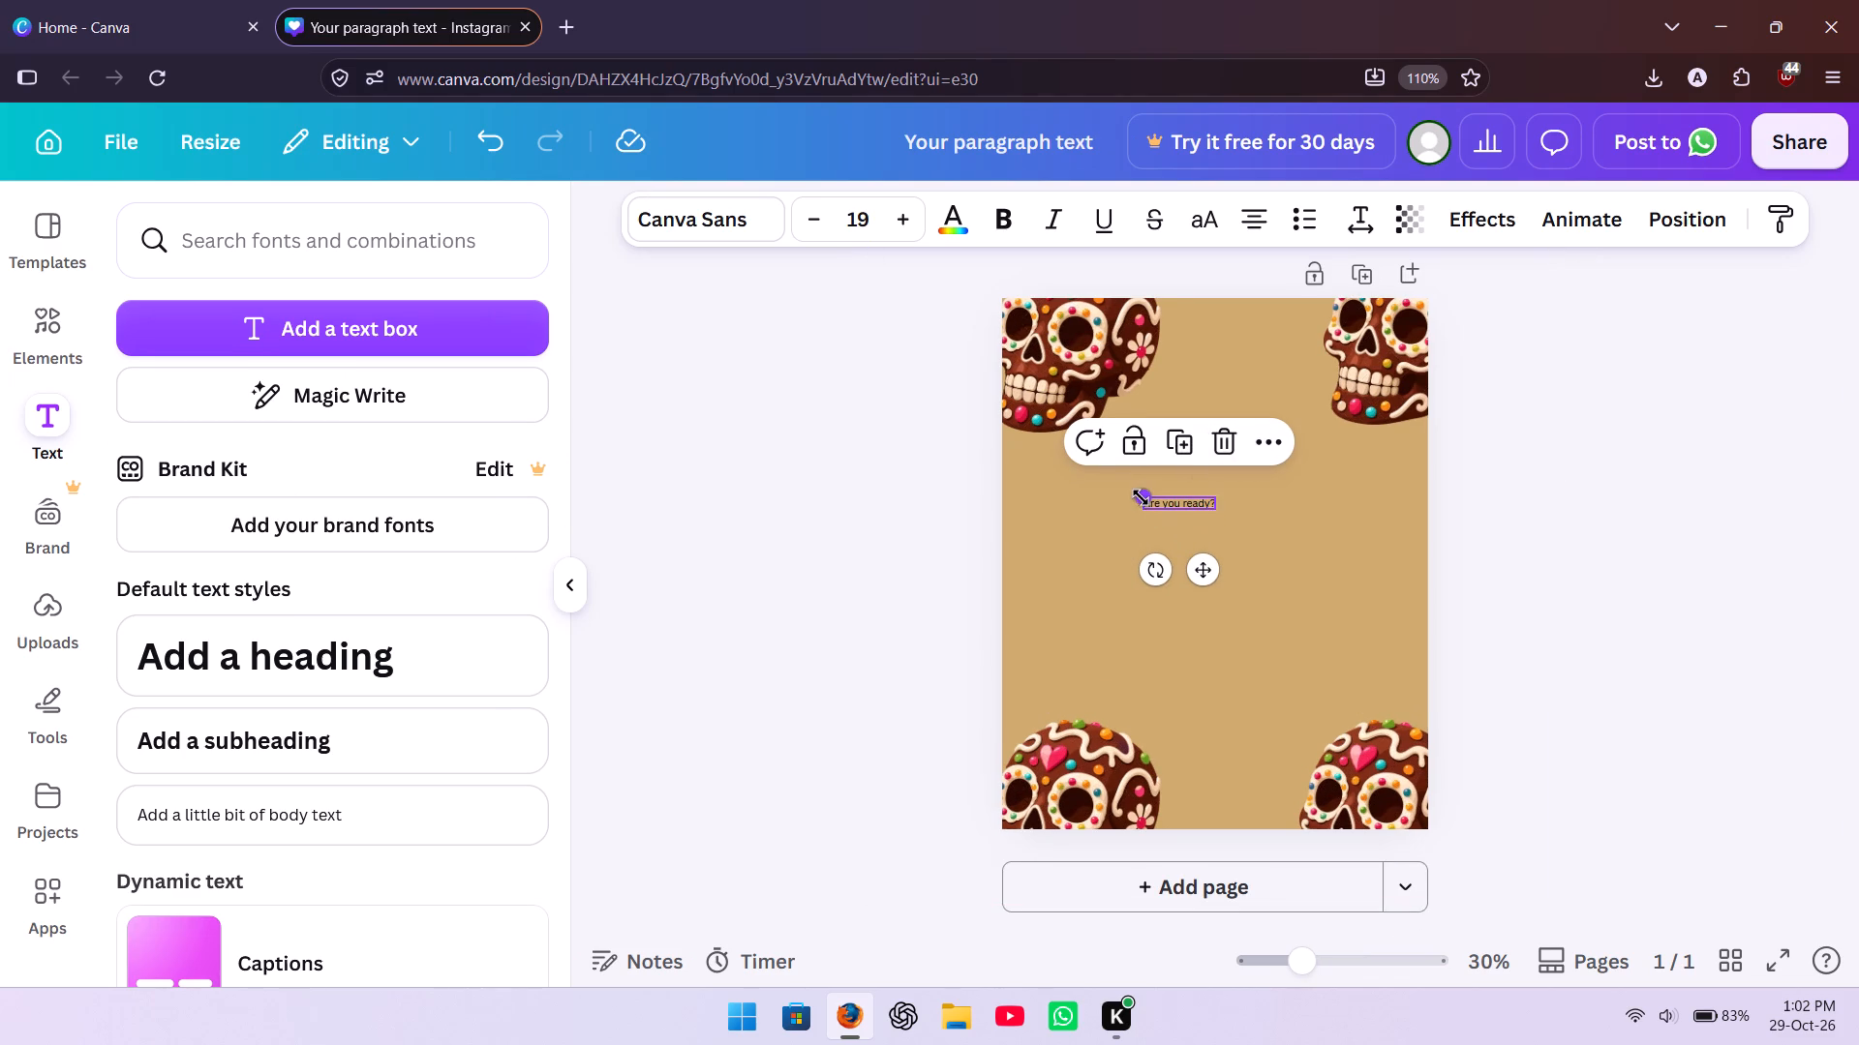
left_click_drag(1141, 497, 936, 362)
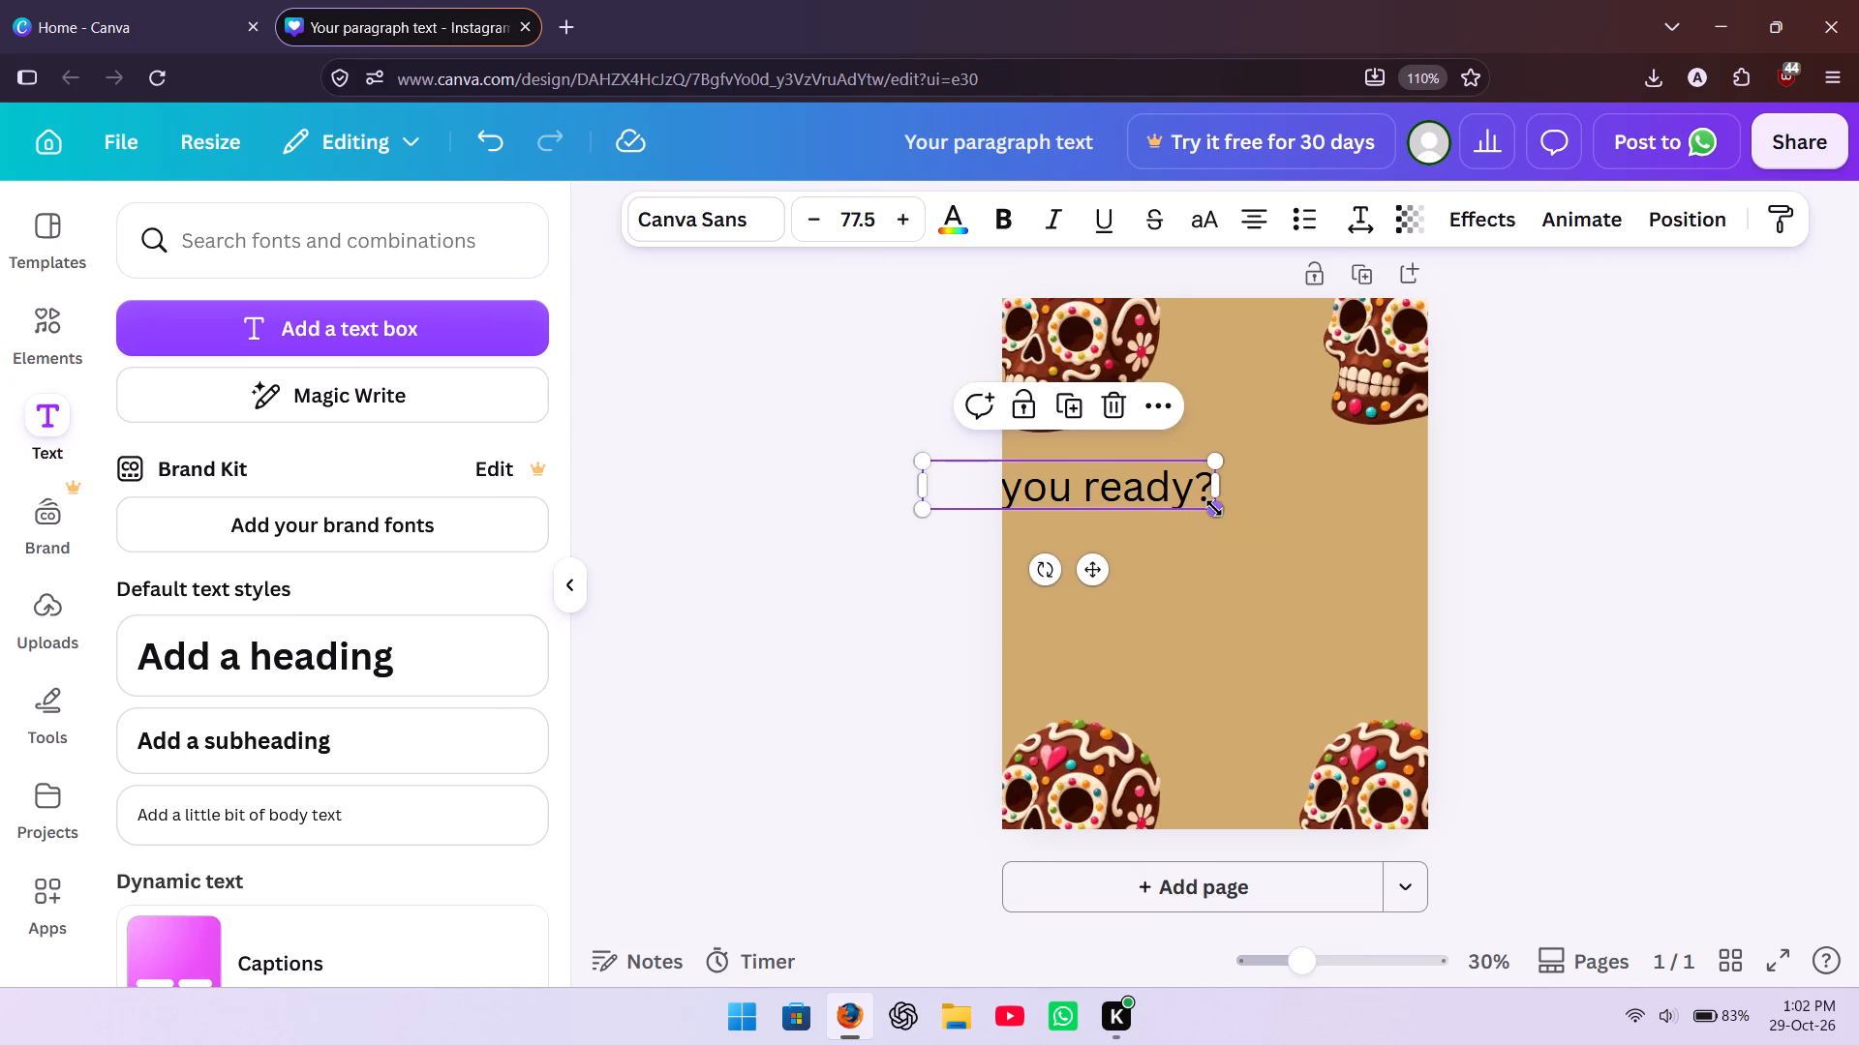
left_click_drag(1214, 508, 1387, 619)
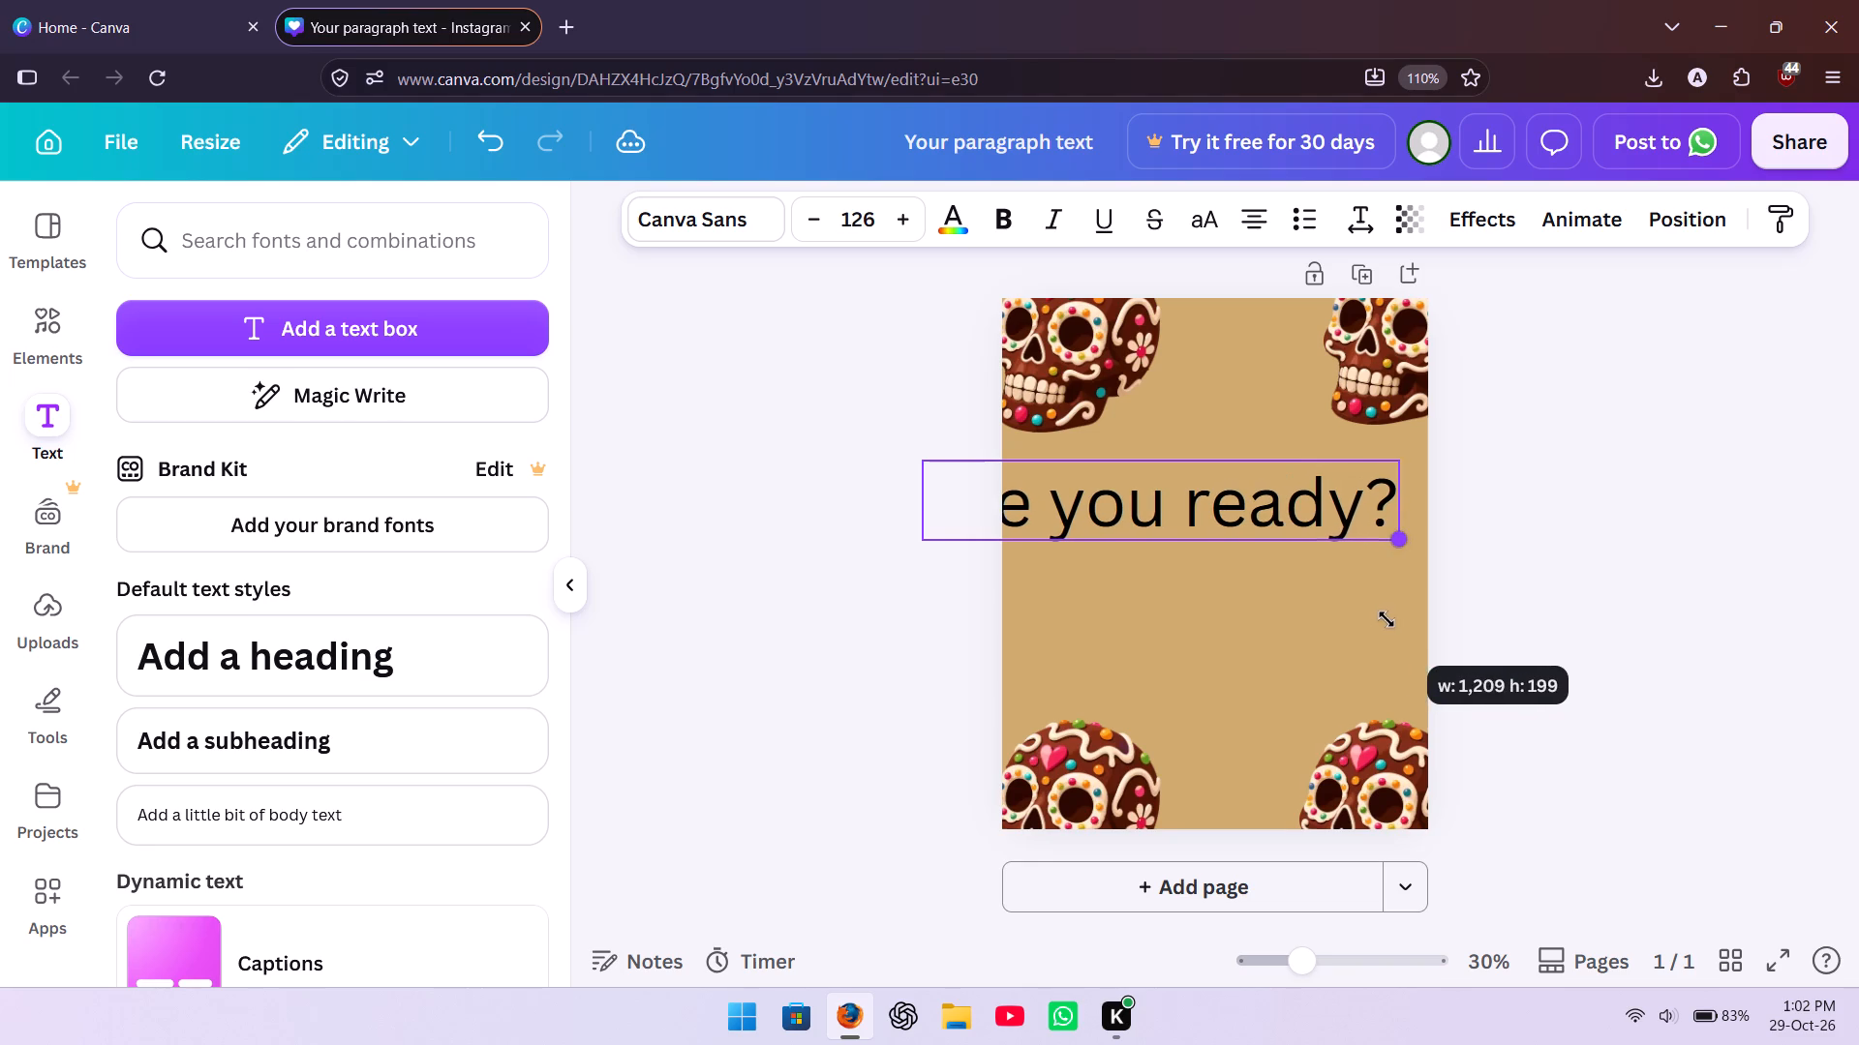
left_click_drag(1387, 619, 1387, 619)
left_click_drag(1255, 503, 1306, 504)
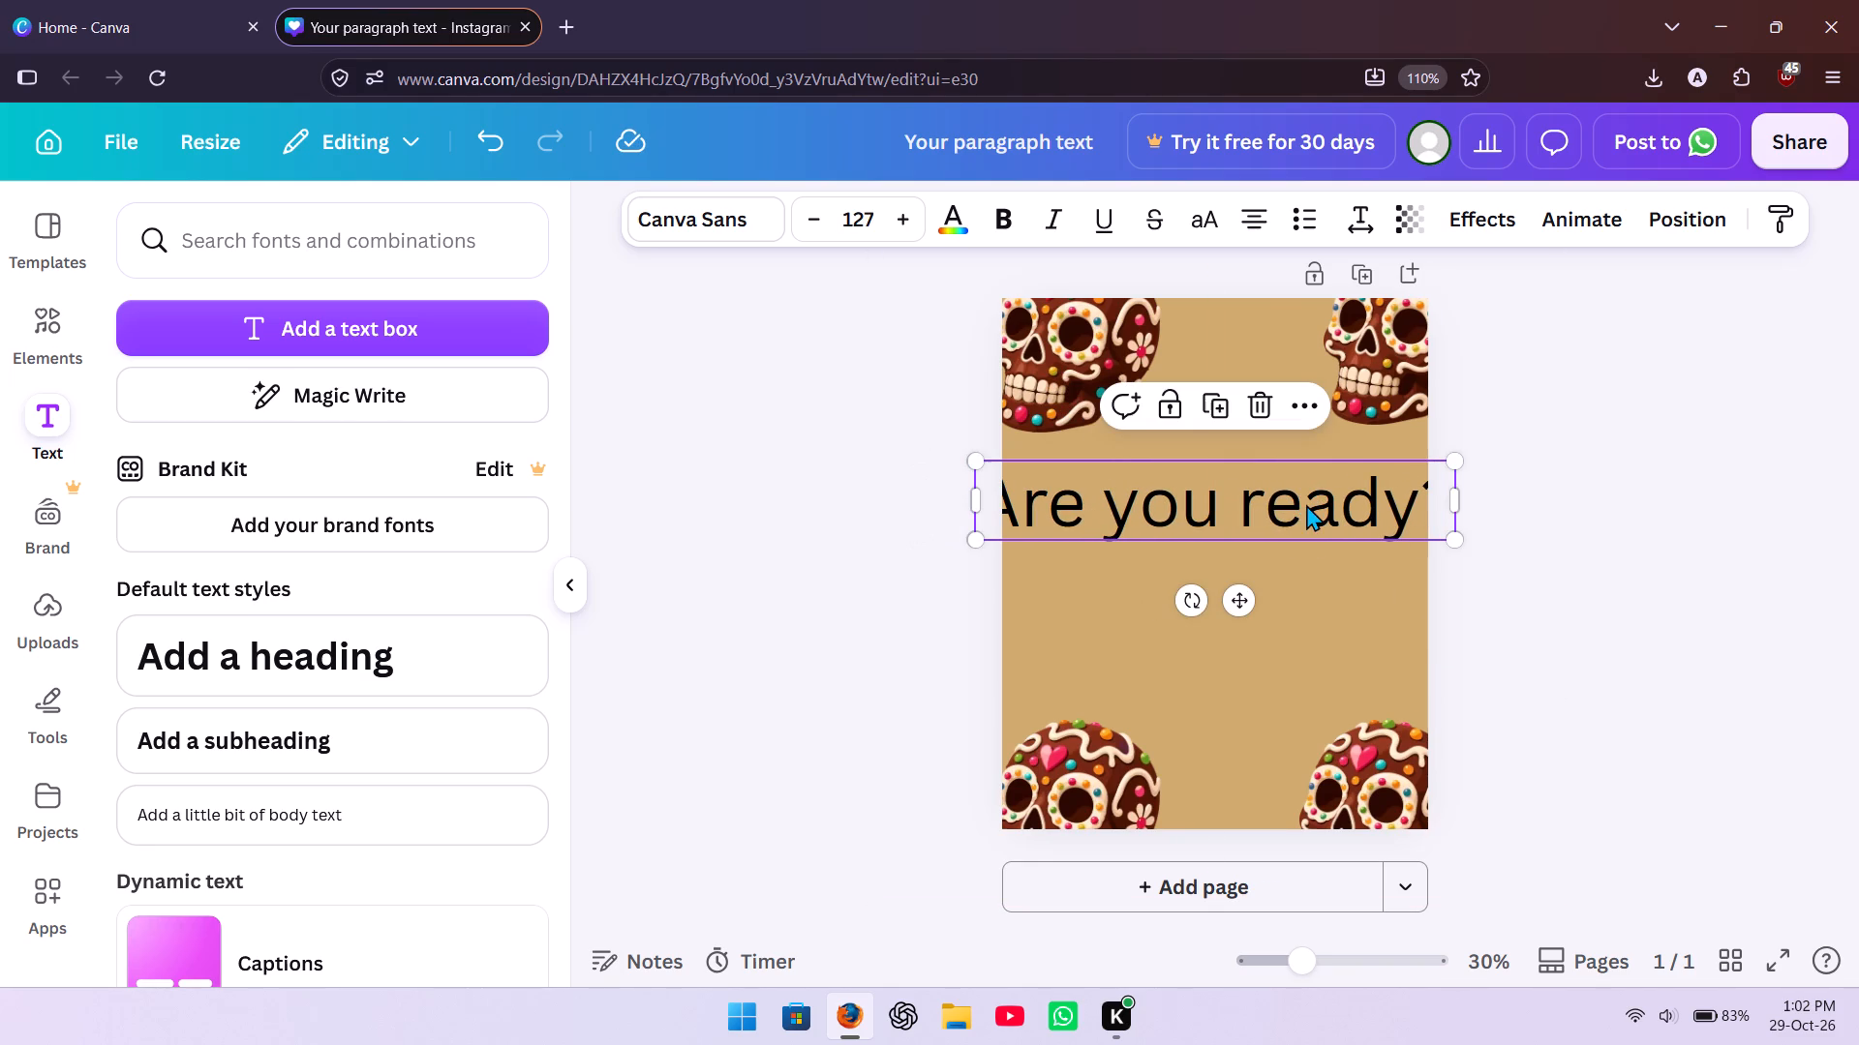
left_click_drag(1457, 547, 1387, 517)
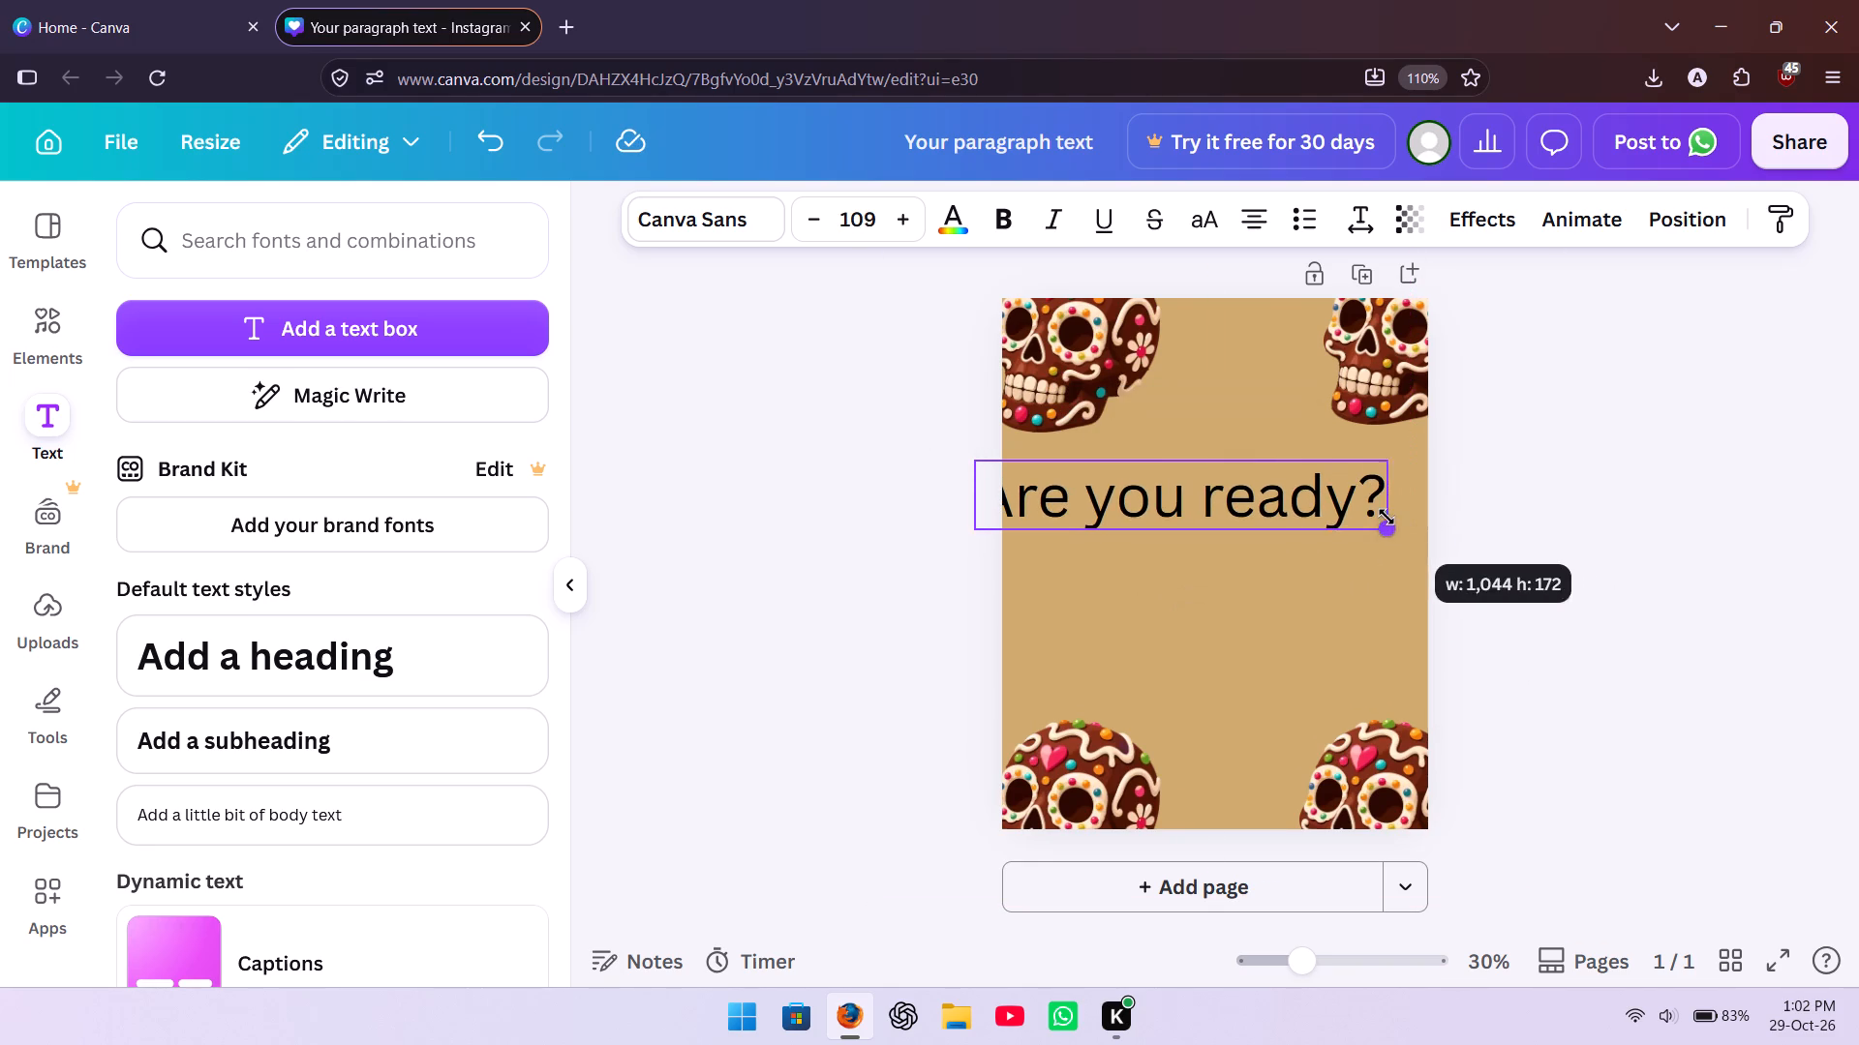
left_click_drag(1387, 517, 1386, 516)
left_click_drag(1287, 503, 1322, 516)
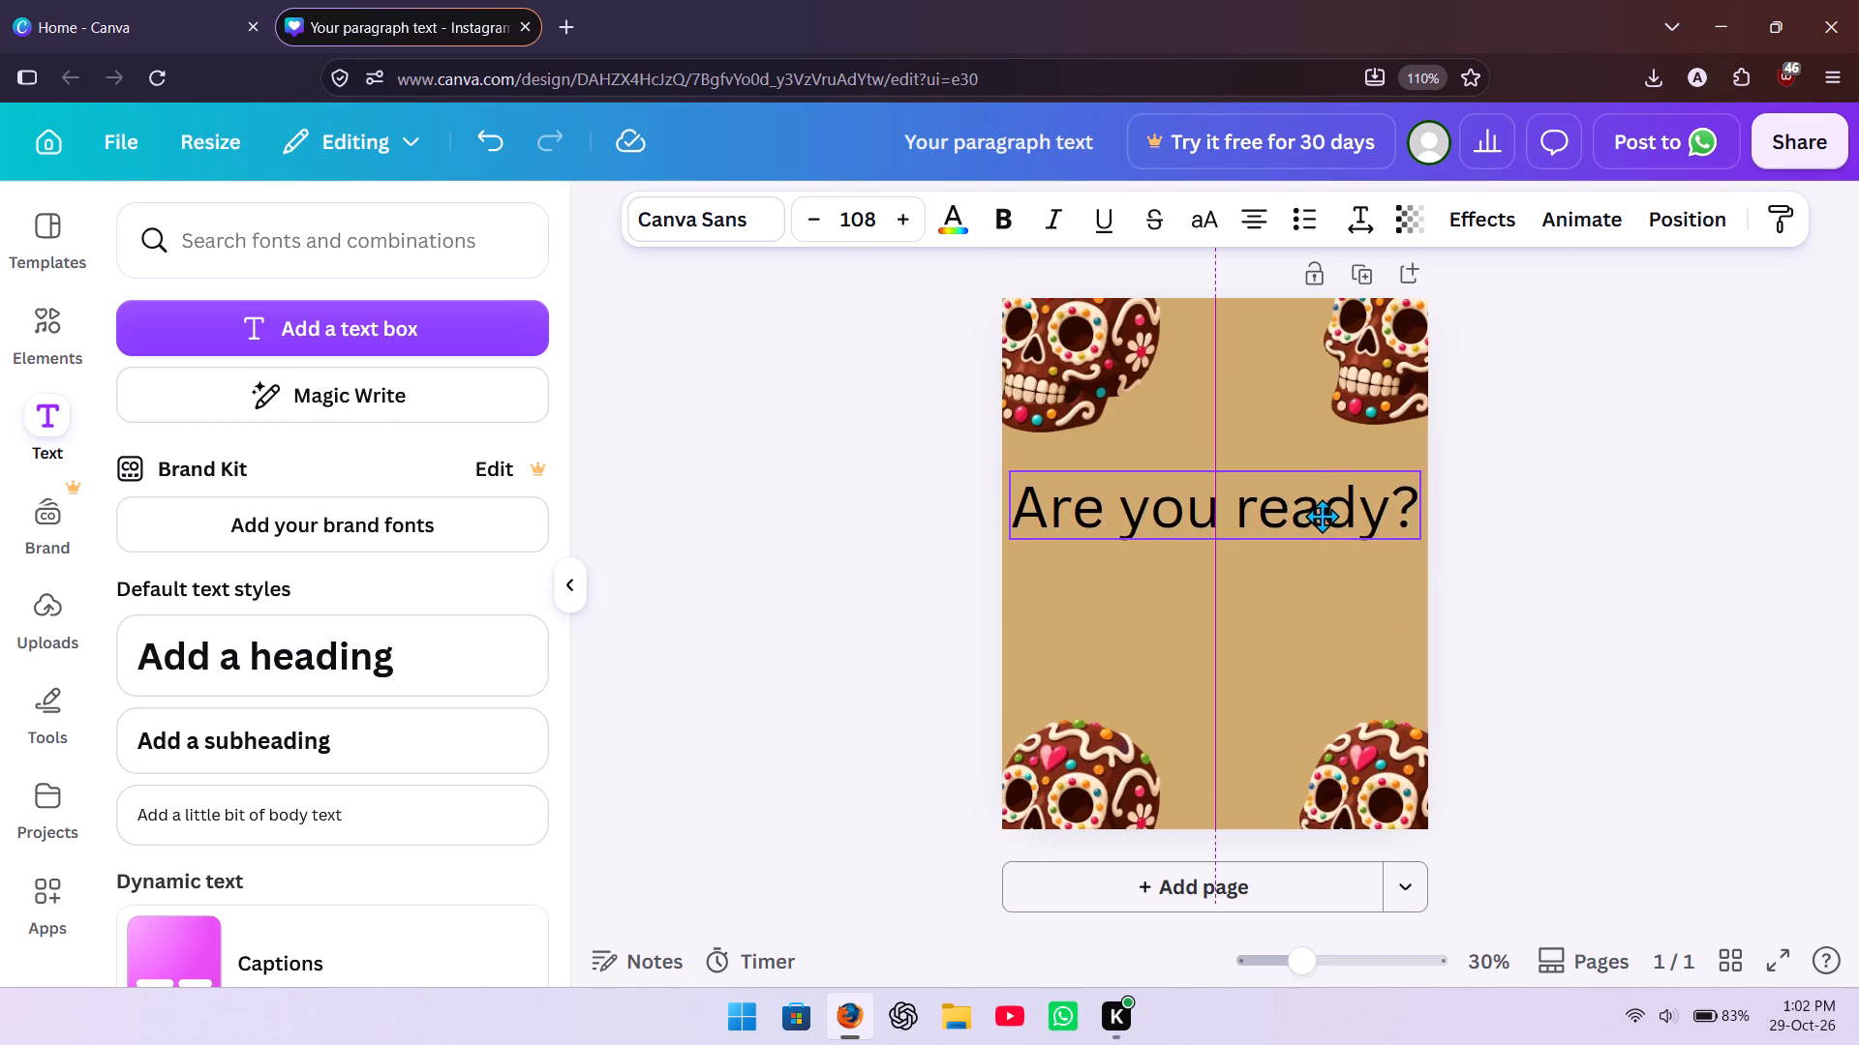
left_click_drag(1322, 516, 1326, 572)
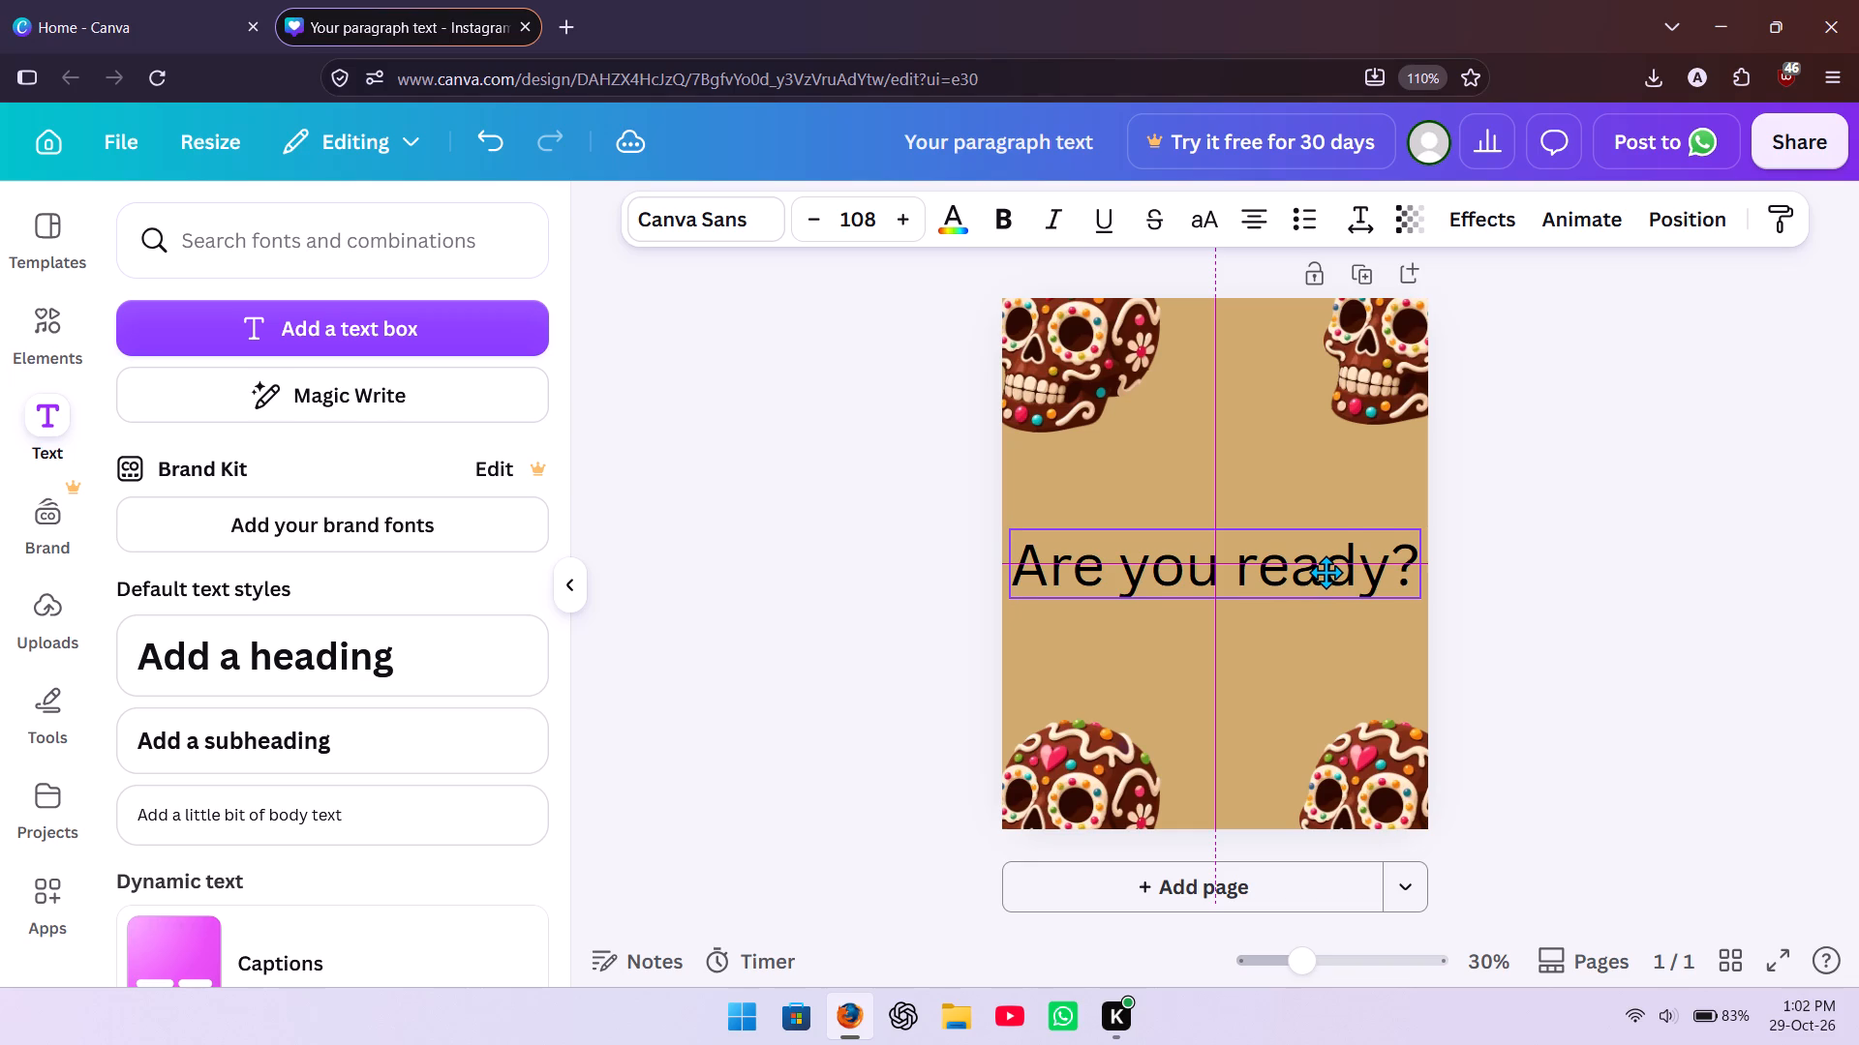
left_click_drag(1326, 572, 1326, 563)
Browse the default text styles and text apps, and view the TypeCraft app's details.
scroll(242, 746, "down", 2)
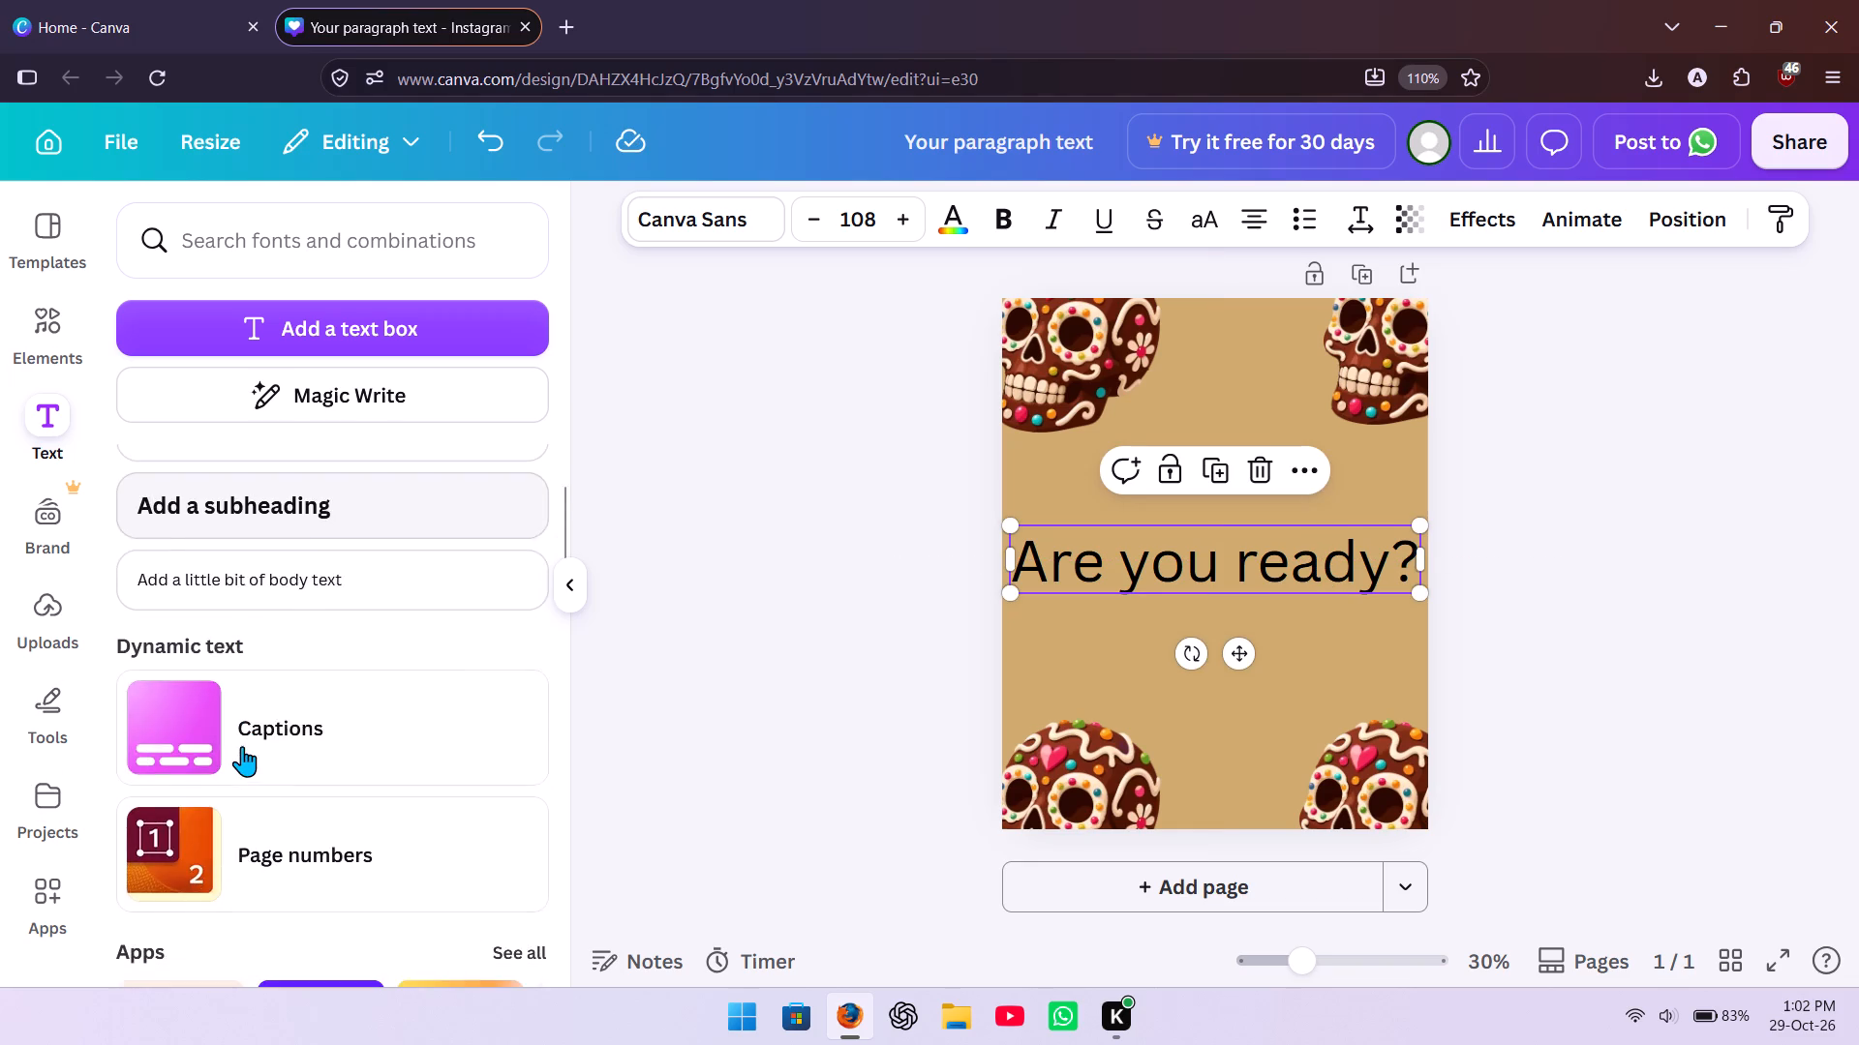
scroll(242, 746, "down", 3)
scroll(242, 746, "up", 6)
scroll(242, 746, "down", 1)
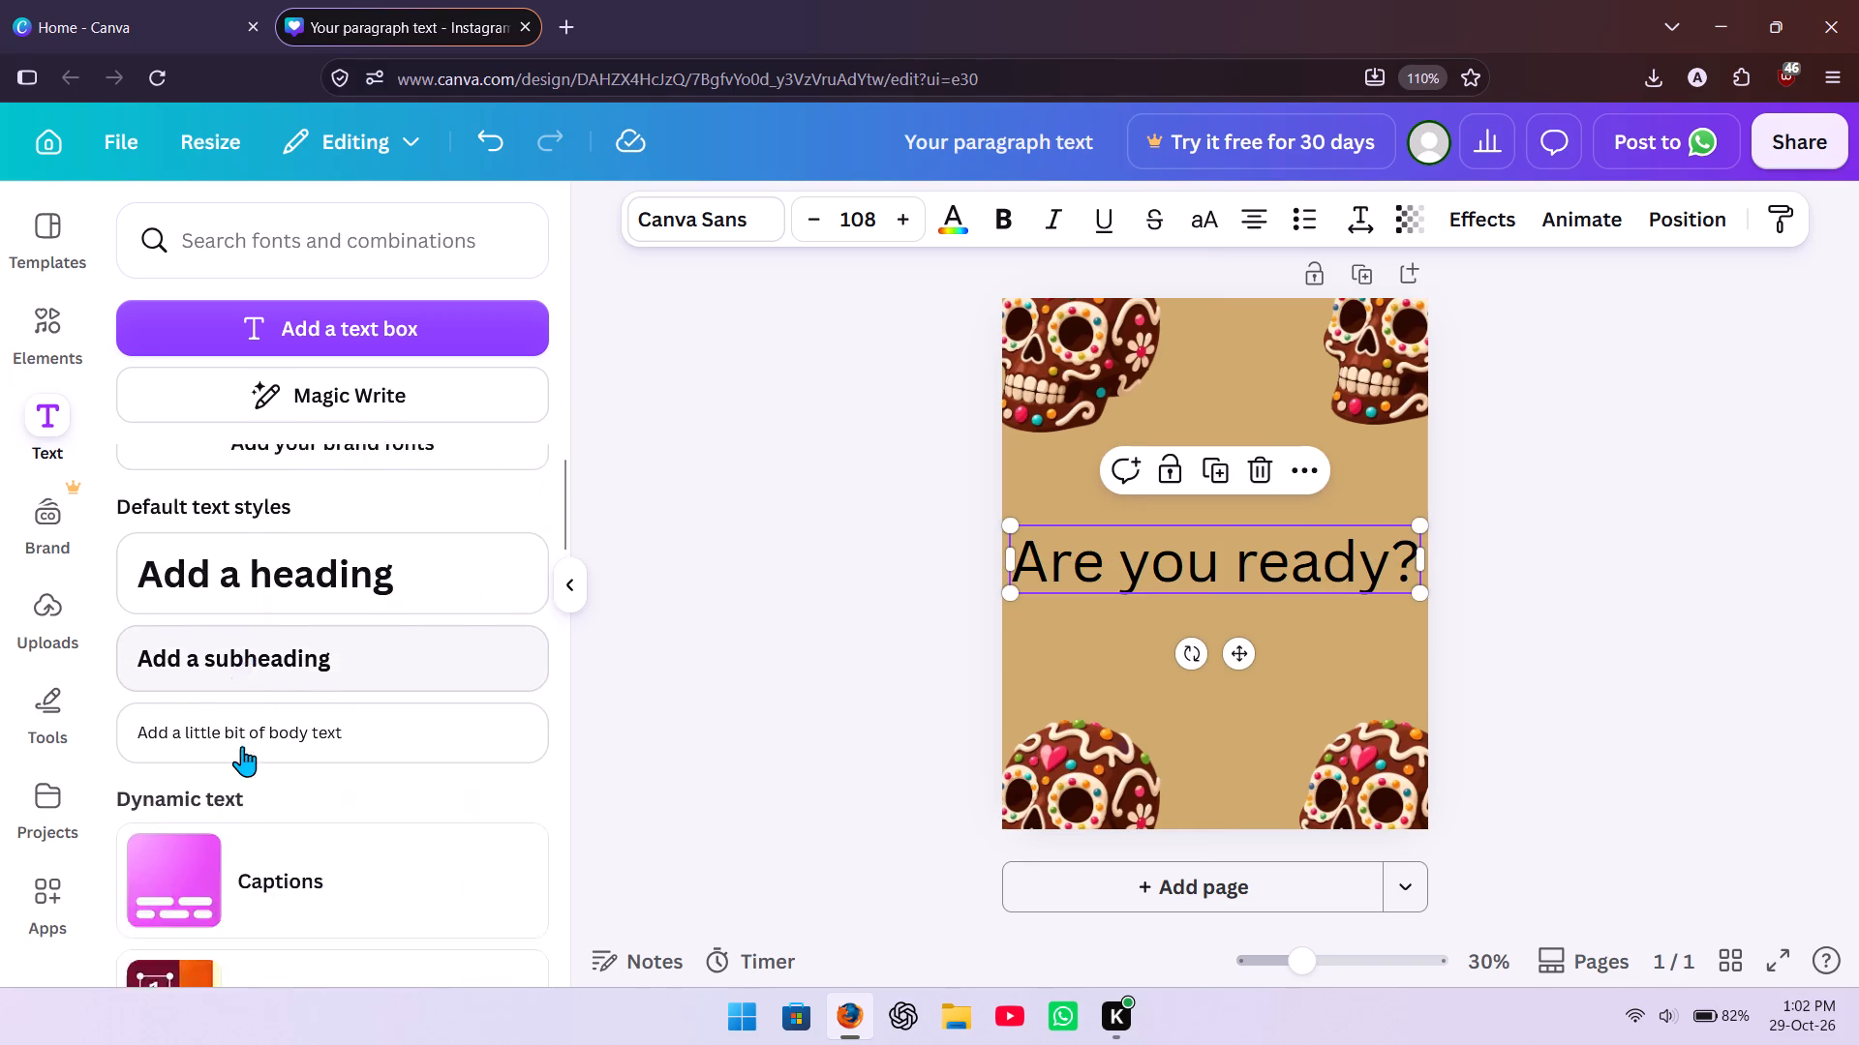
scroll(242, 746, "down", 3)
left_click(302, 686)
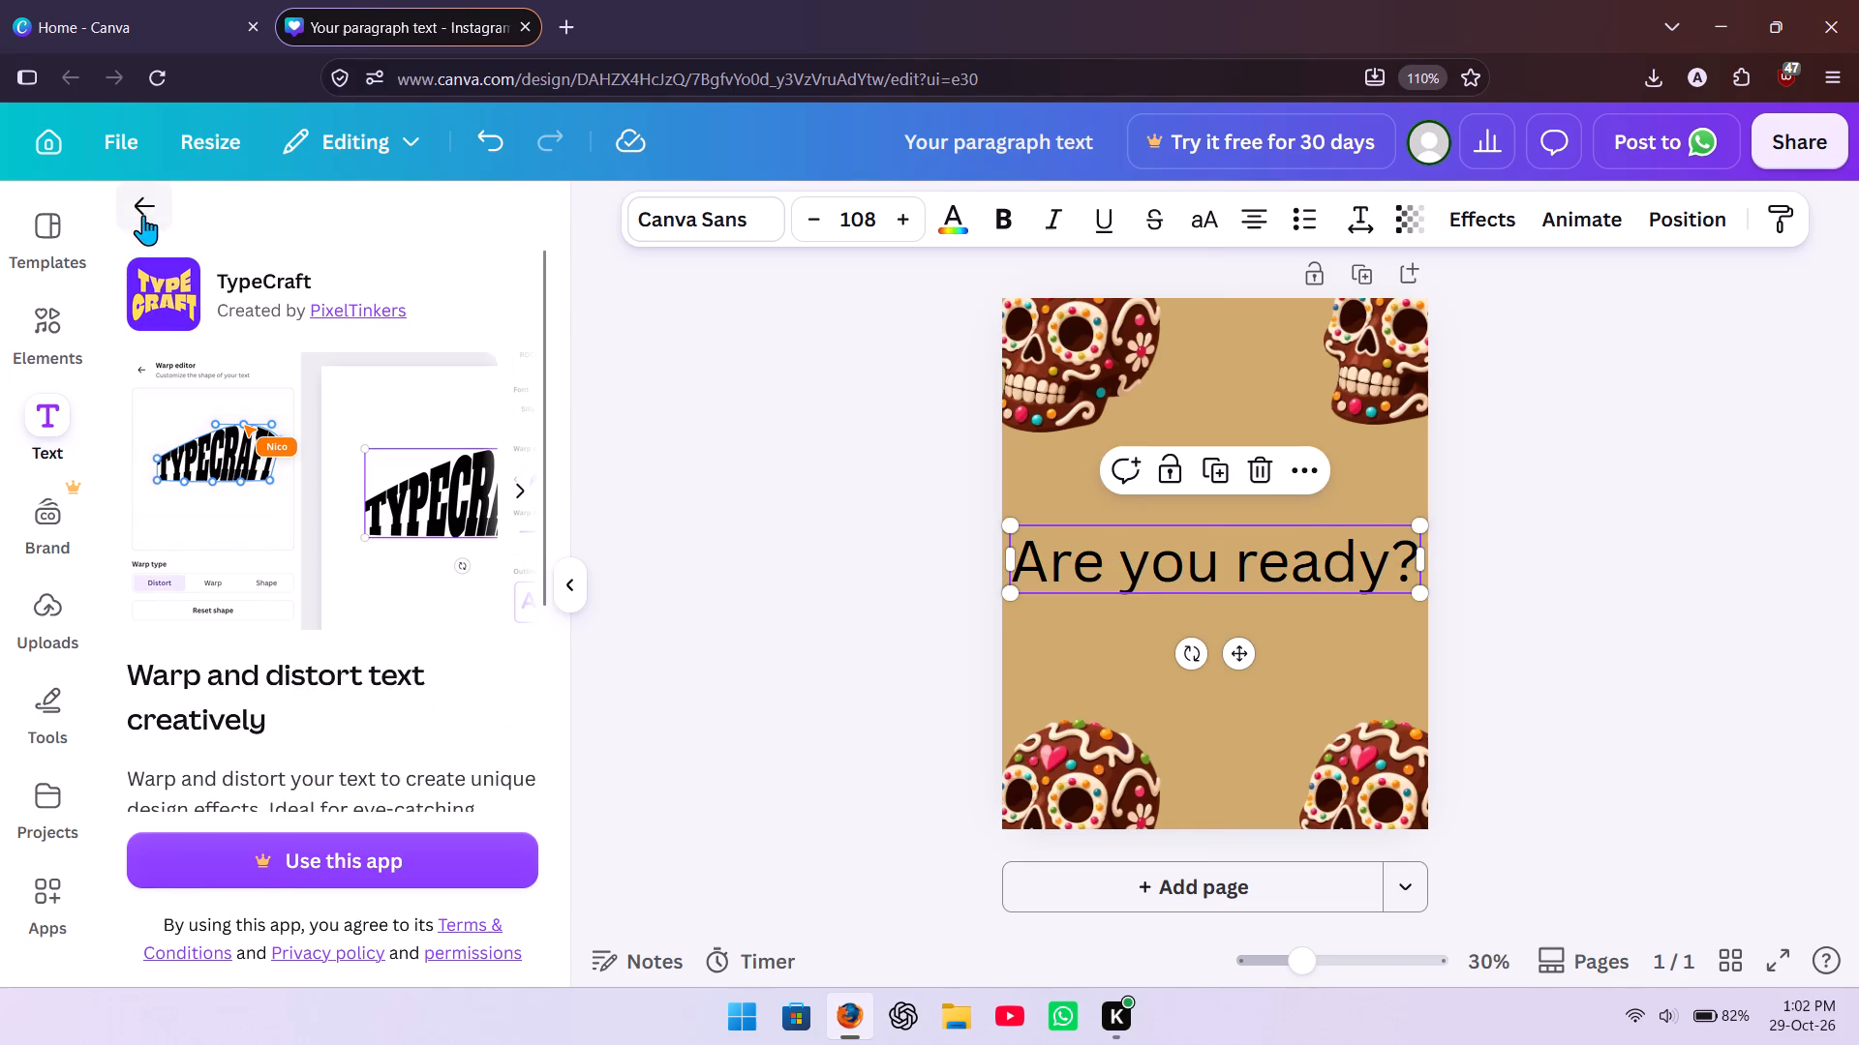
left_click(143, 215)
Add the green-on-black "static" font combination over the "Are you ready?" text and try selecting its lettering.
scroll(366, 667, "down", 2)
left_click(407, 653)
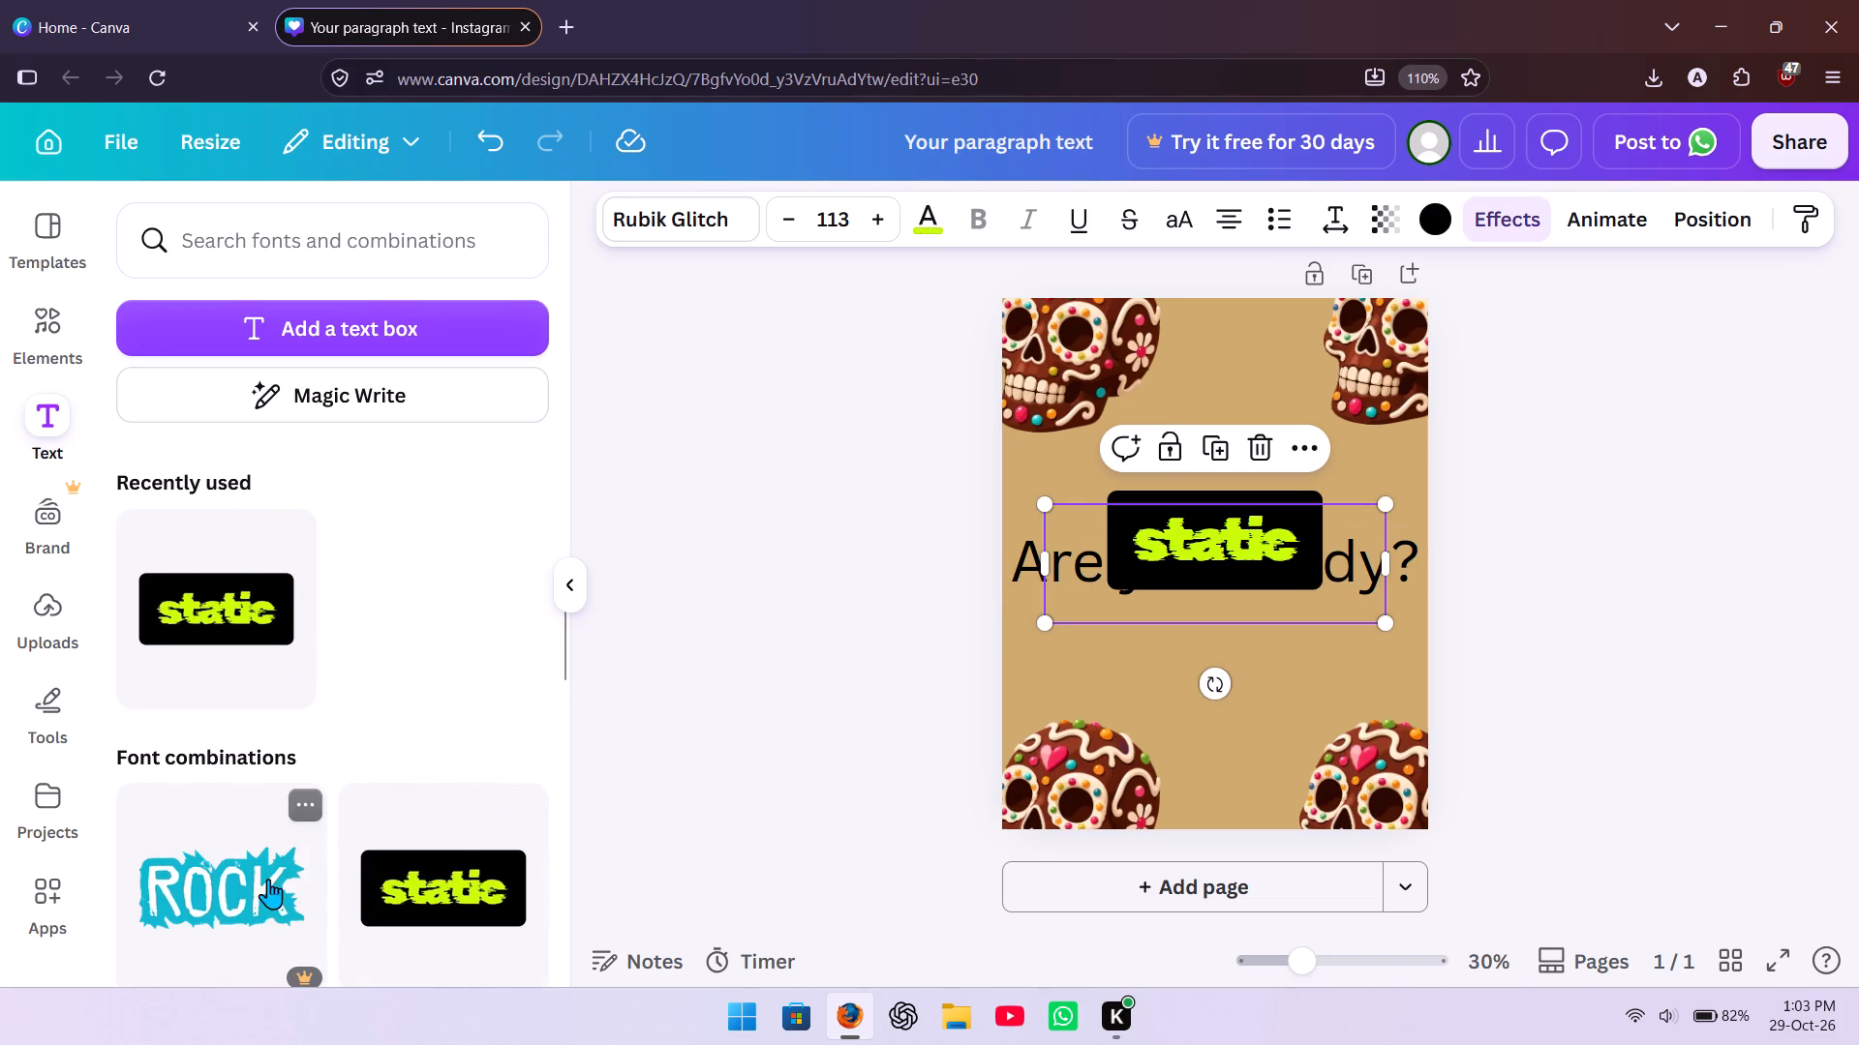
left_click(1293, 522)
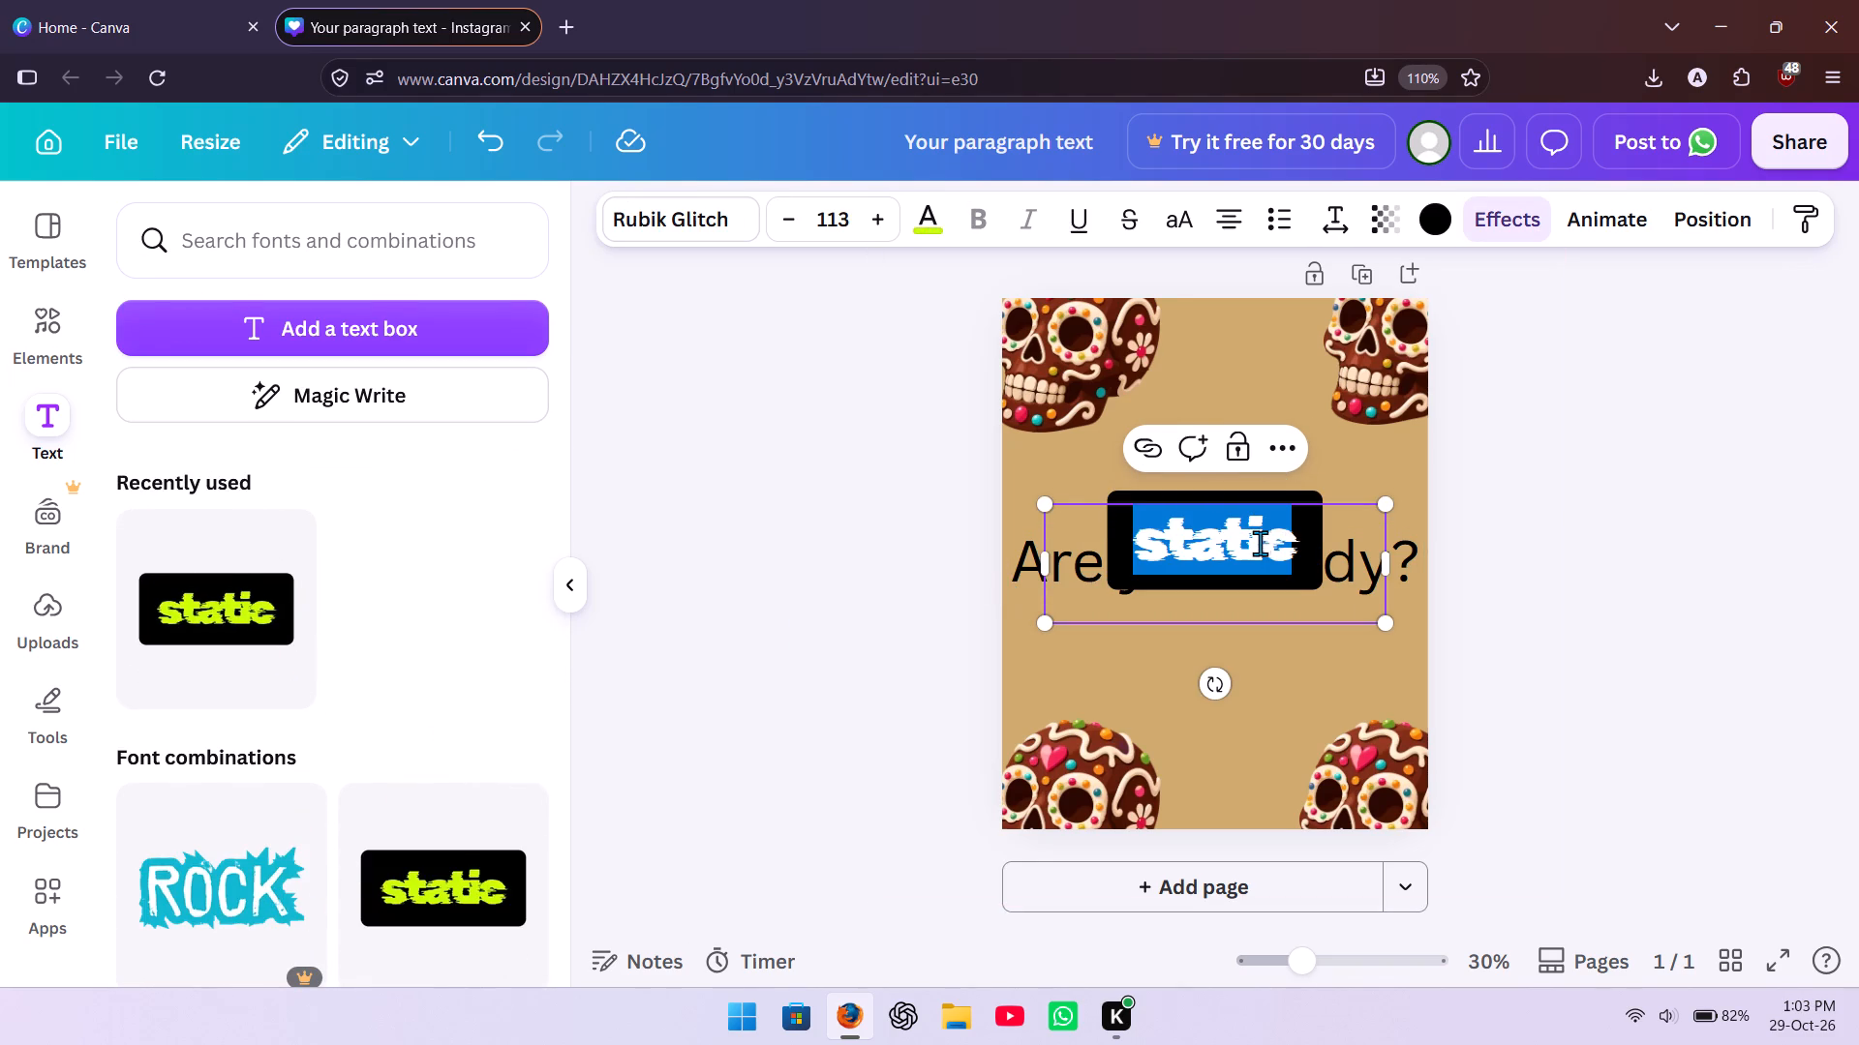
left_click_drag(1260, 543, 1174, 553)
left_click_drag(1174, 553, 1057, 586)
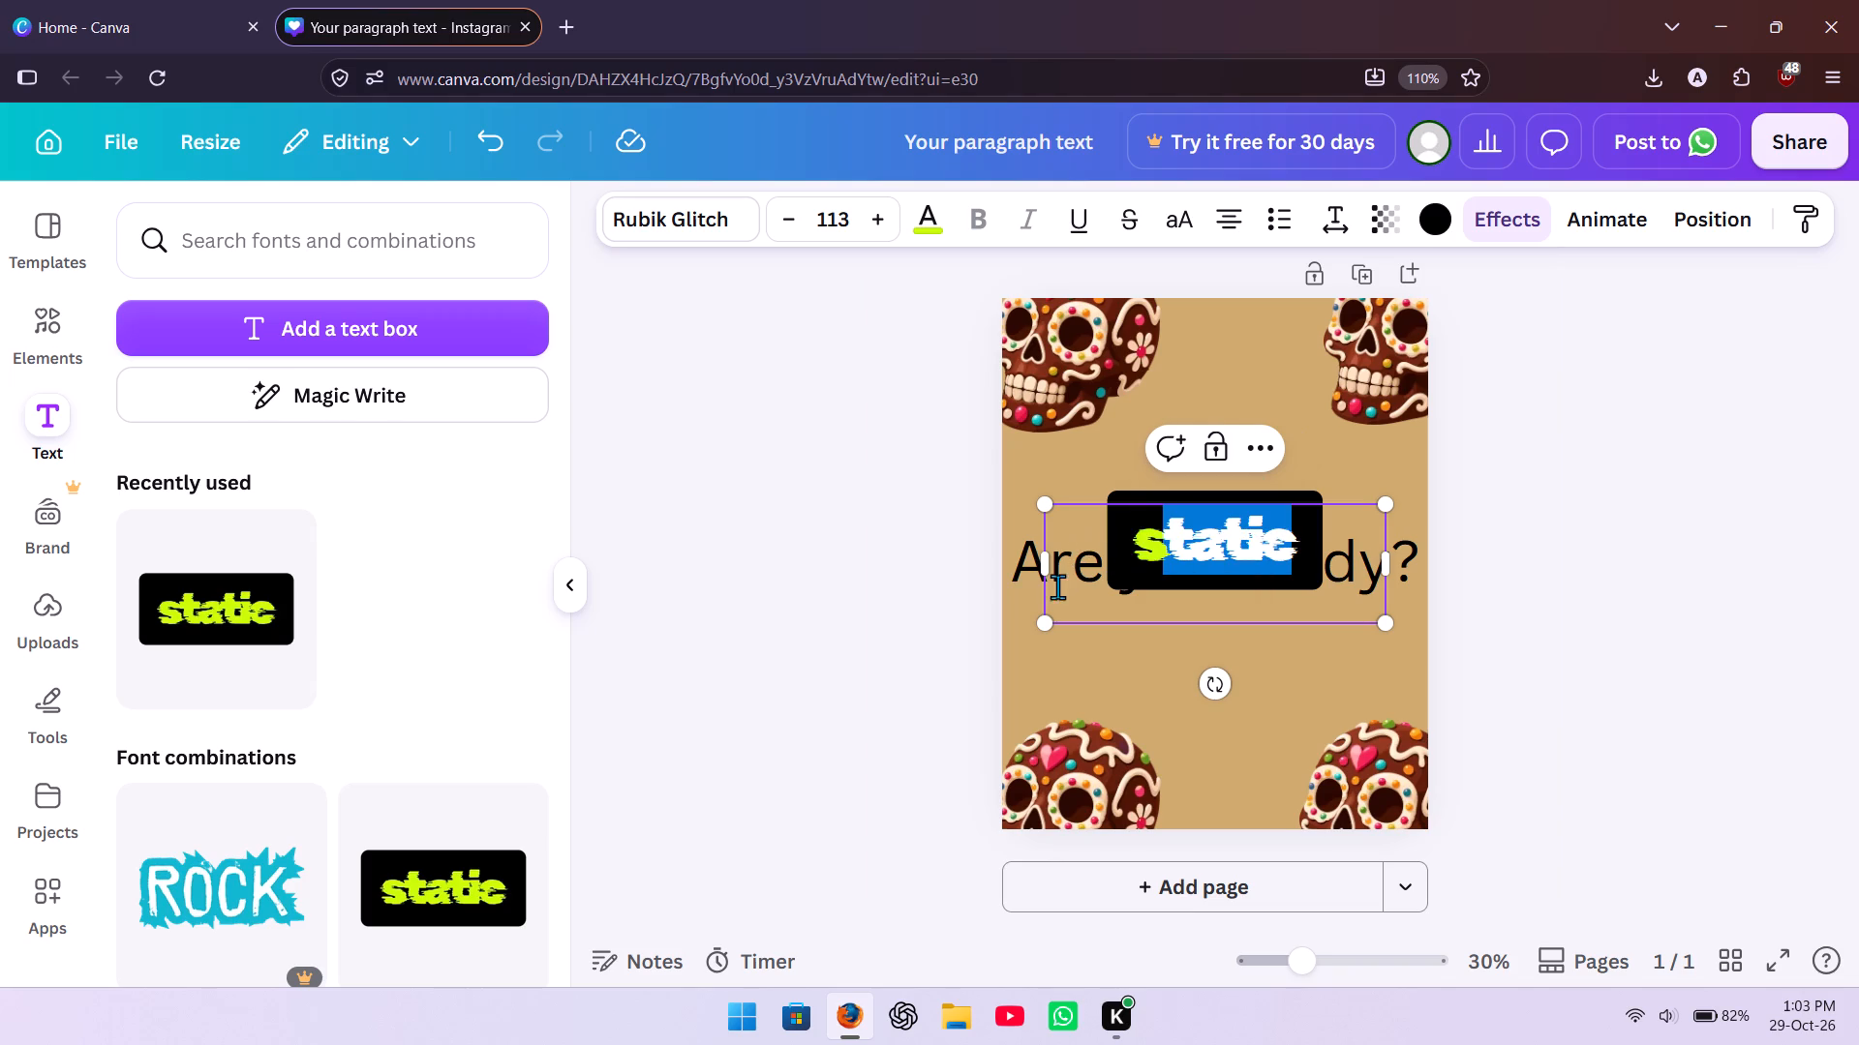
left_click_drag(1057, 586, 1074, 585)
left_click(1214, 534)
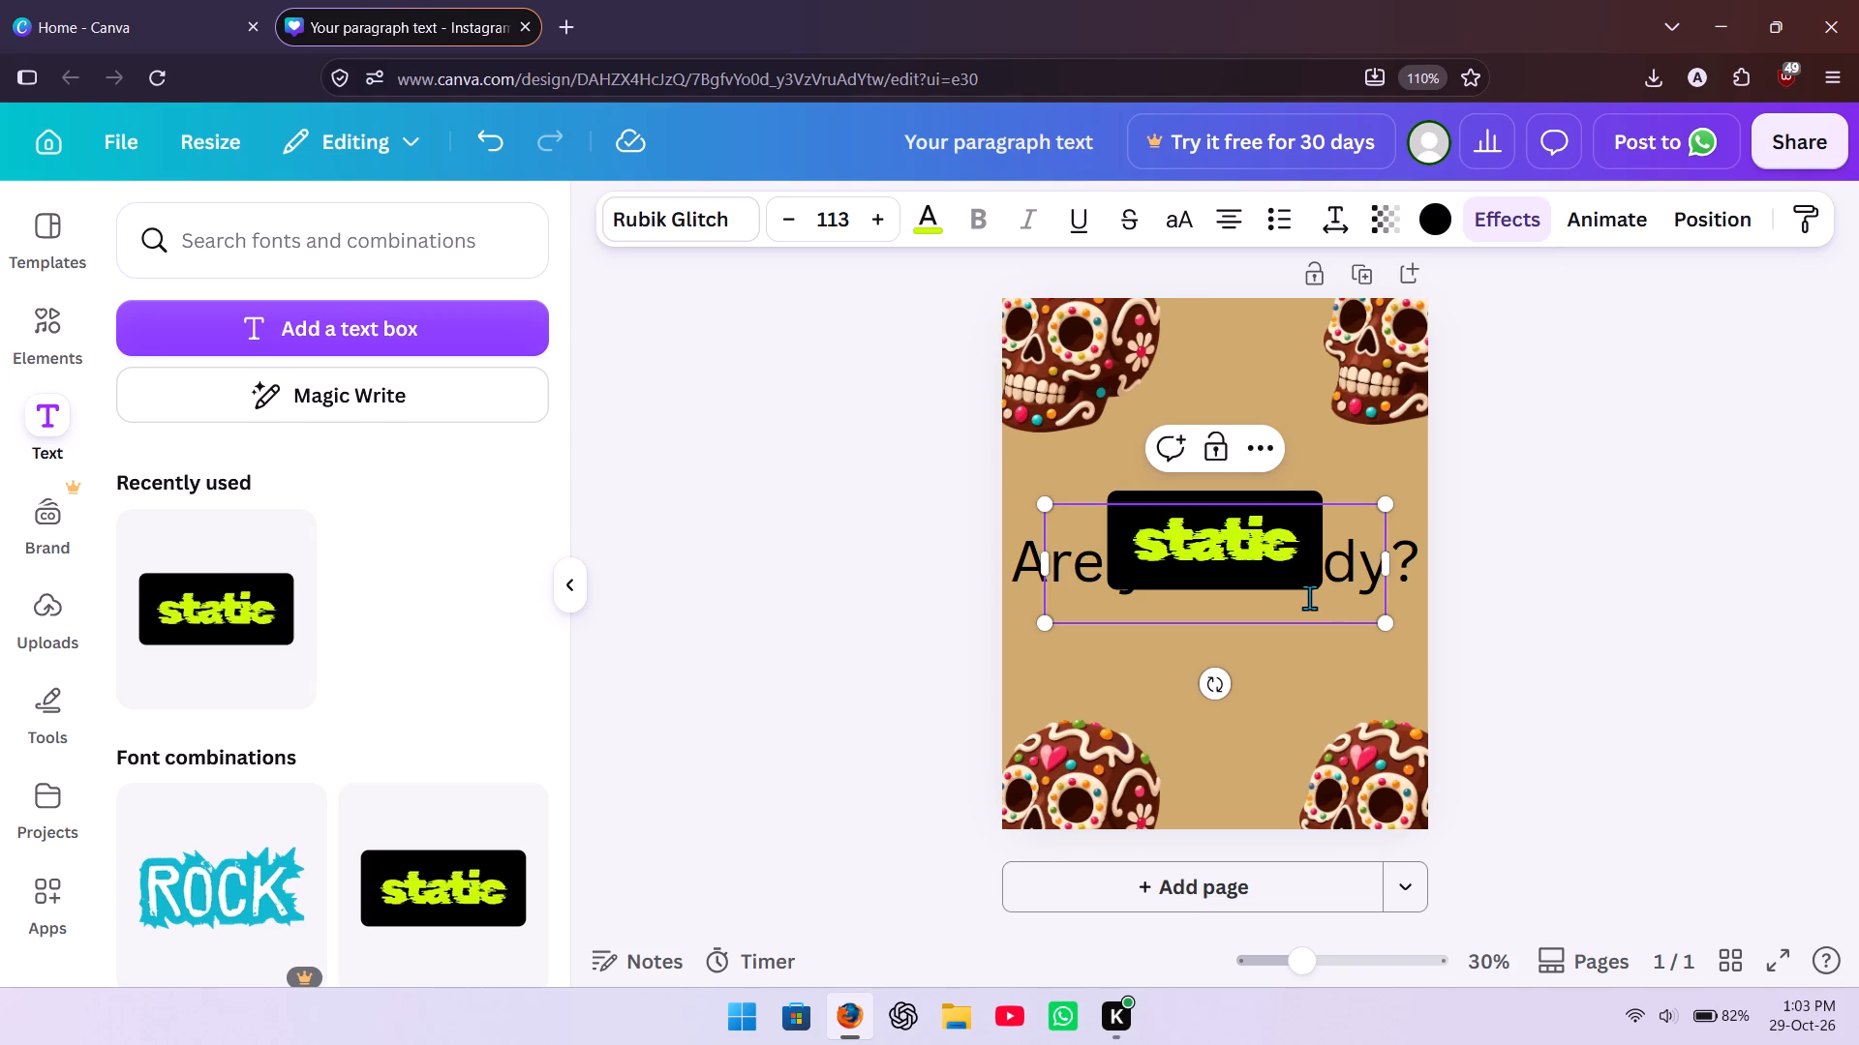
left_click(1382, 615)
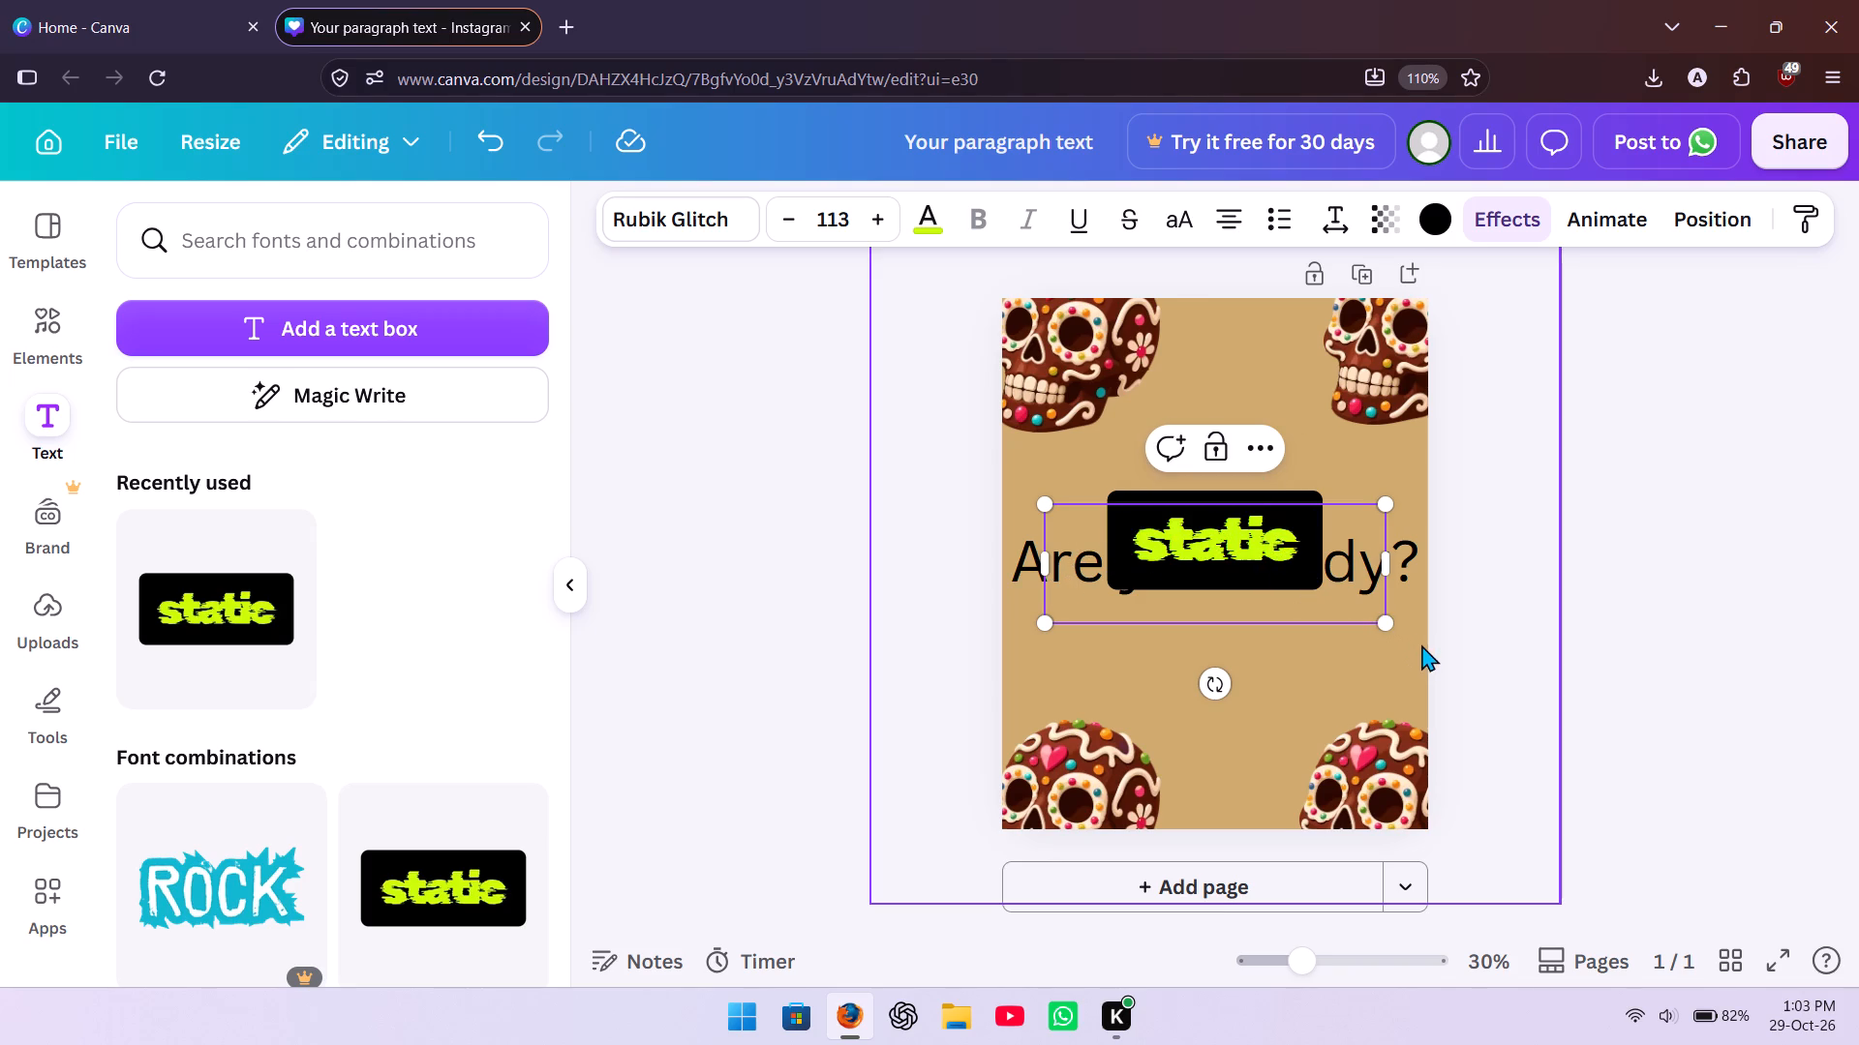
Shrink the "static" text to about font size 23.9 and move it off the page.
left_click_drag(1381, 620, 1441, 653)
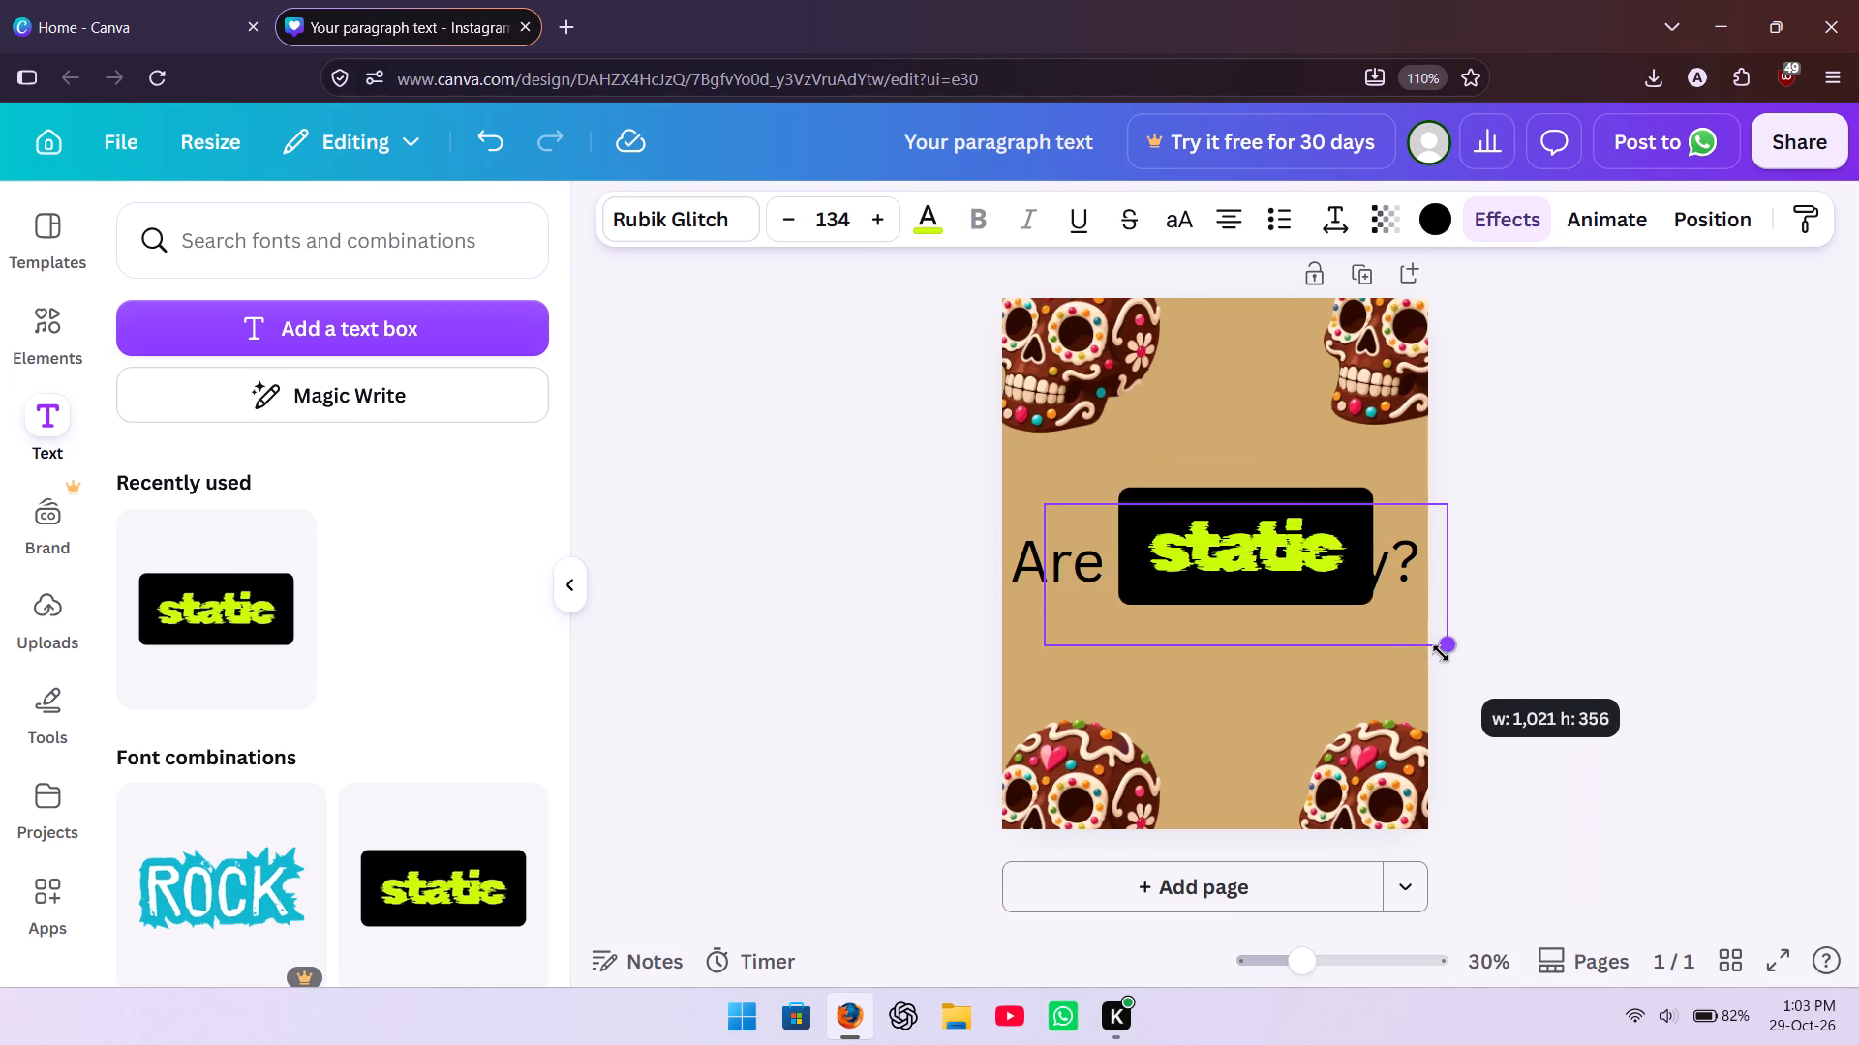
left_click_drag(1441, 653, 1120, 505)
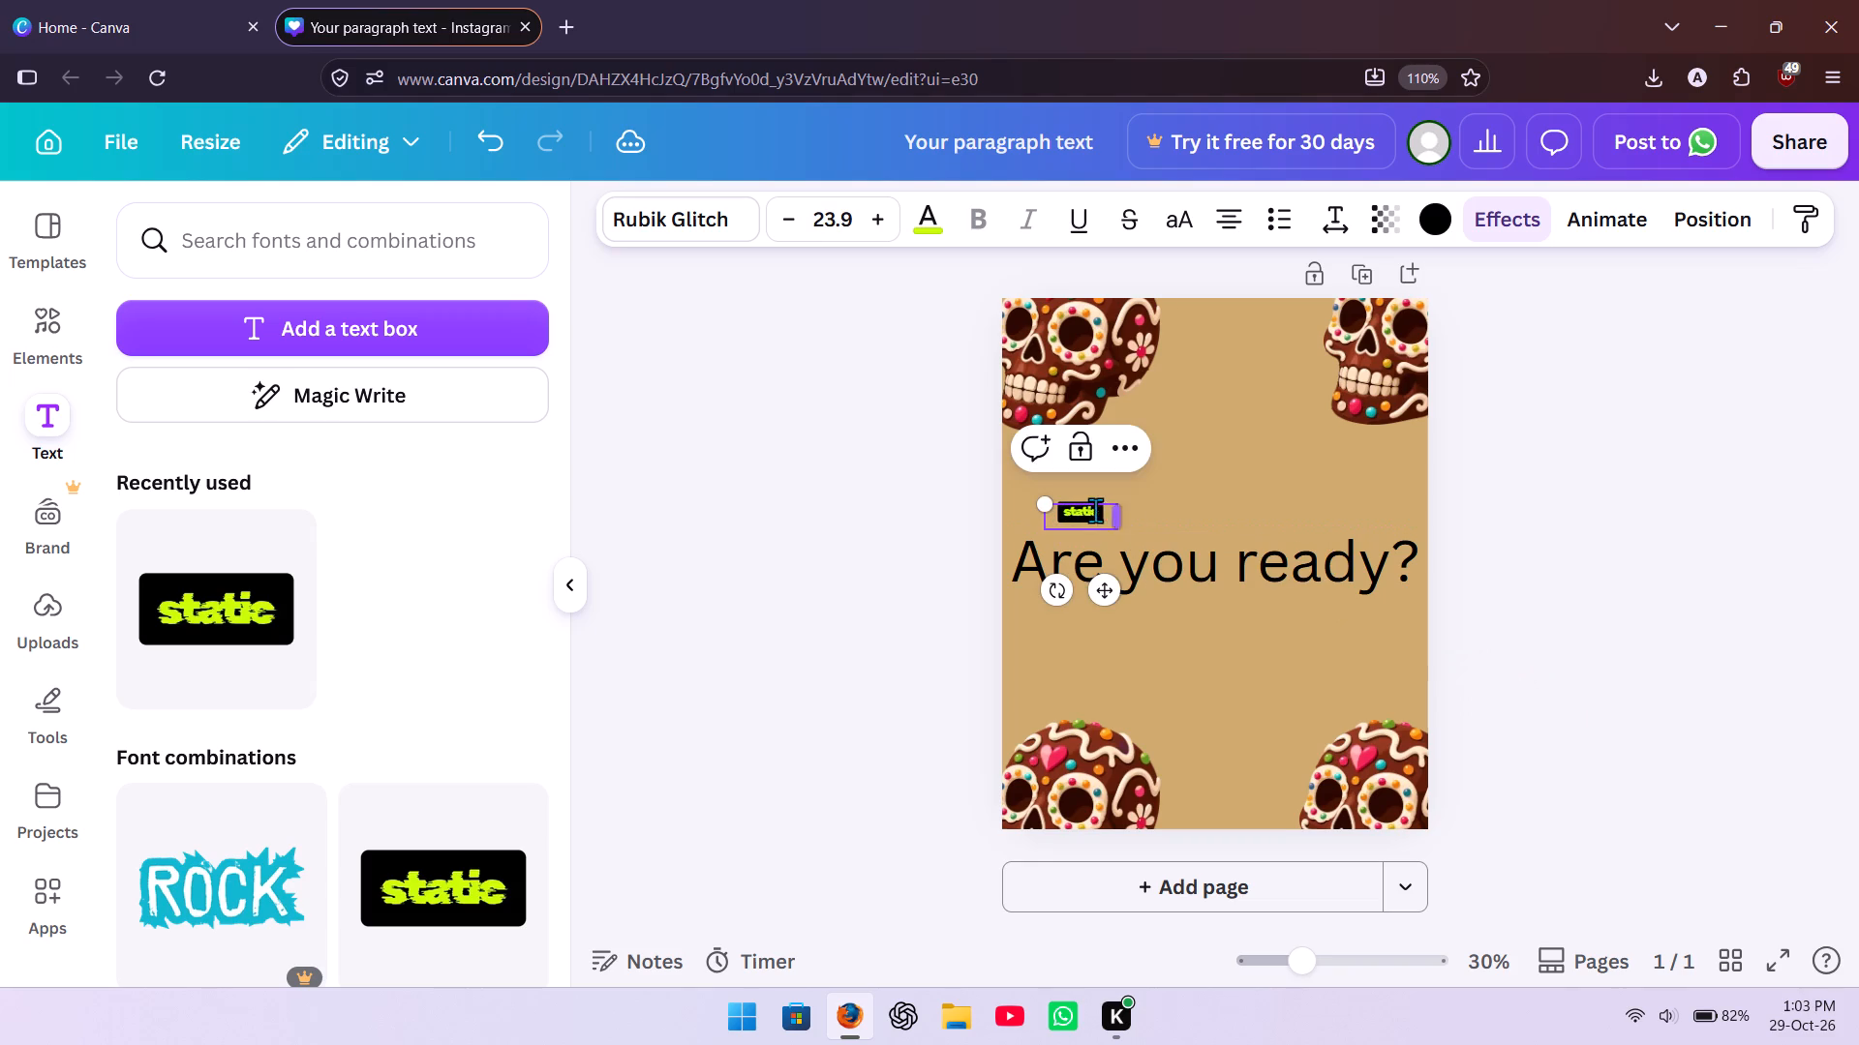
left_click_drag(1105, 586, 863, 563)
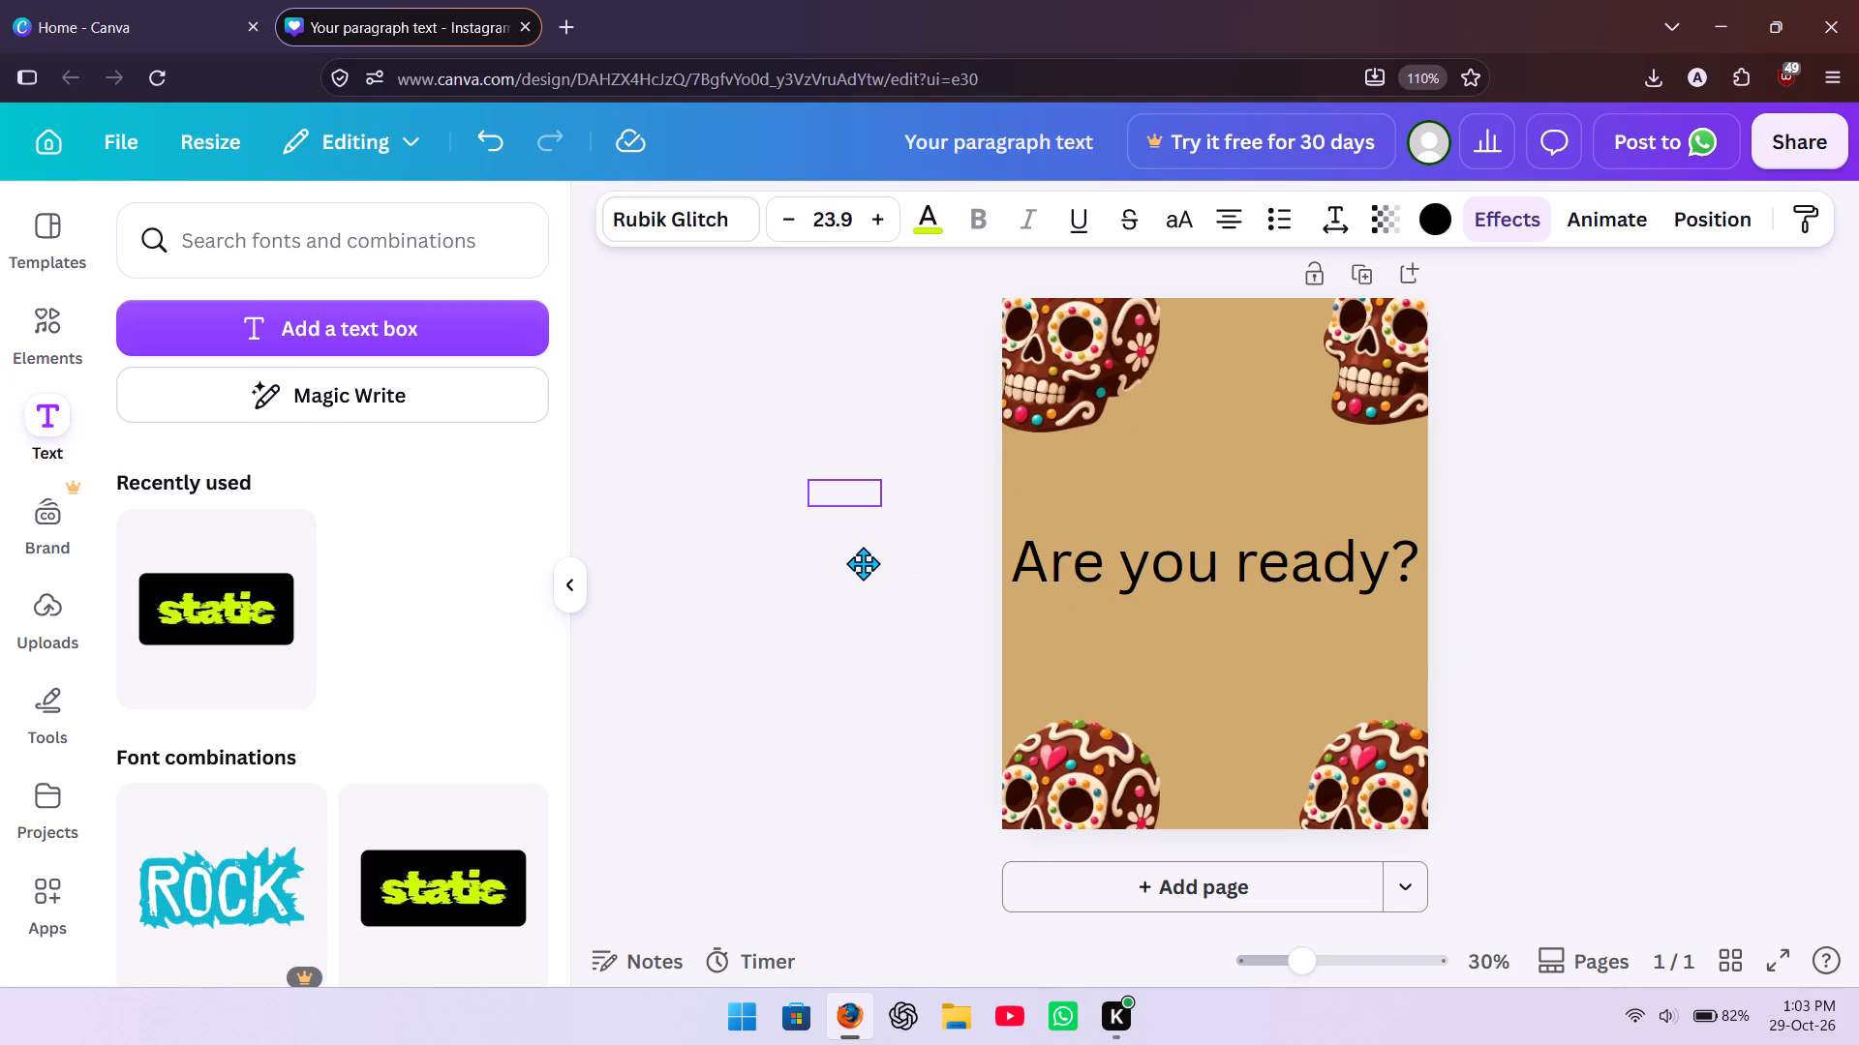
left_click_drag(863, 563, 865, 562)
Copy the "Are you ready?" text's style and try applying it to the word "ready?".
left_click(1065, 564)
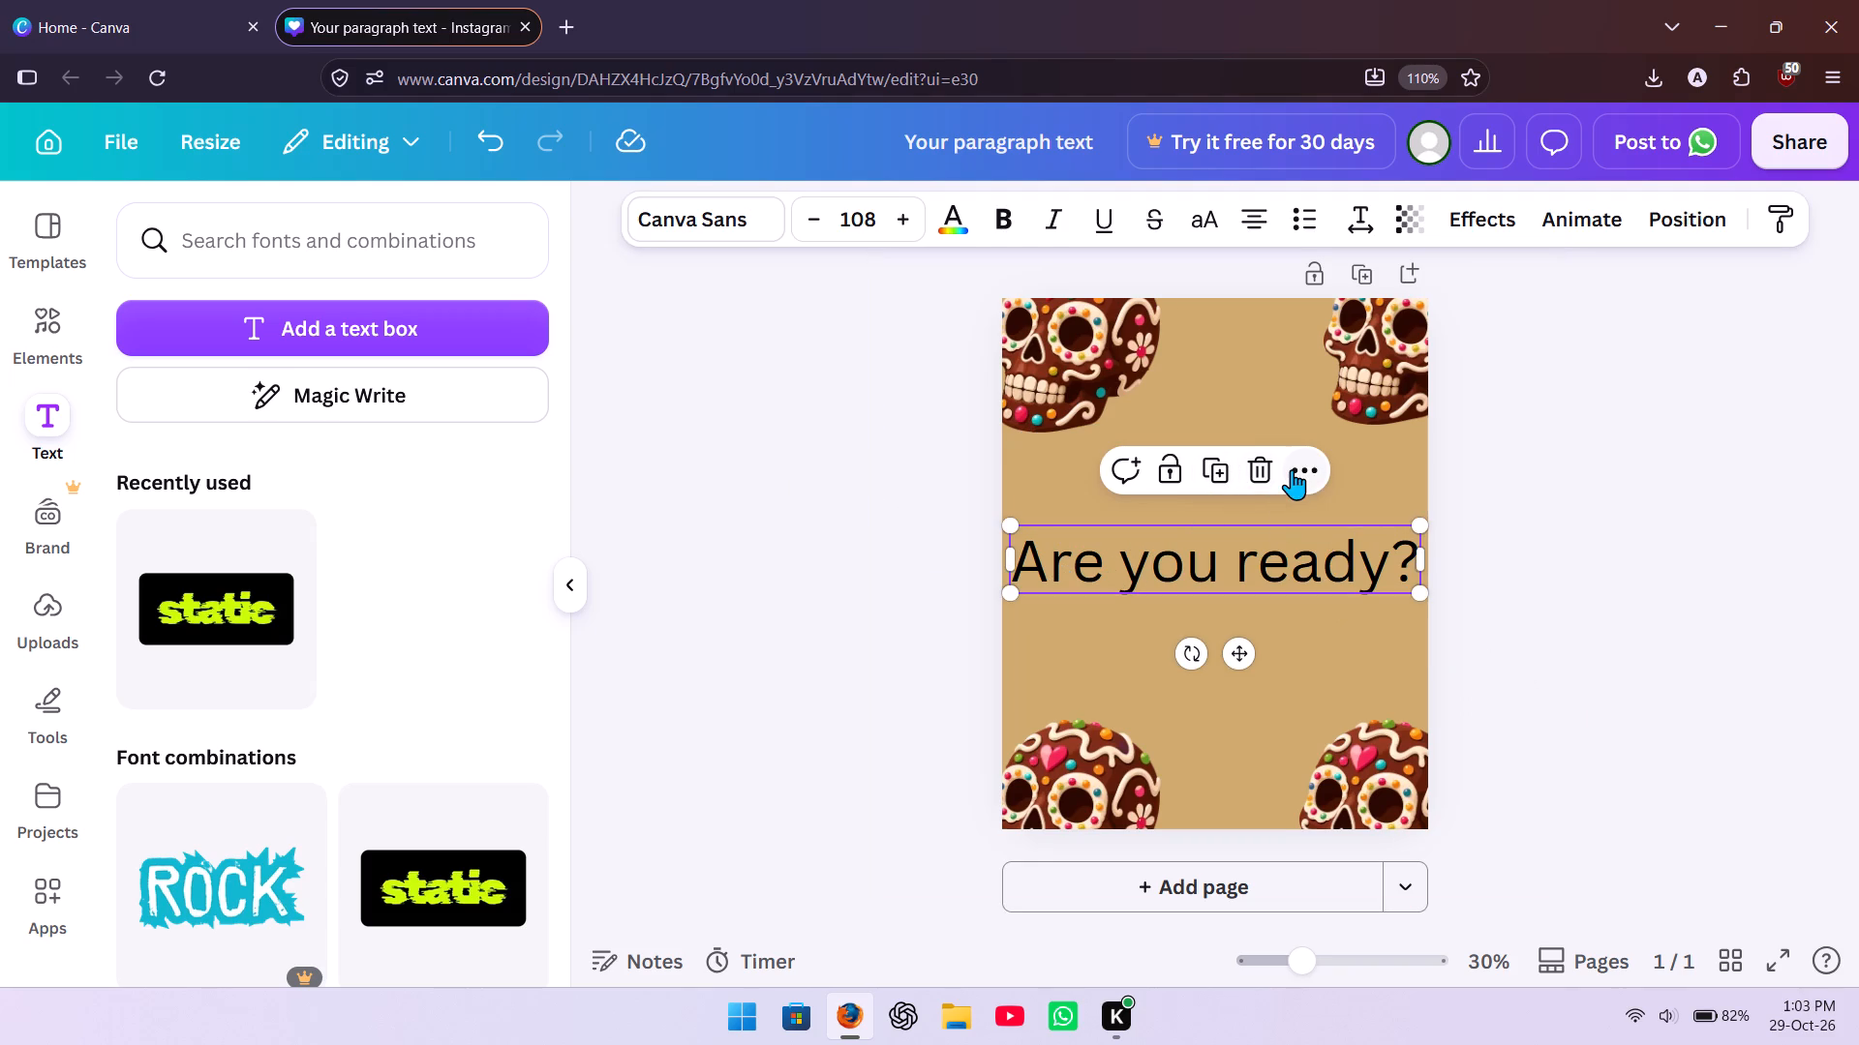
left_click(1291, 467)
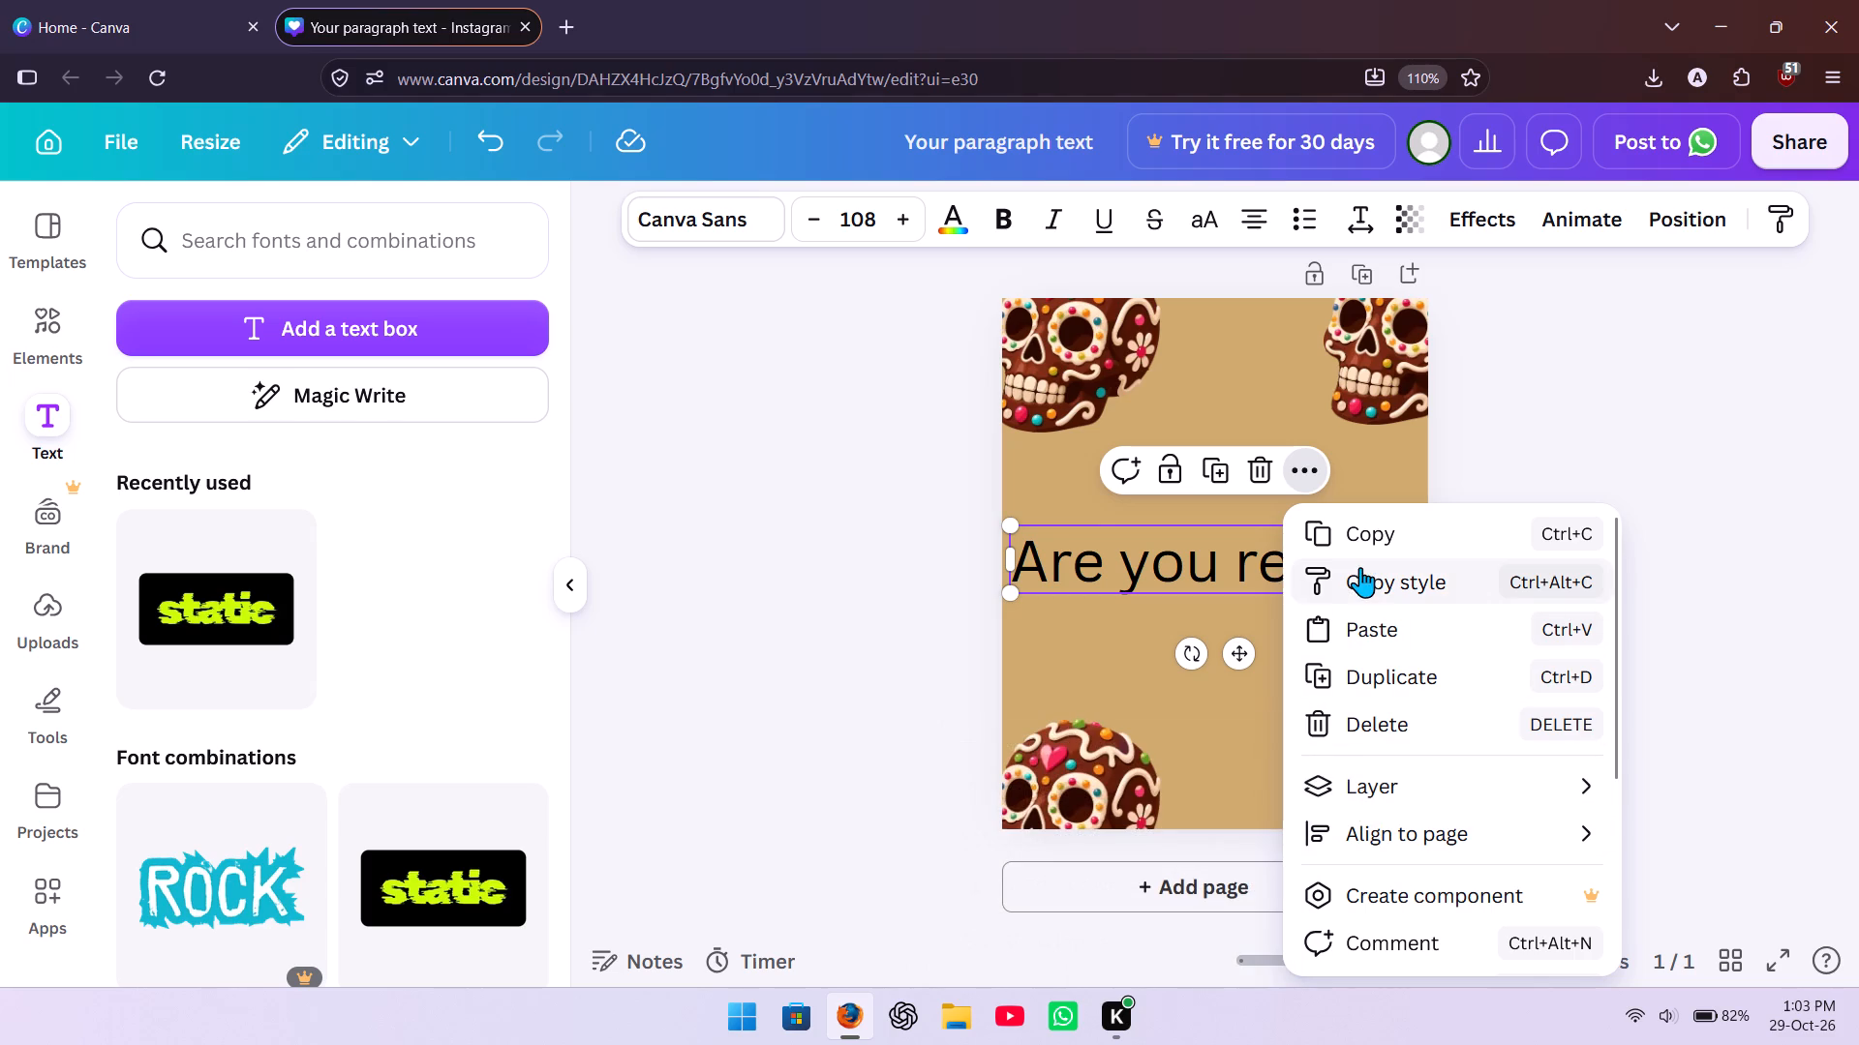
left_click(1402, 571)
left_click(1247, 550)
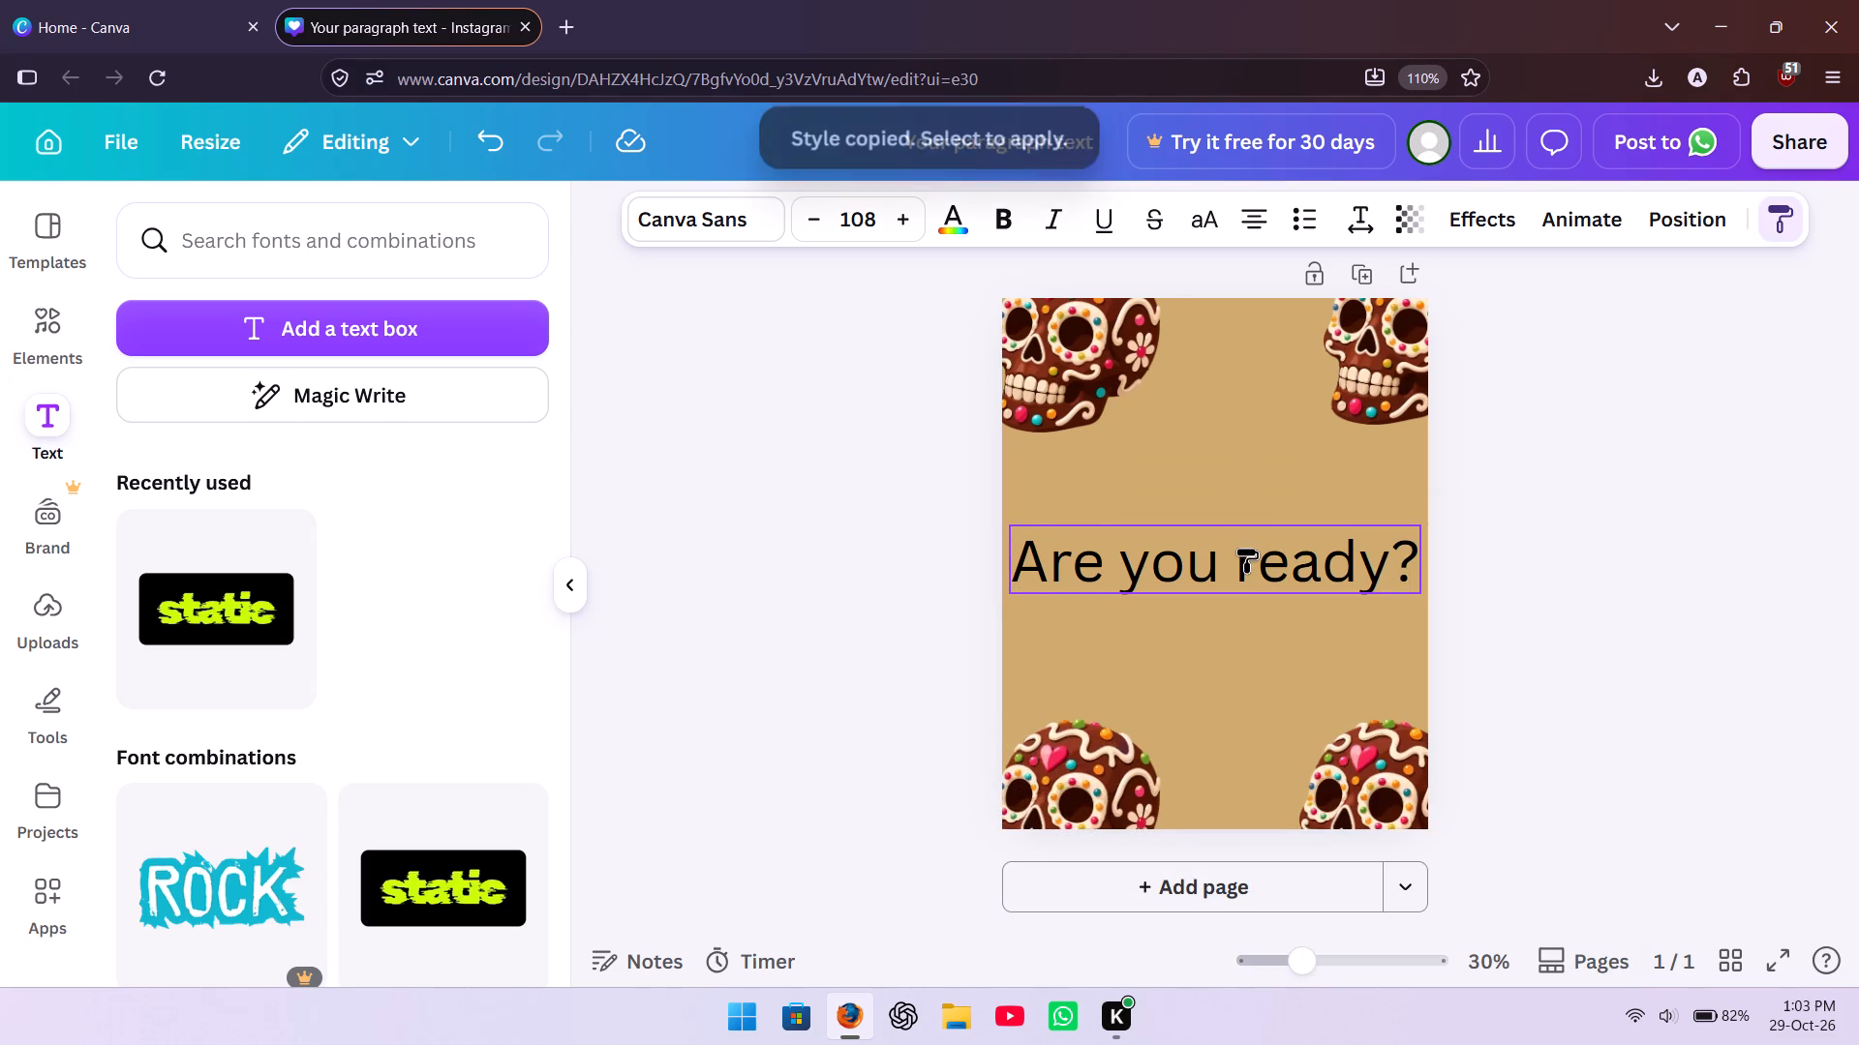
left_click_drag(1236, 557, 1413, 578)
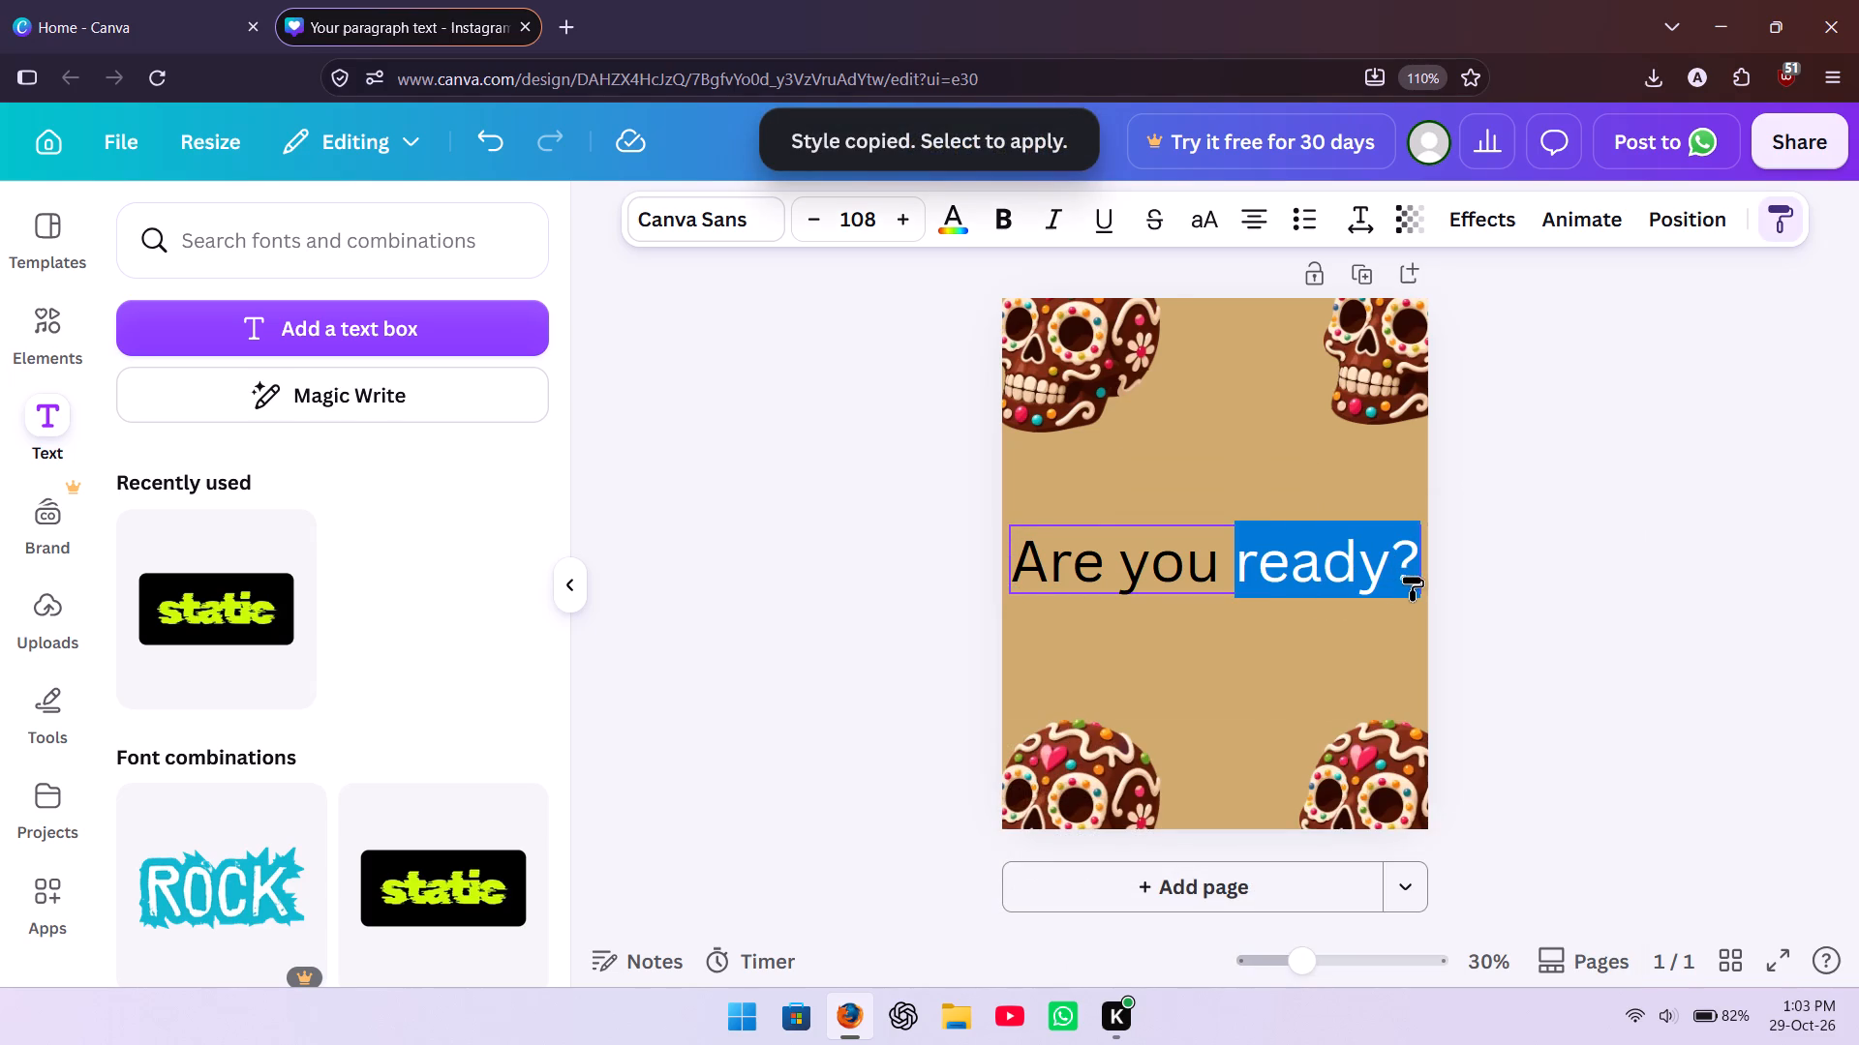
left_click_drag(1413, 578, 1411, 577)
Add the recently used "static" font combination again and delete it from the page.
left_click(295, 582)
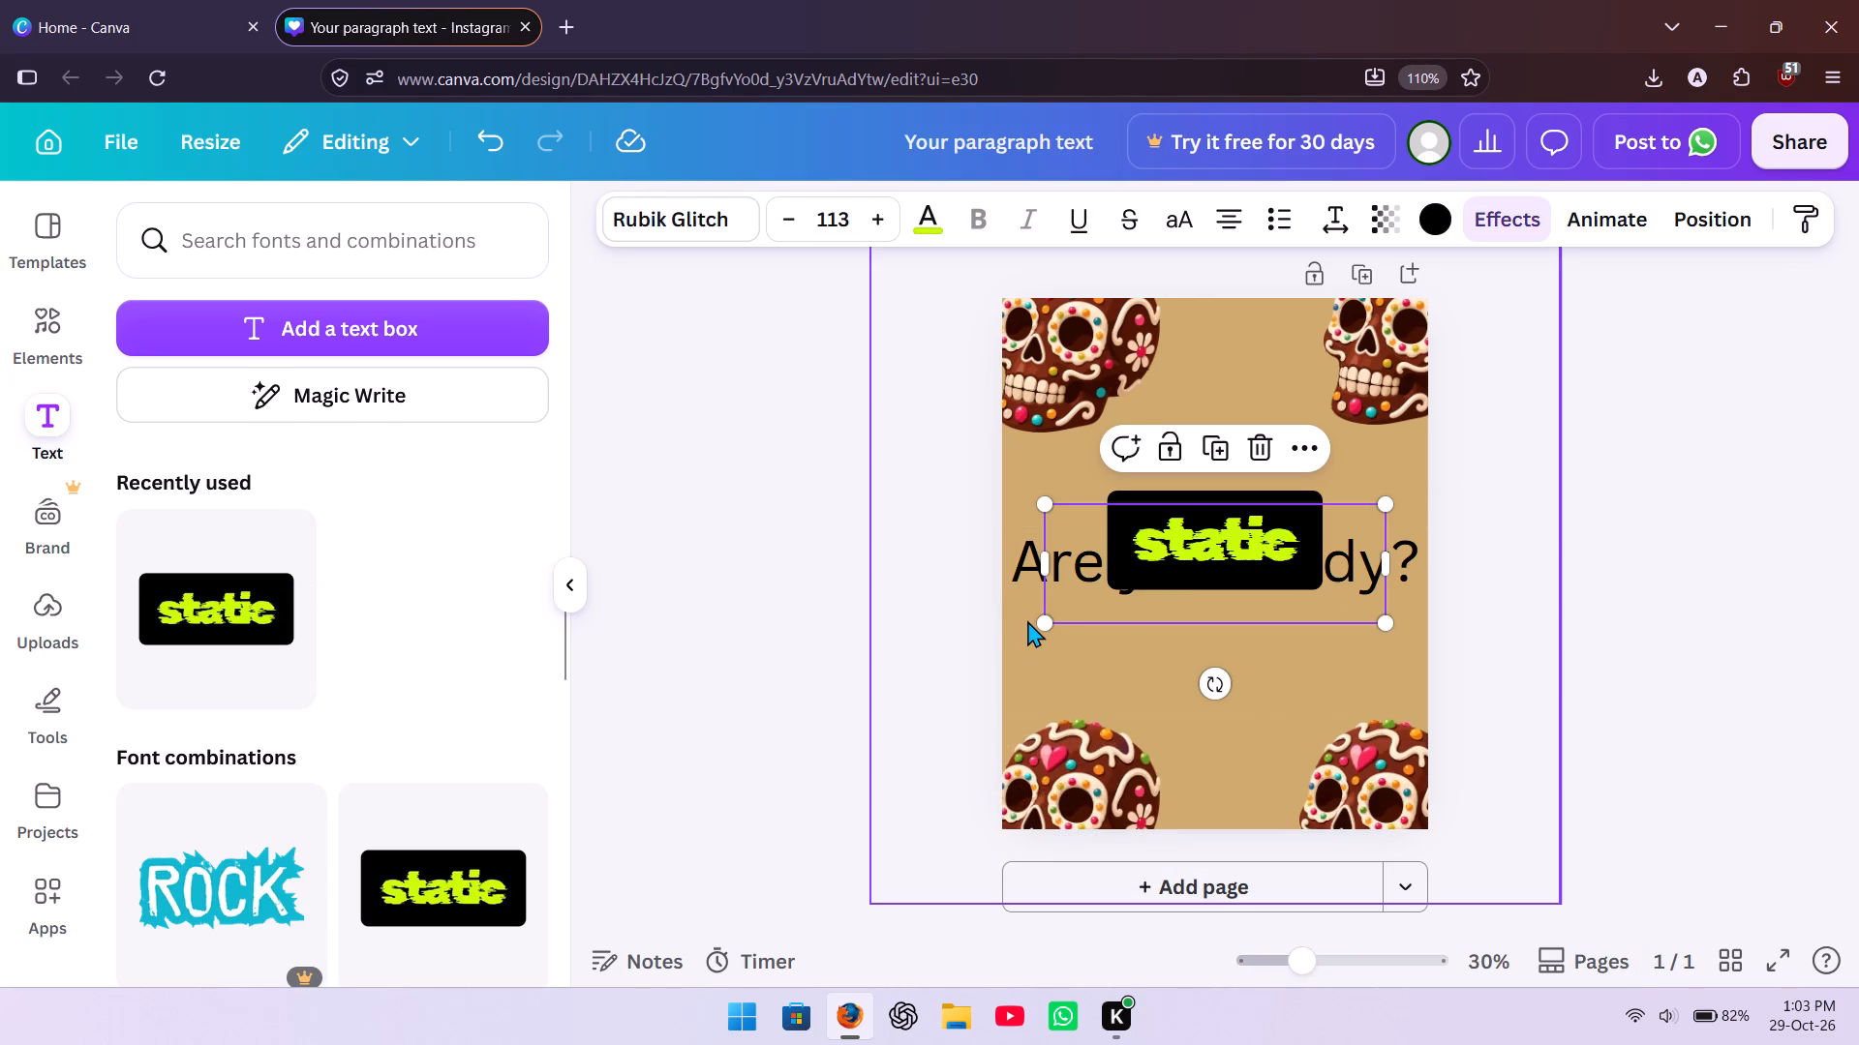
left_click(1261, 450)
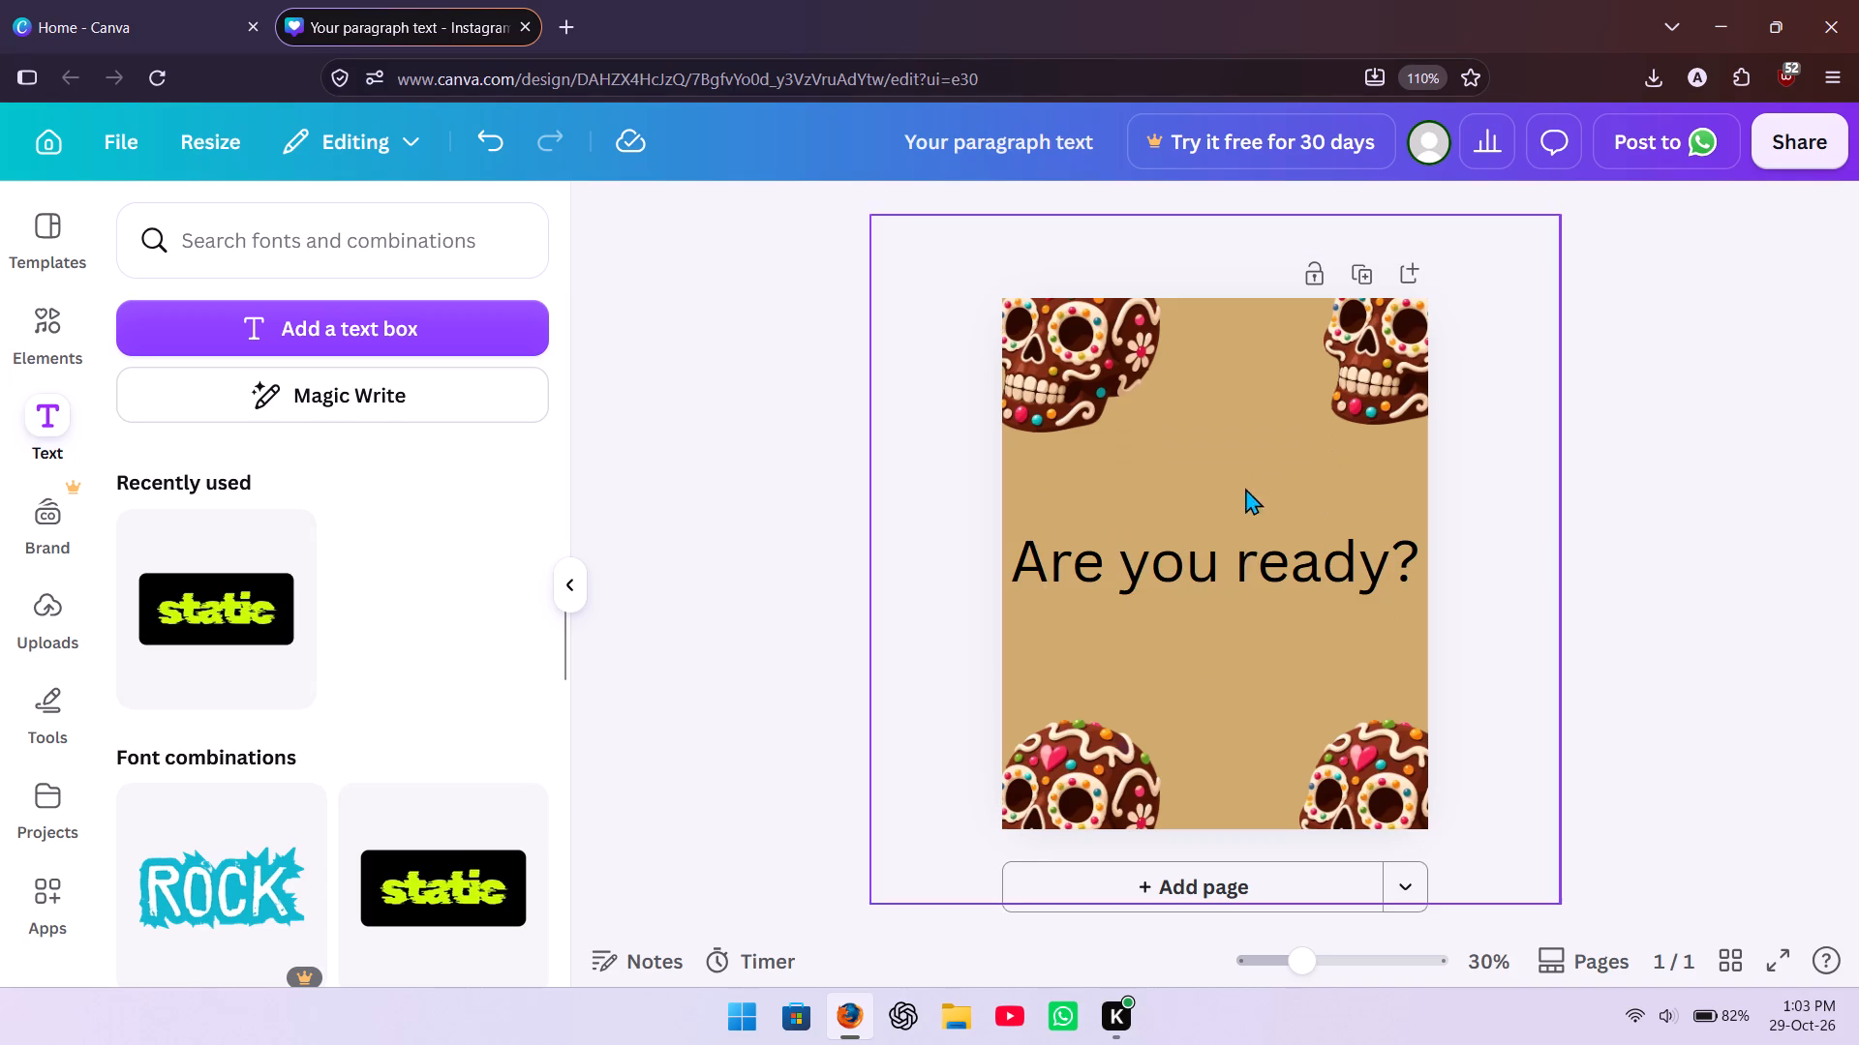
Delete the plain black "Are you ready?" text from the page.
left_click(1244, 547)
left_click(1256, 467)
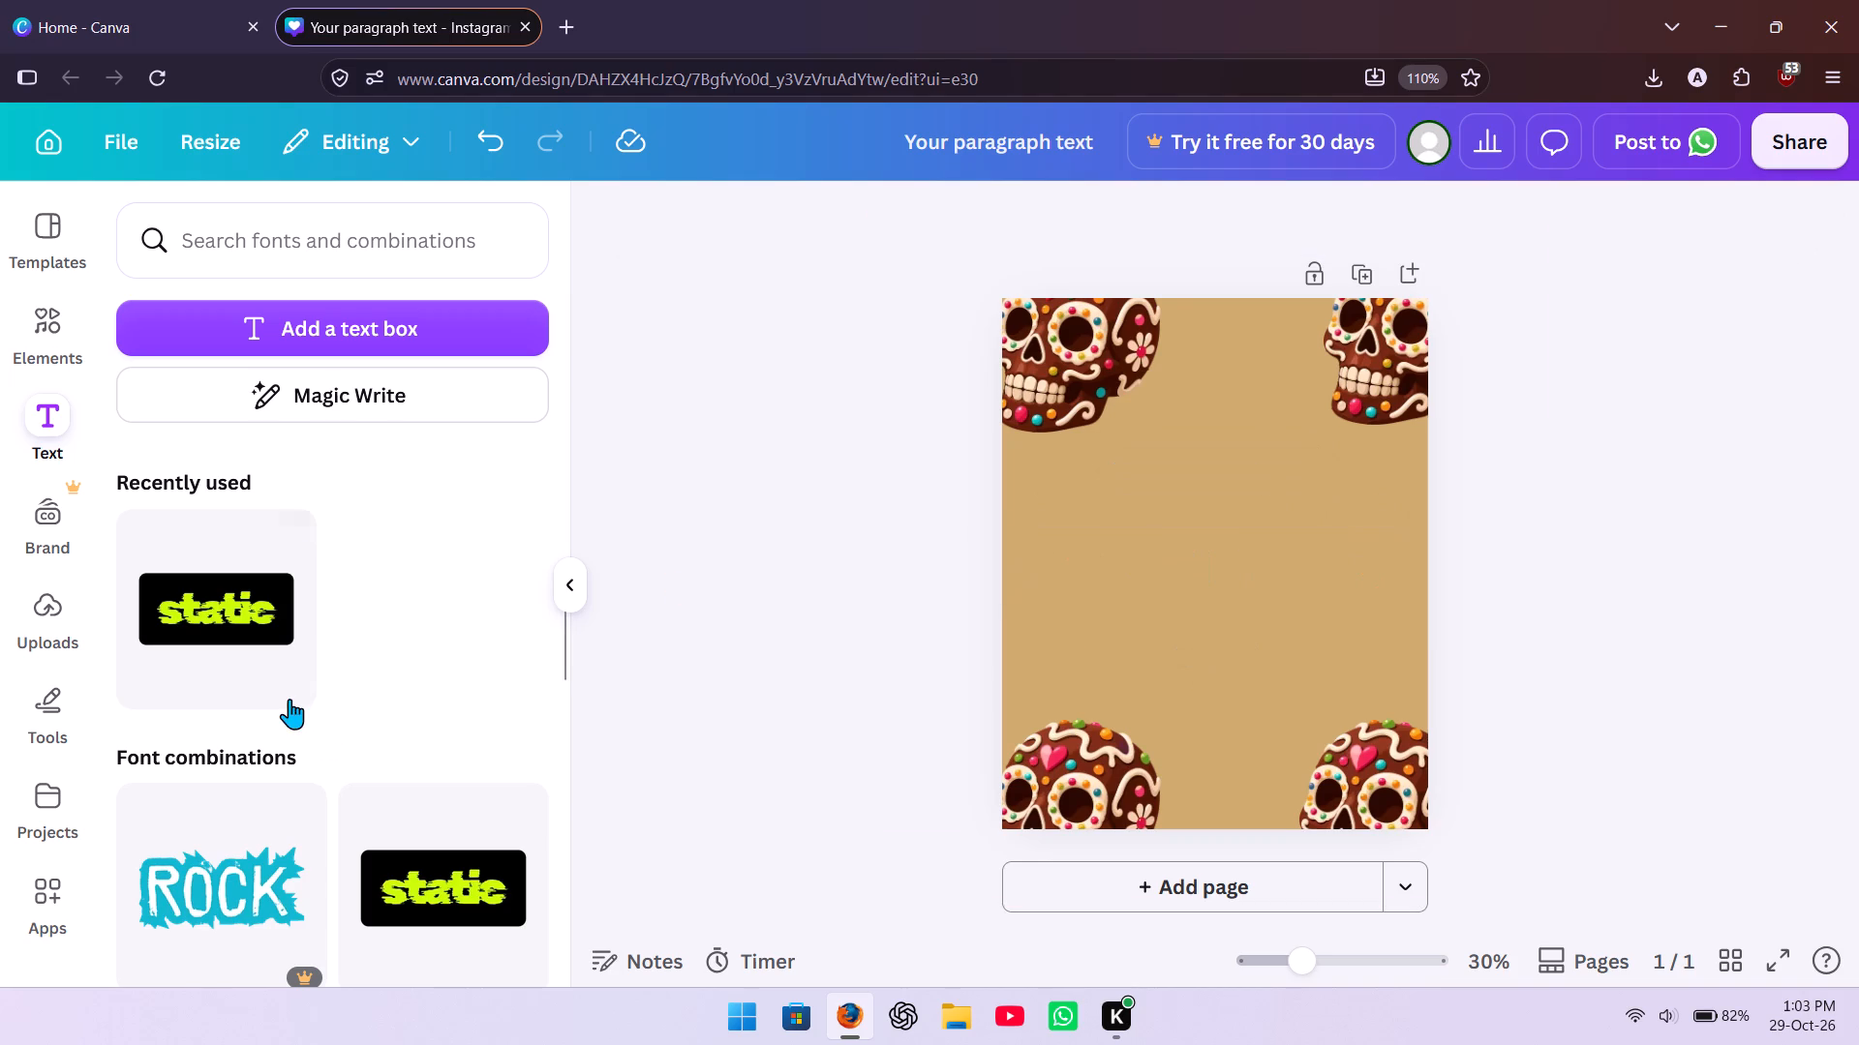
Add the "Spooky" font combination to the page and replace its wording with "Are you ready?".
scroll(290, 699, "down", 2)
left_click(221, 769)
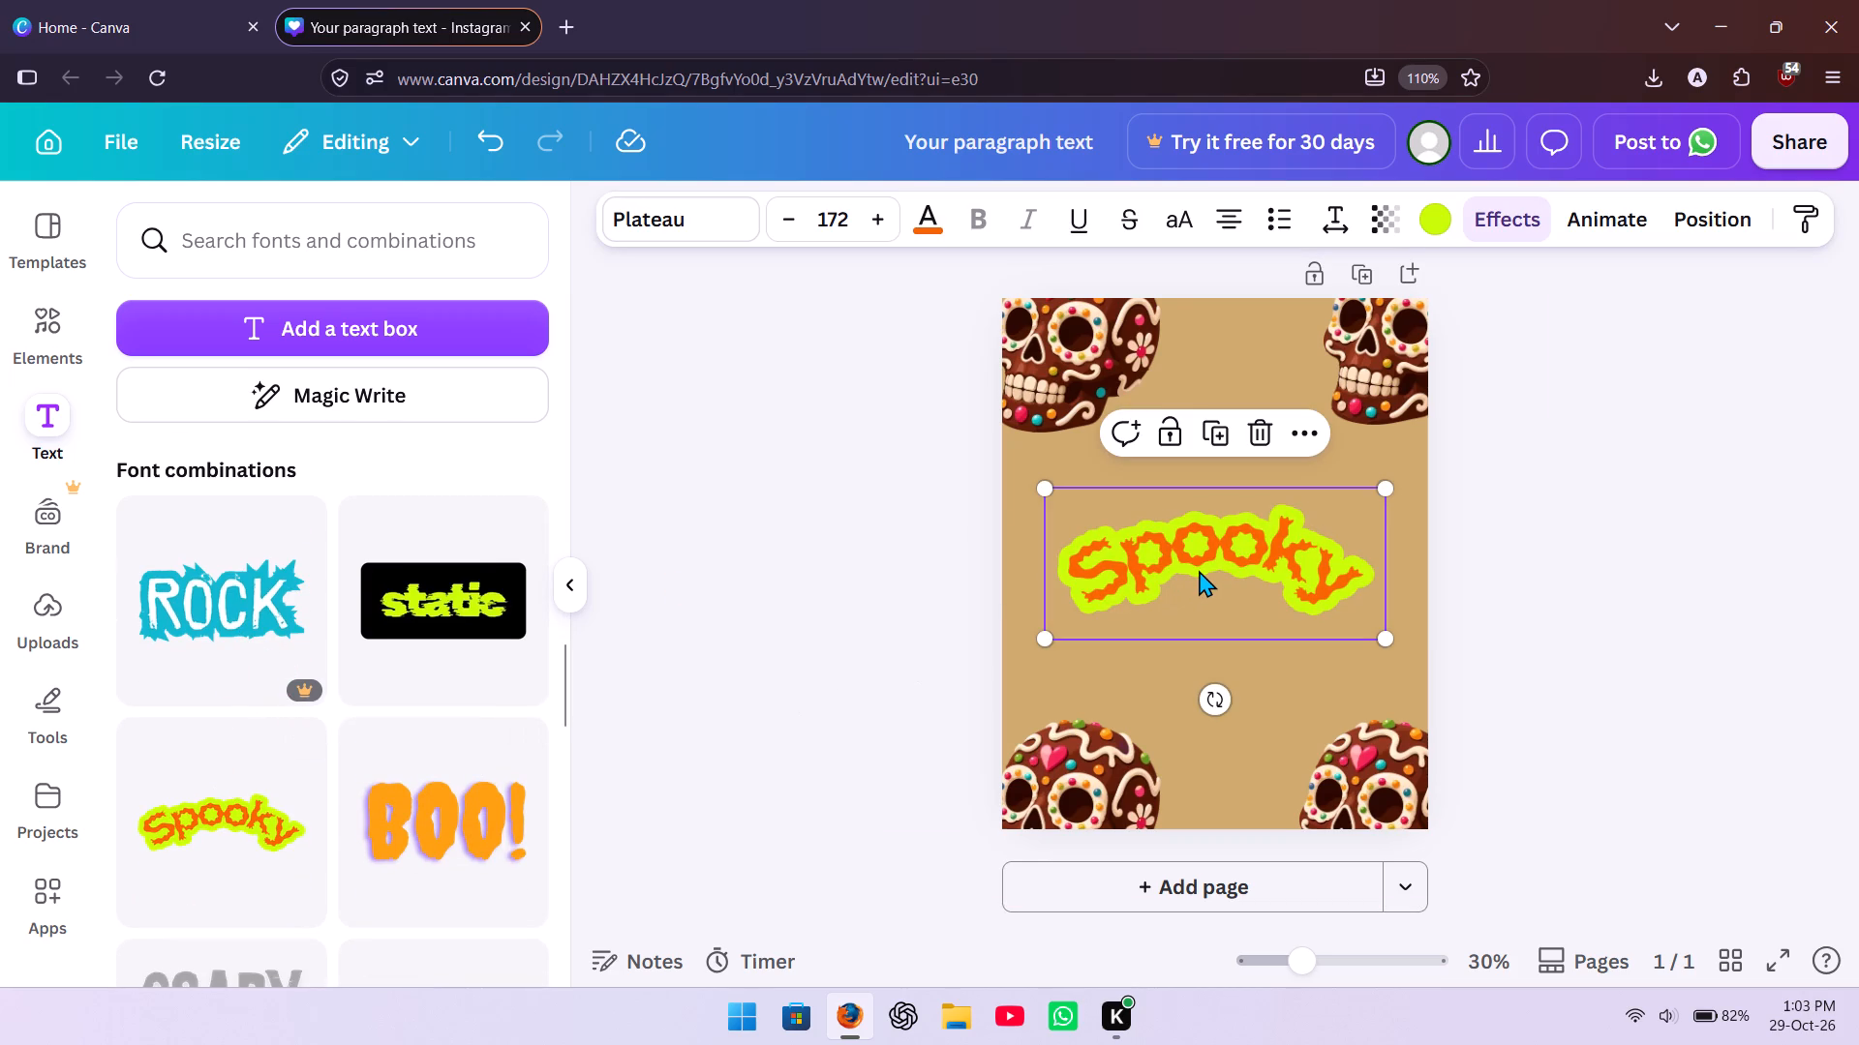
double_click(1187, 548)
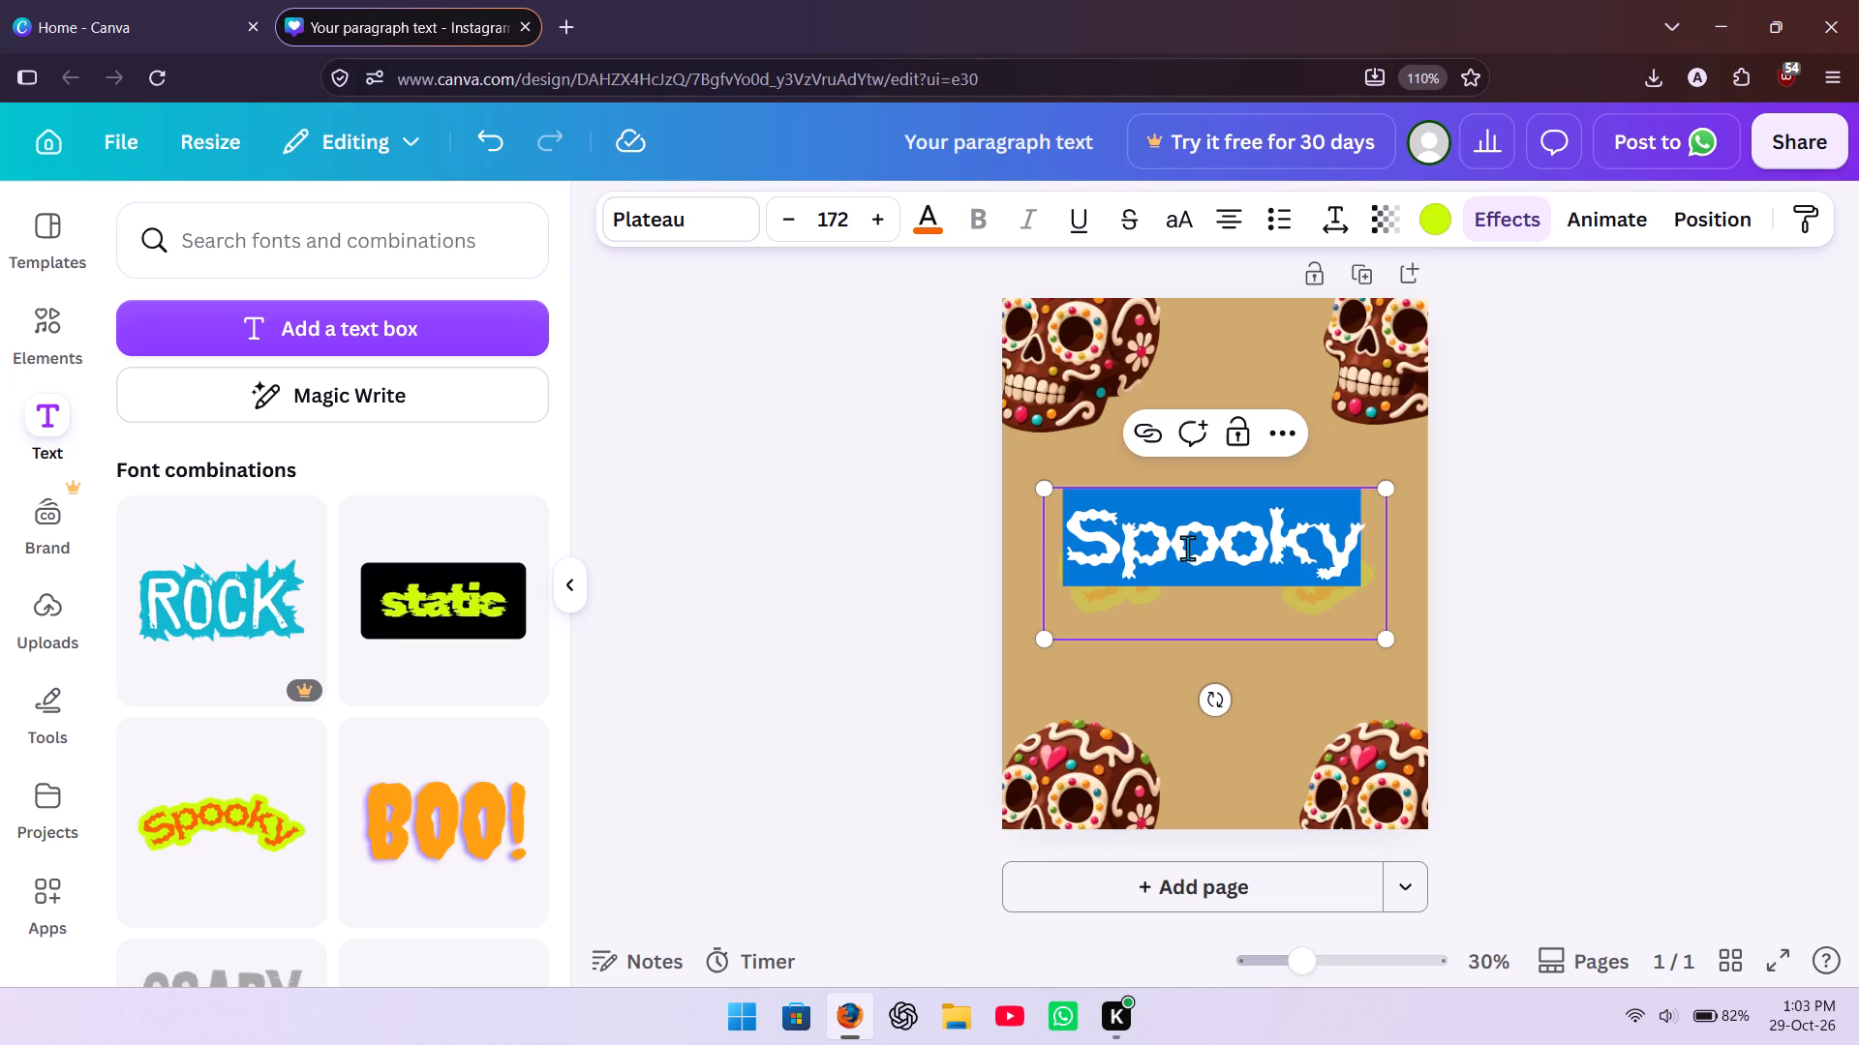
key("BackSpace")
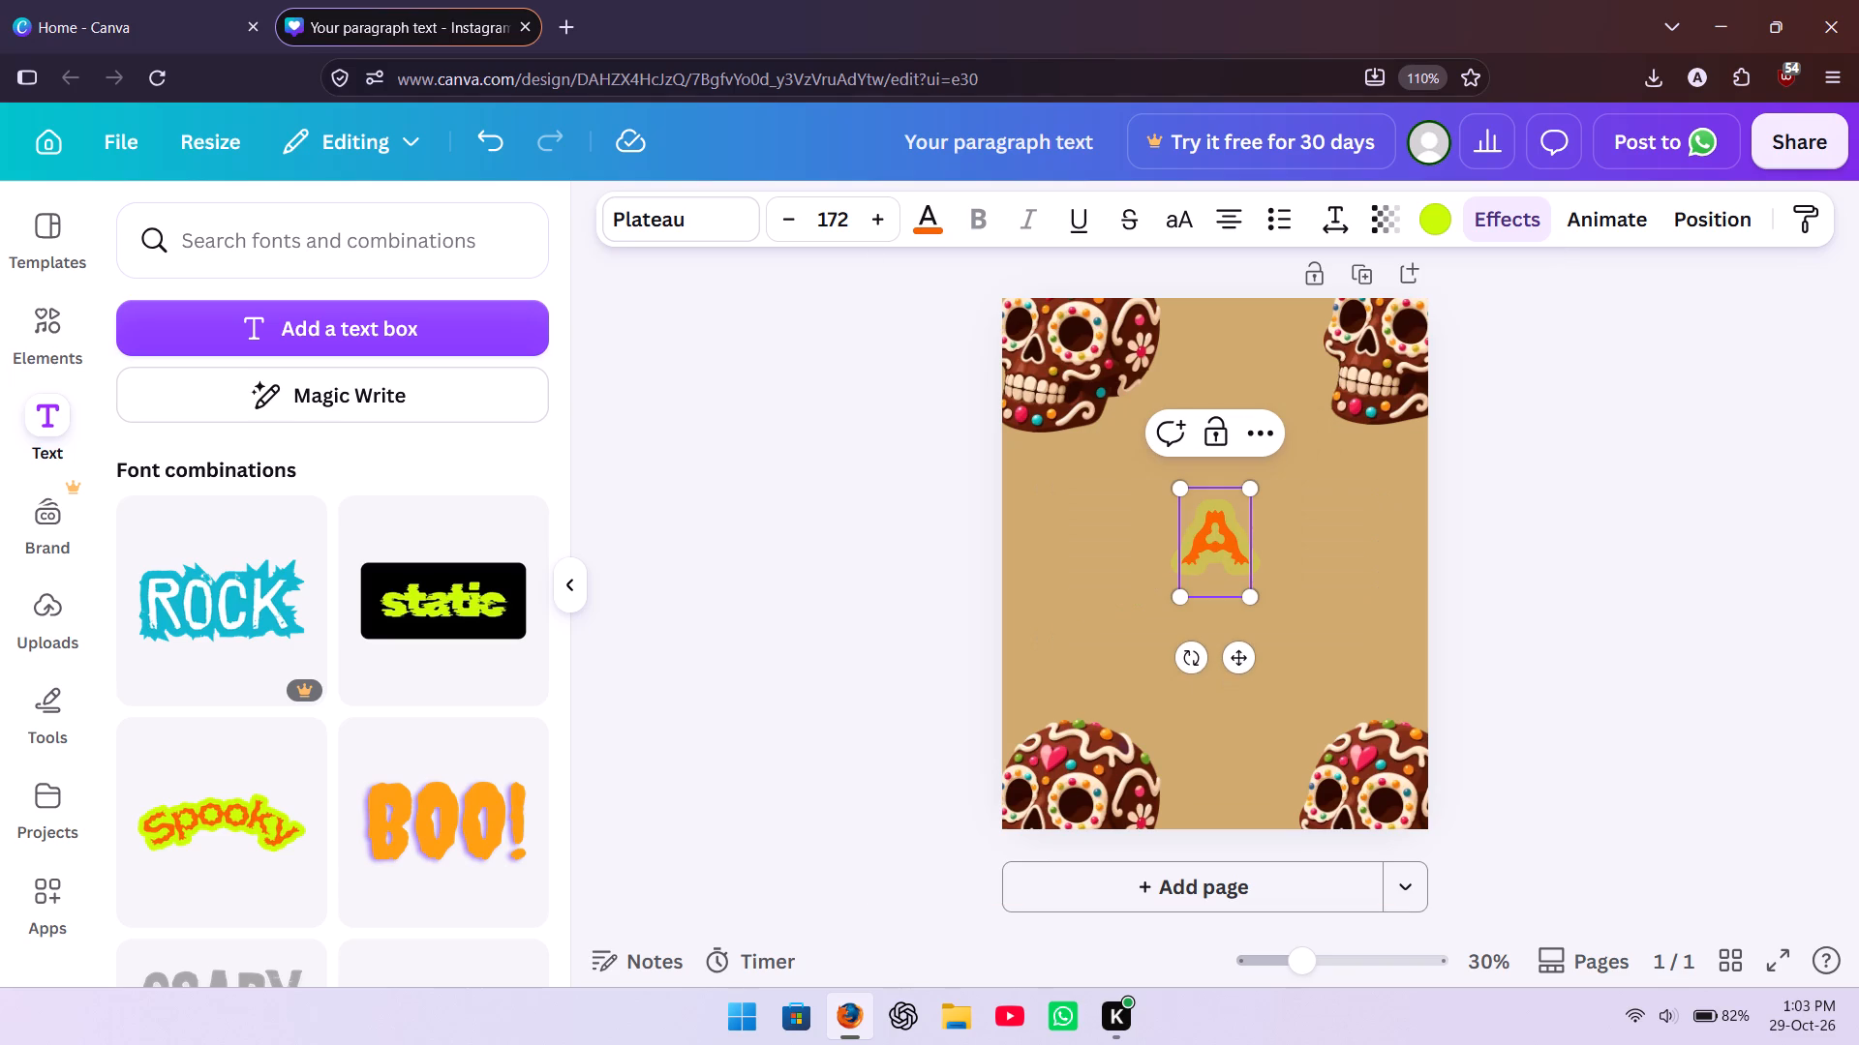
Complete the wording of the "Spooky" style text so that it reads "Are you ready?".
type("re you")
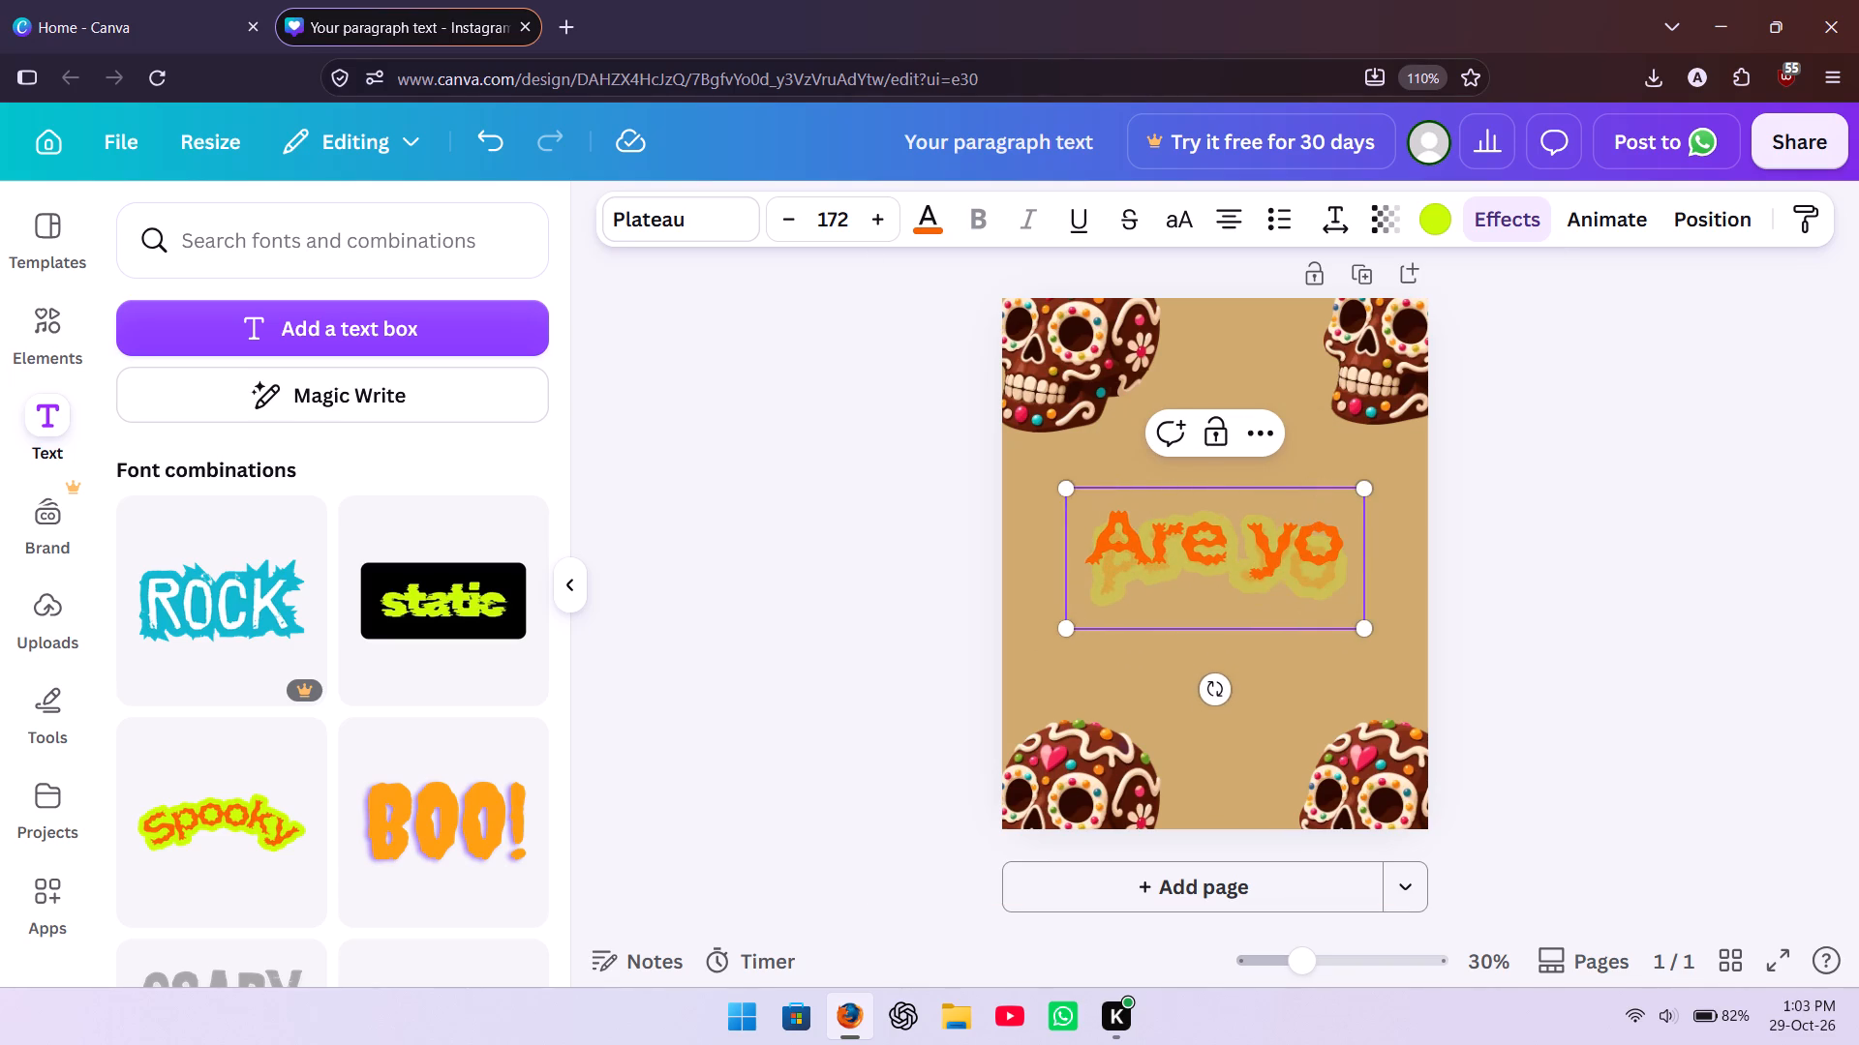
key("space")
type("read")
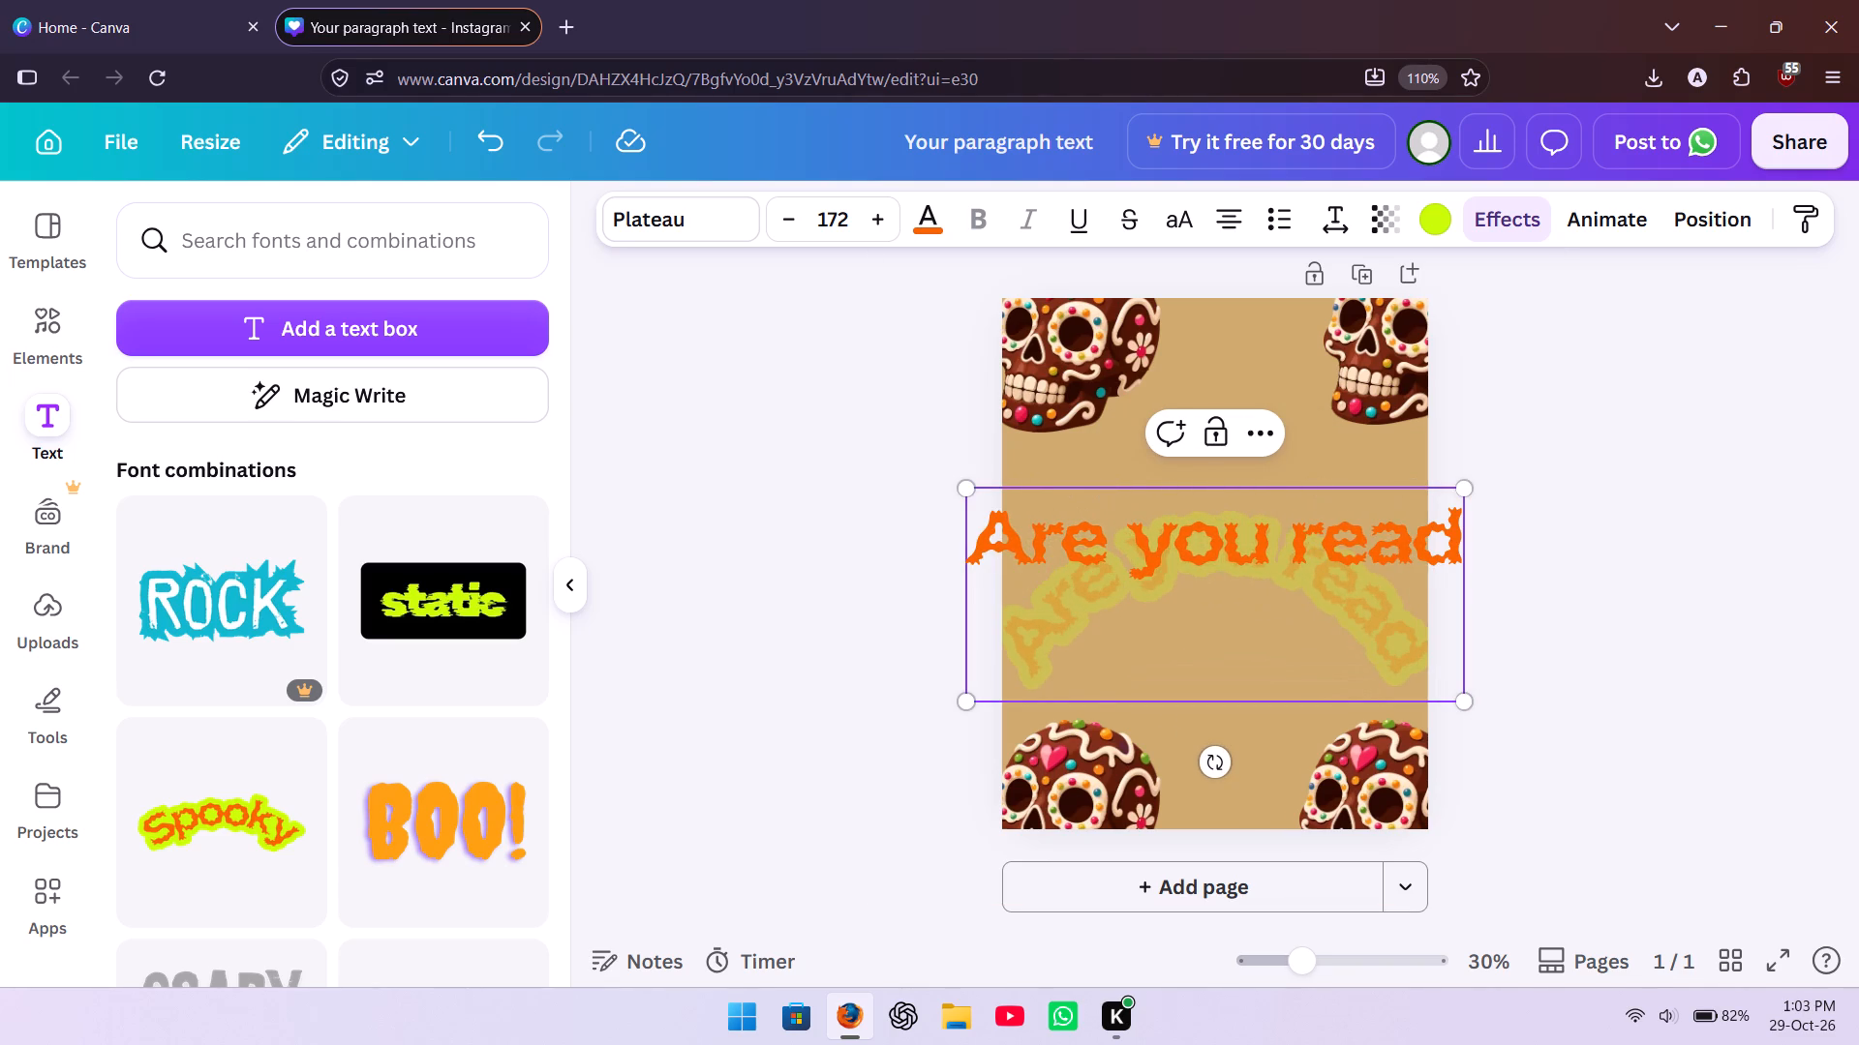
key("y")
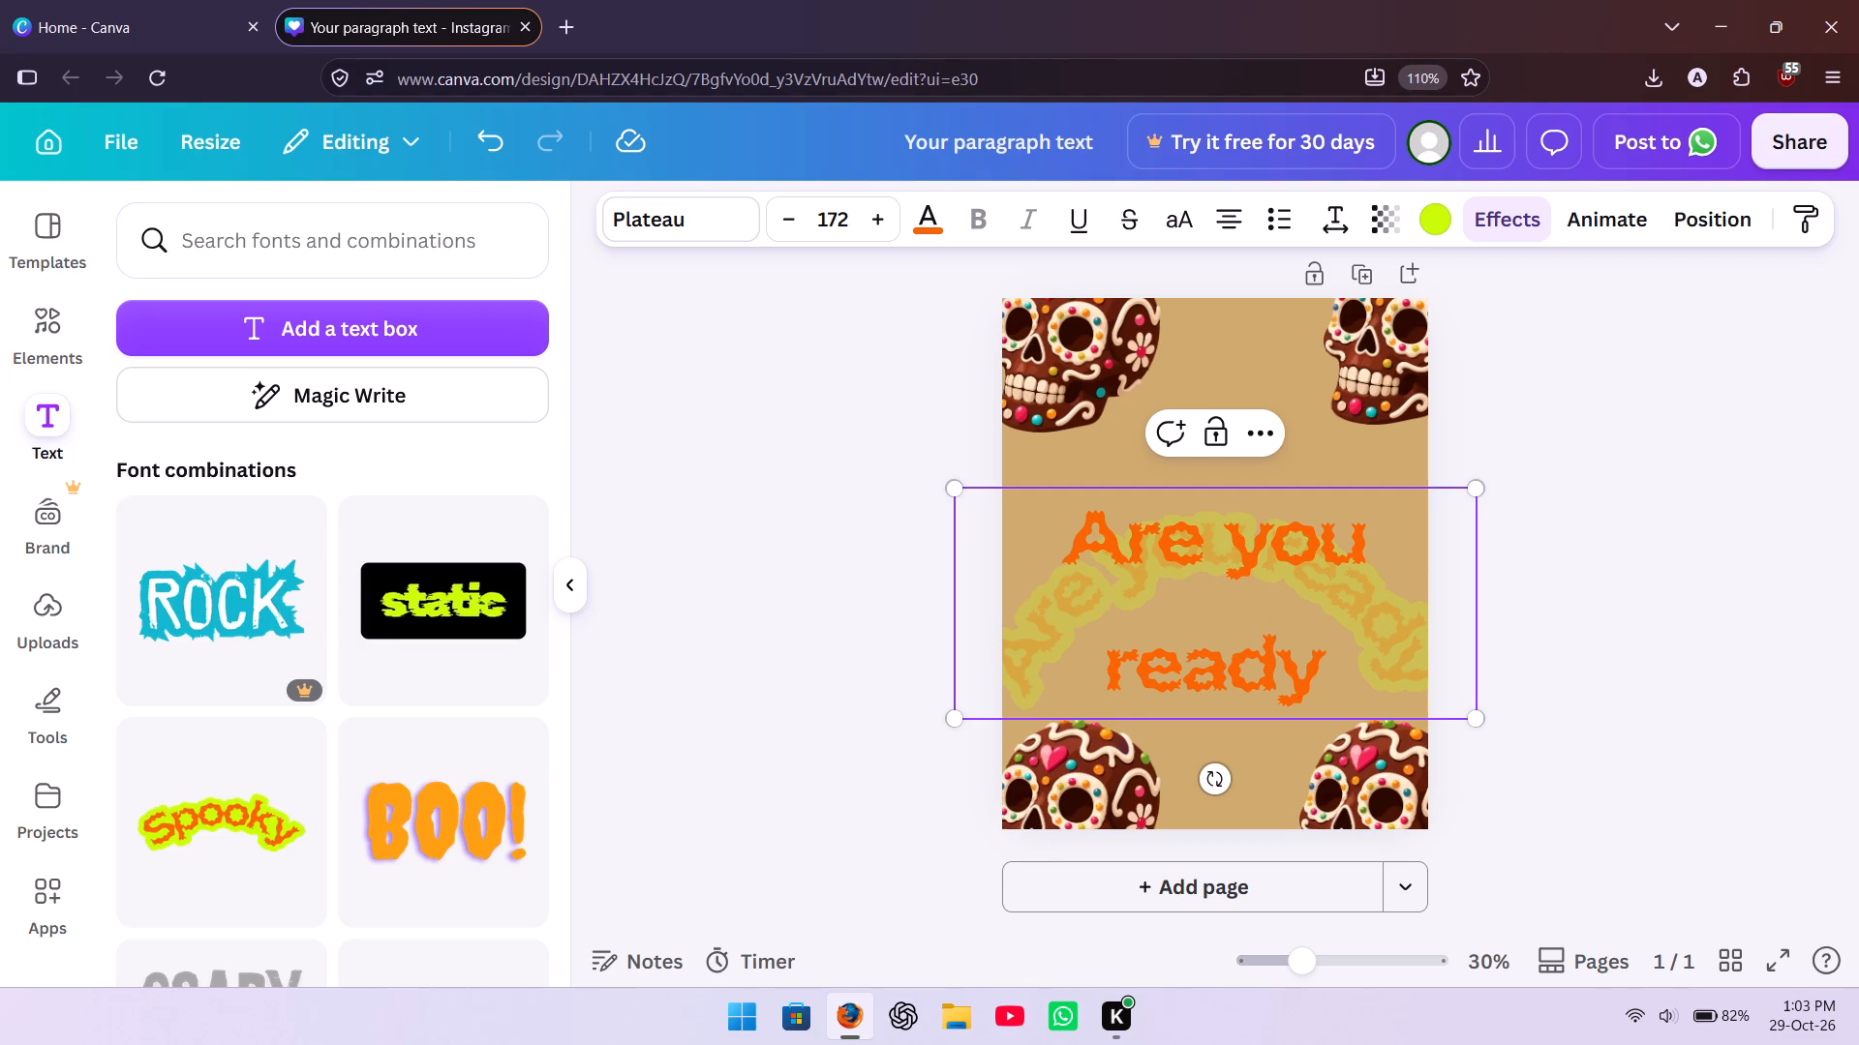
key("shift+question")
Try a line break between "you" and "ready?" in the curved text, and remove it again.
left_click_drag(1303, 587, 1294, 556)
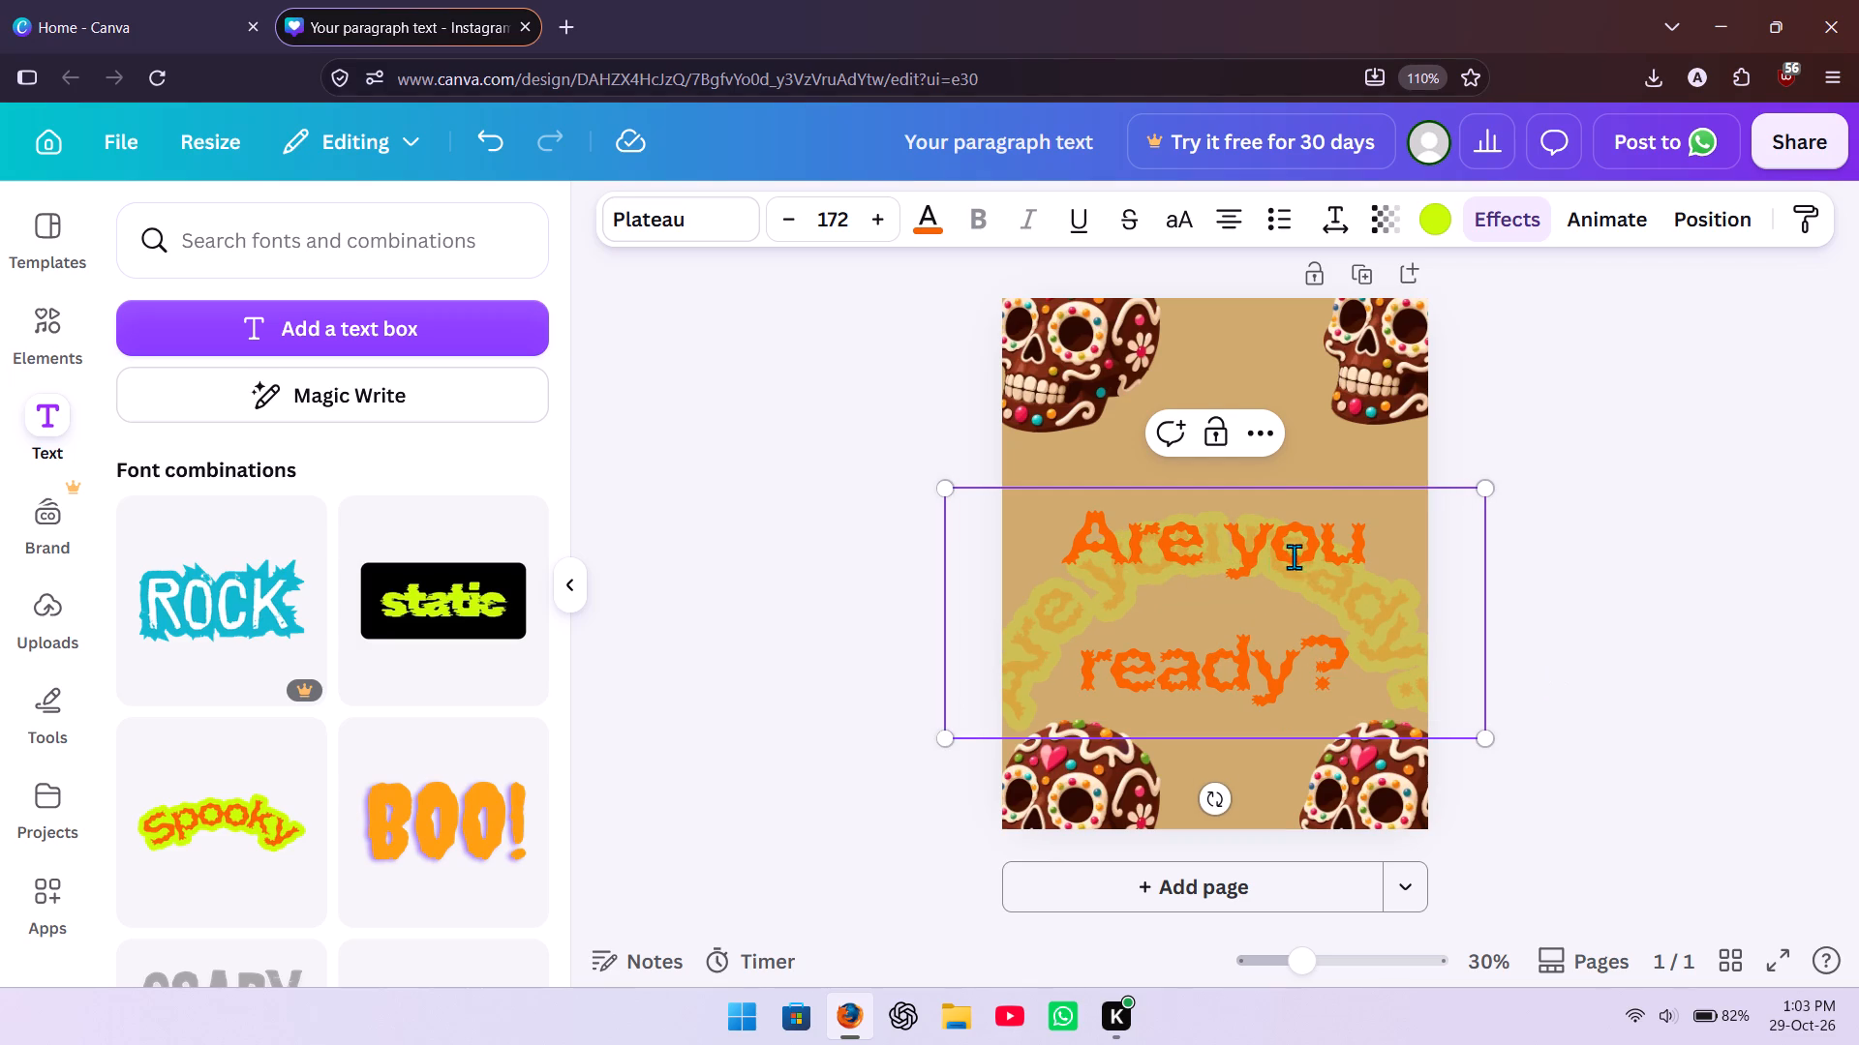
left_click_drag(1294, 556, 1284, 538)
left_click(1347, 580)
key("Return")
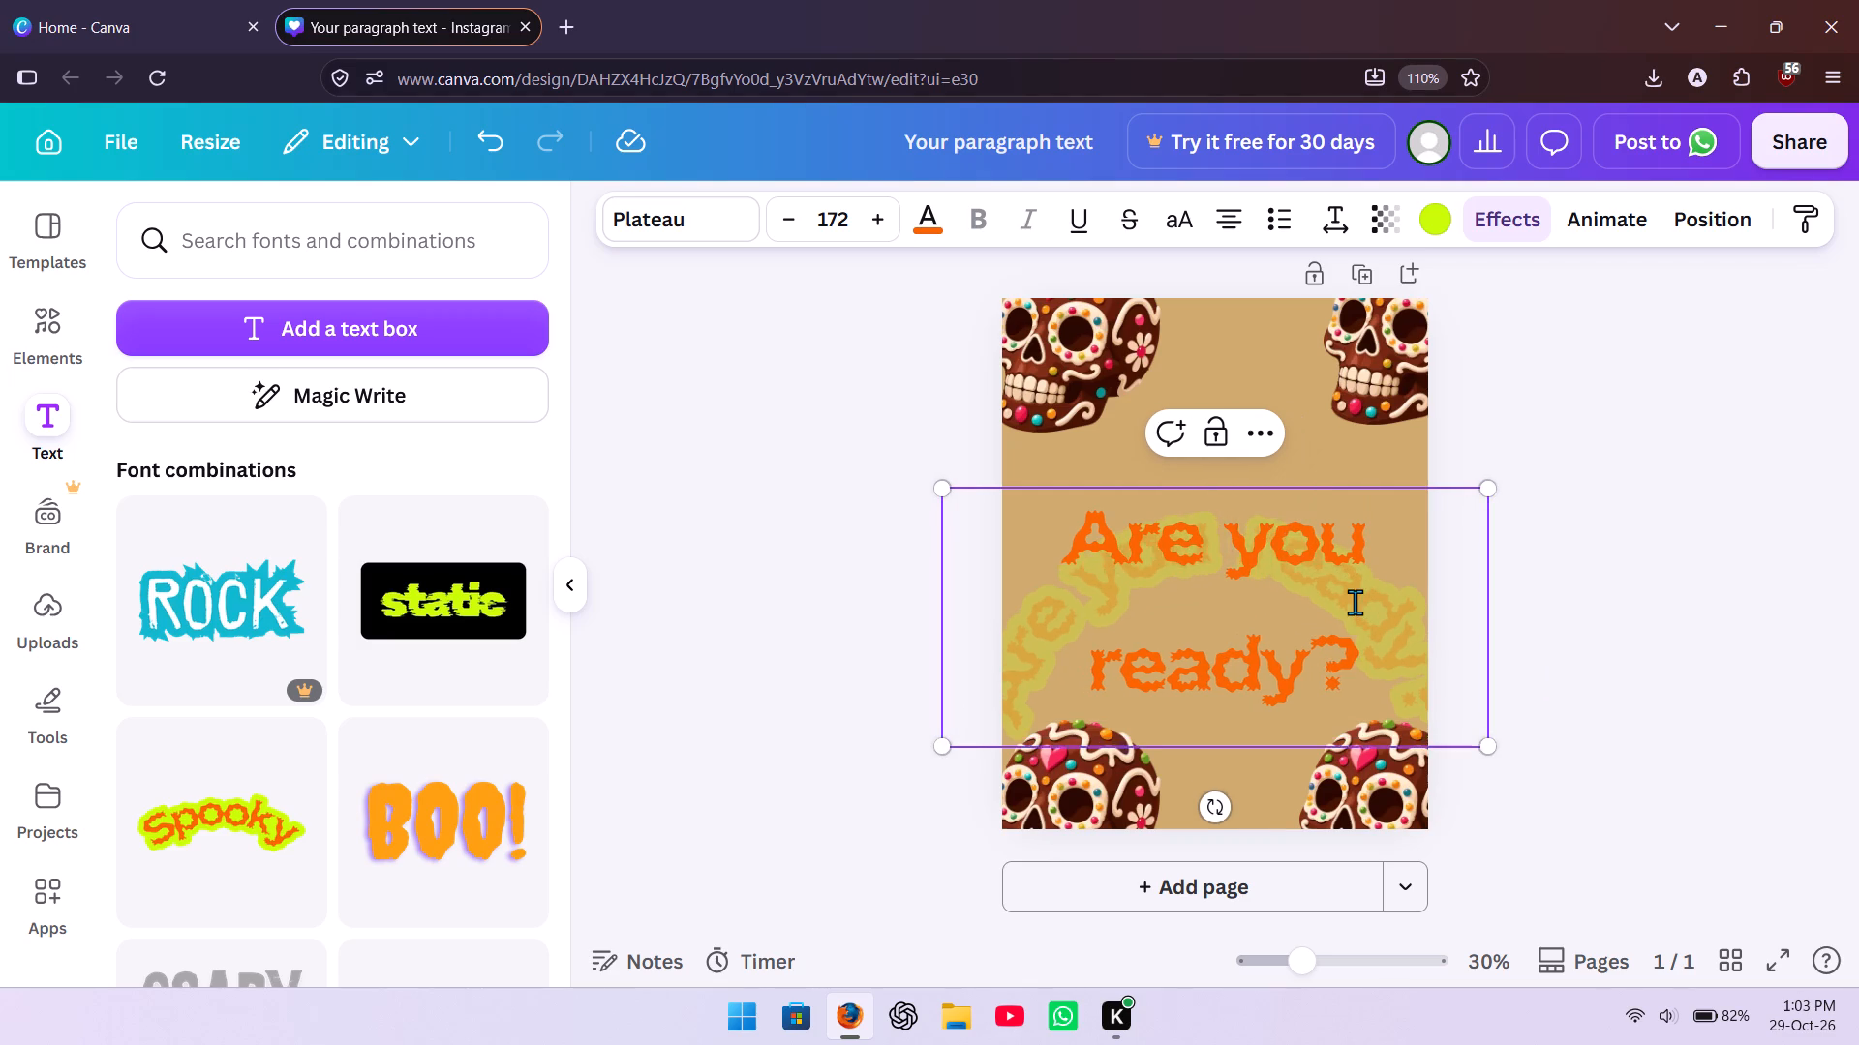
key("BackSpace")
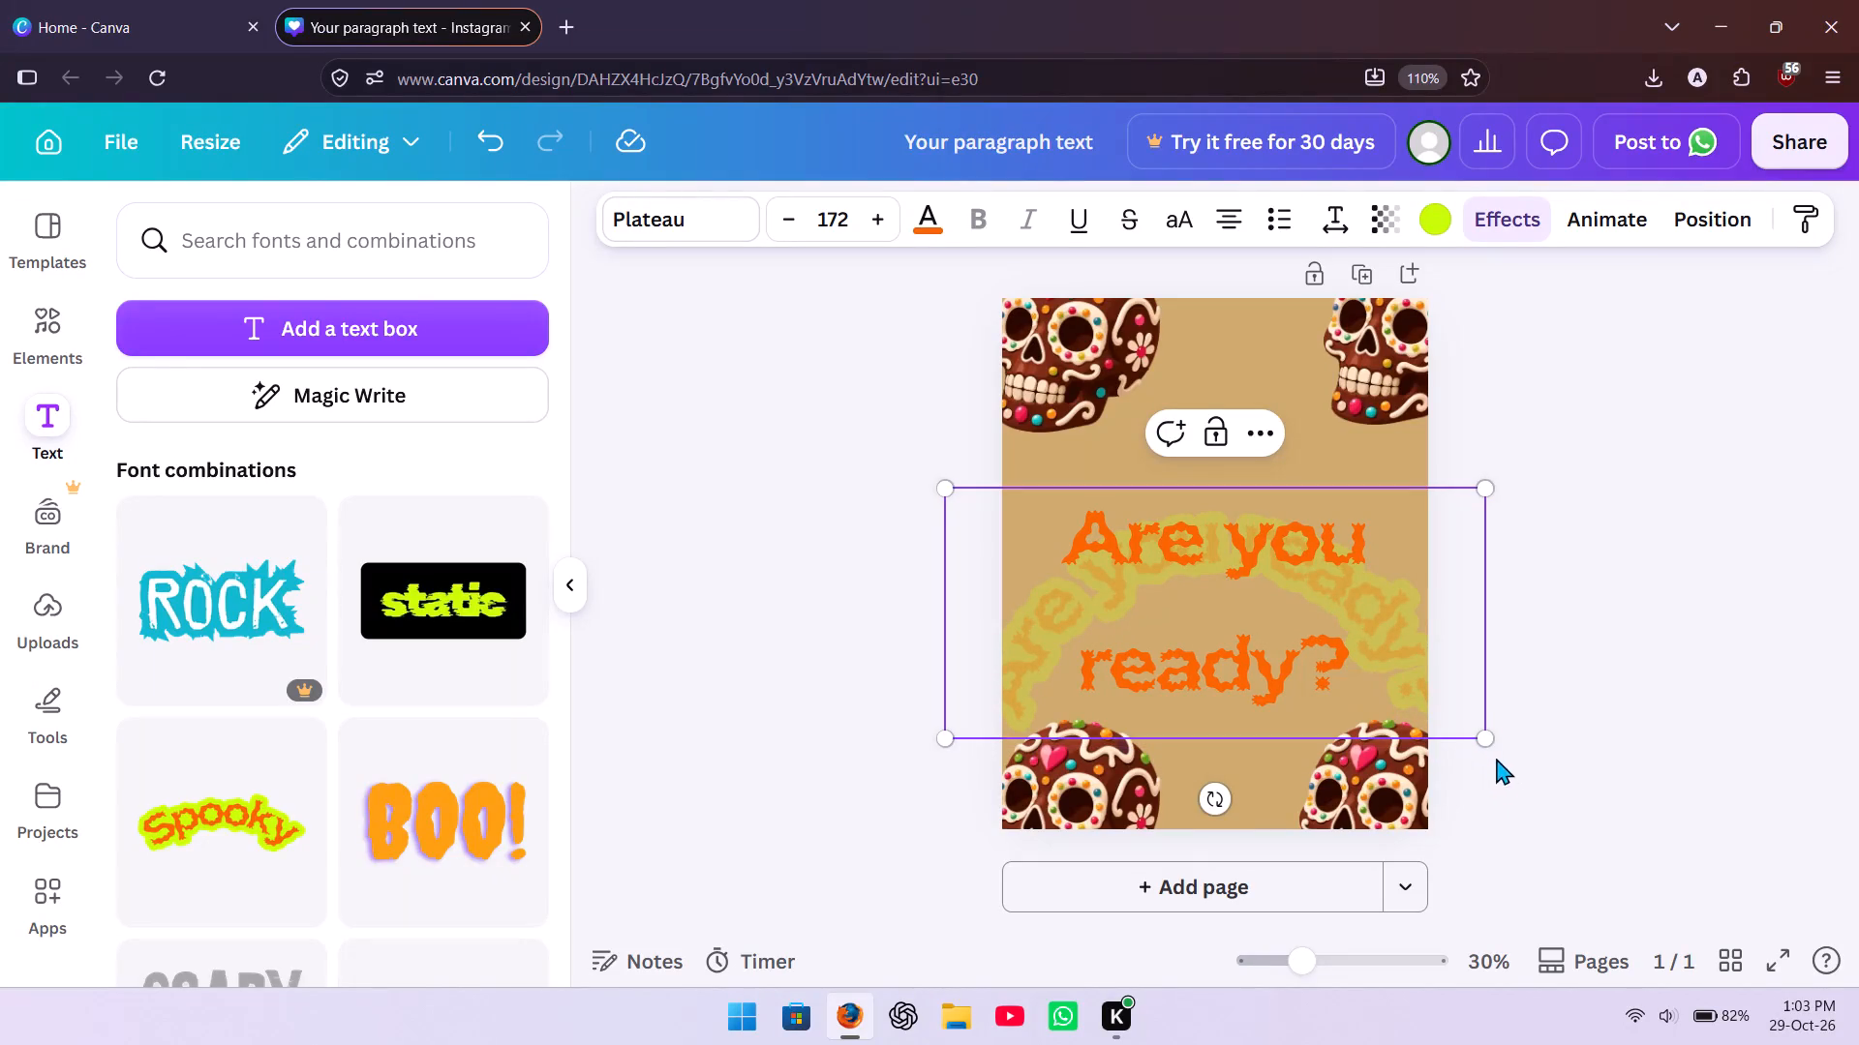
Scale the curved "Are you ready?" text down to size 140 and centre it across the page, just below the two upper skulls.
left_click_drag(1485, 740, 1401, 669)
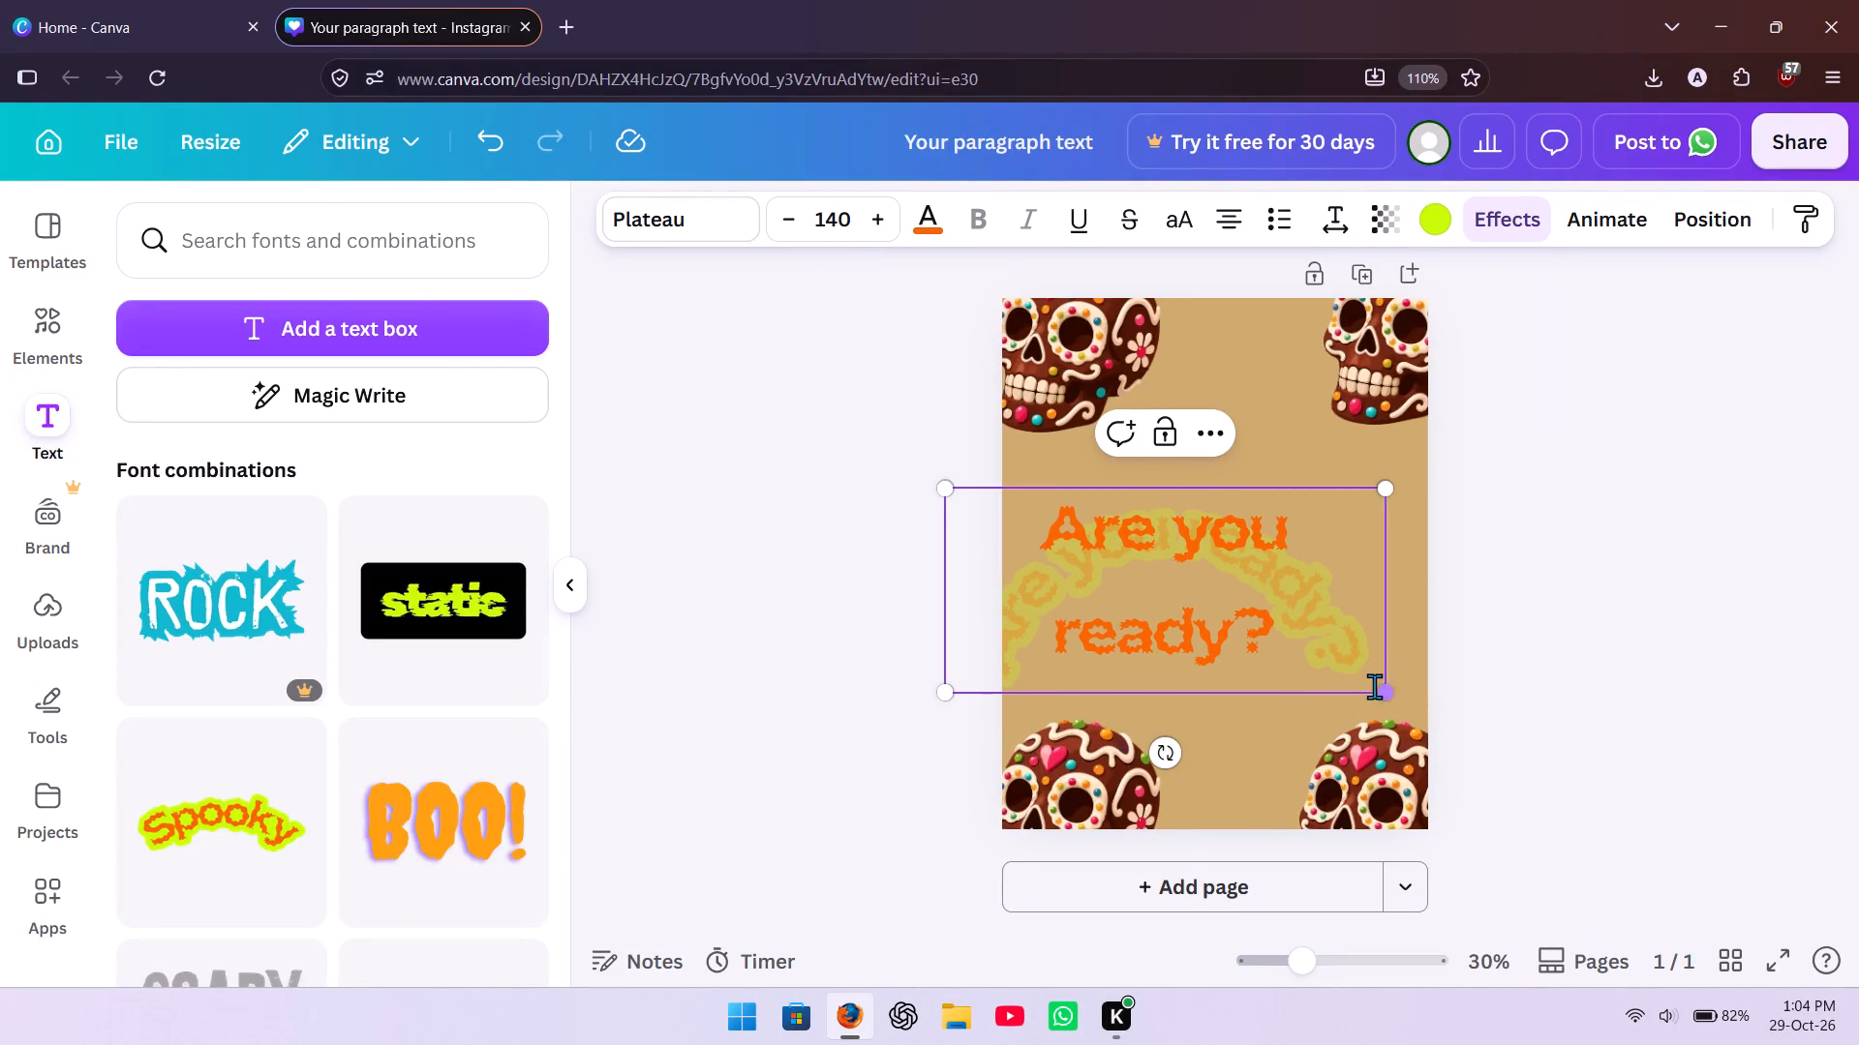
left_click_drag(1388, 611, 1435, 582)
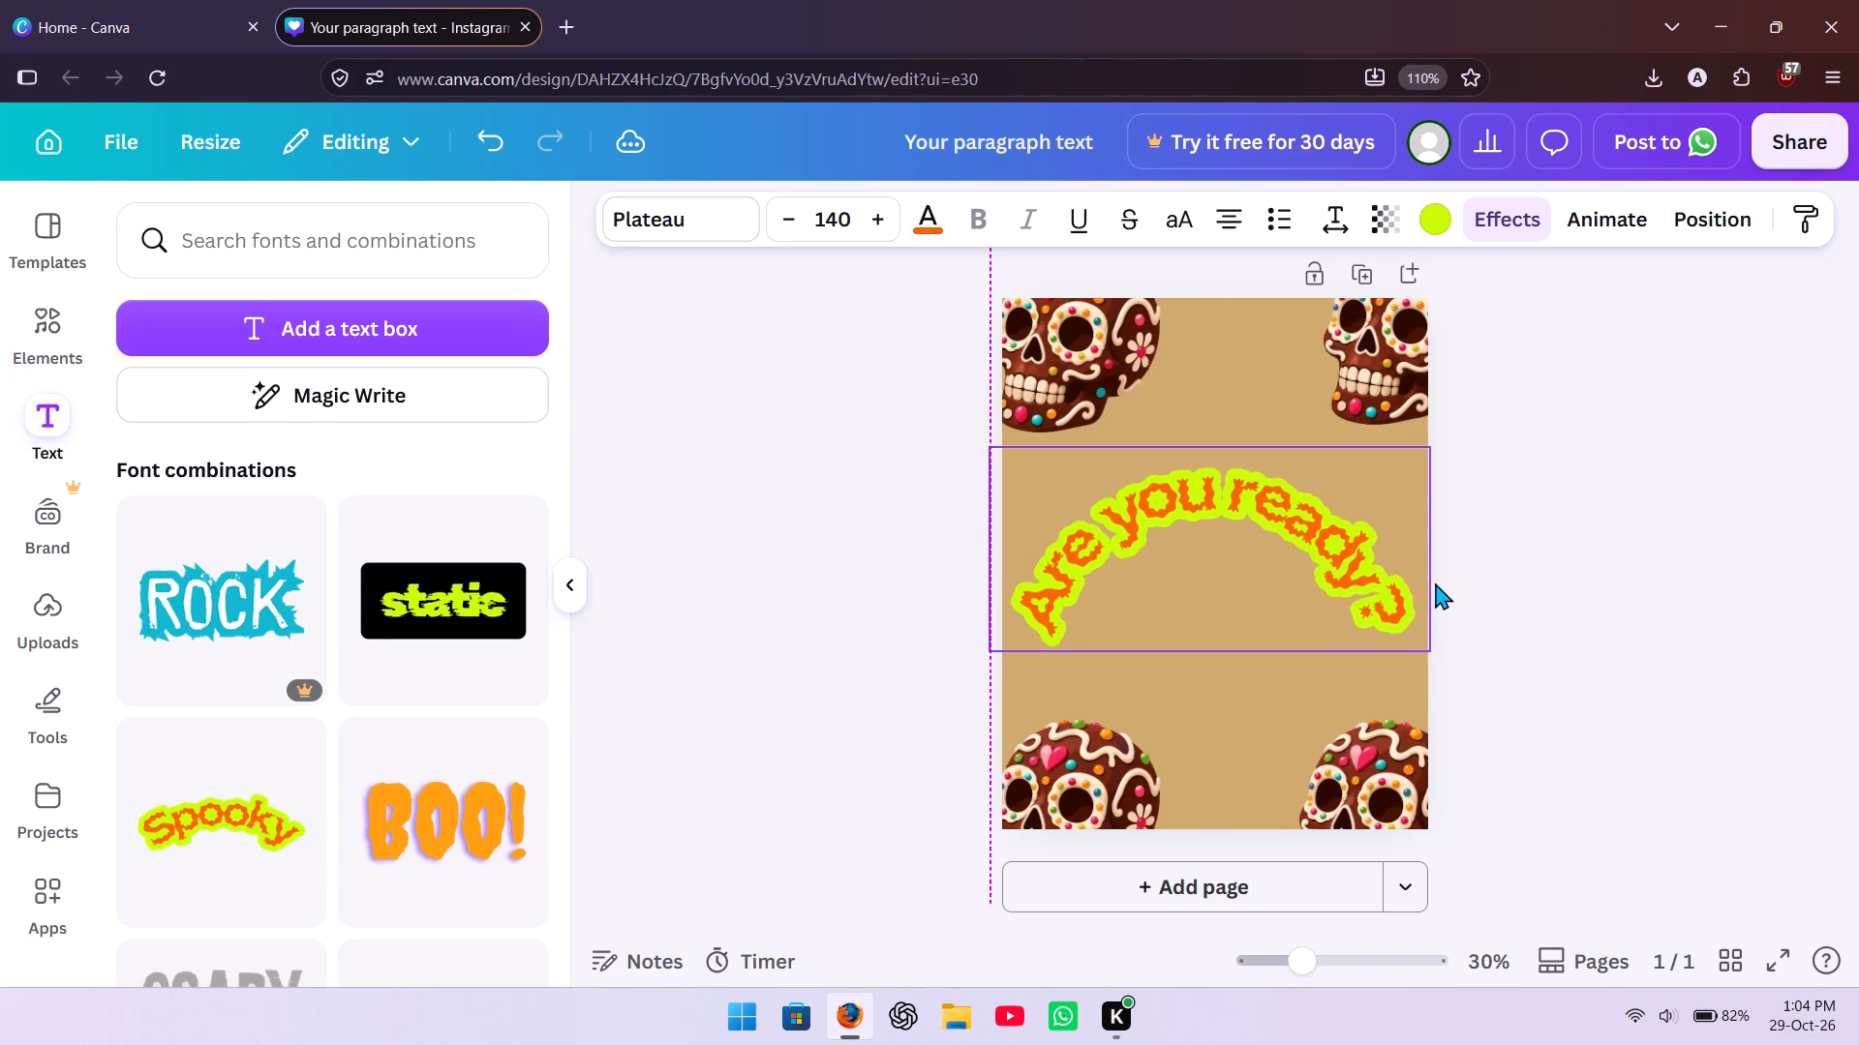
left_click_drag(1435, 582, 1444, 542)
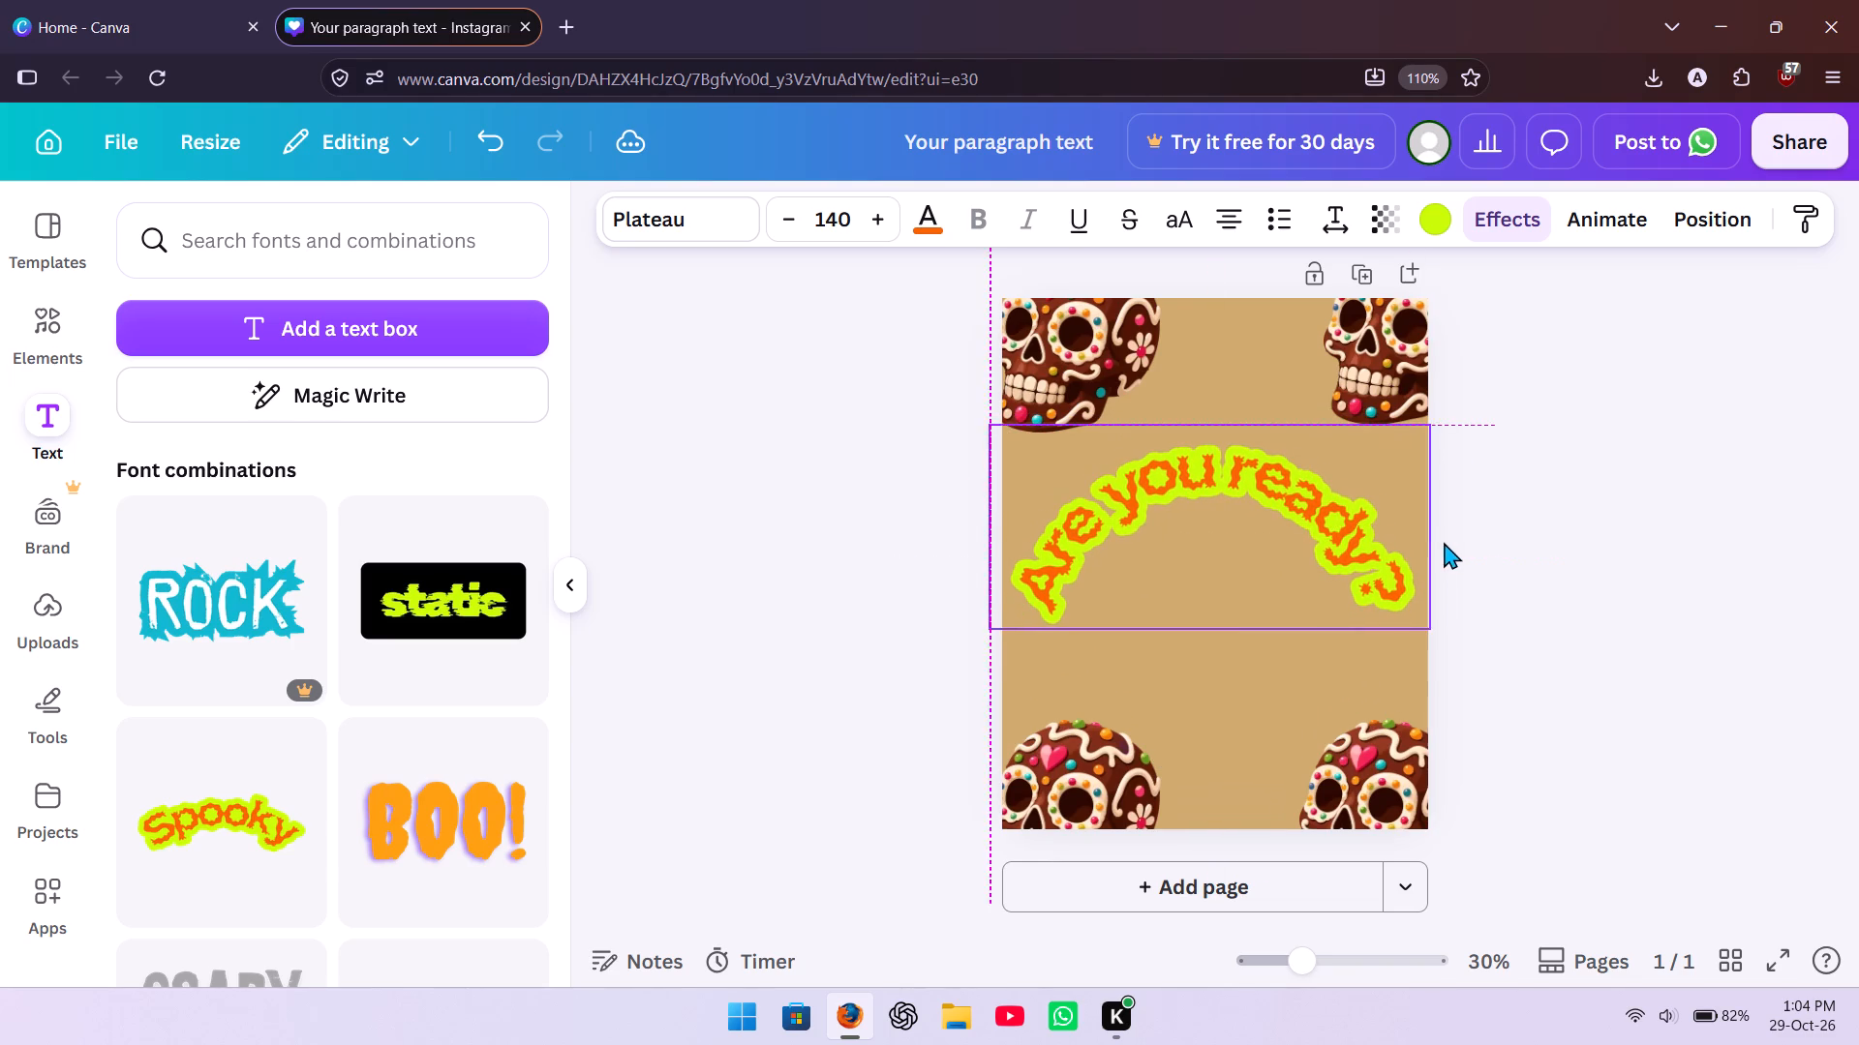
left_click_drag(1444, 542, 1440, 539)
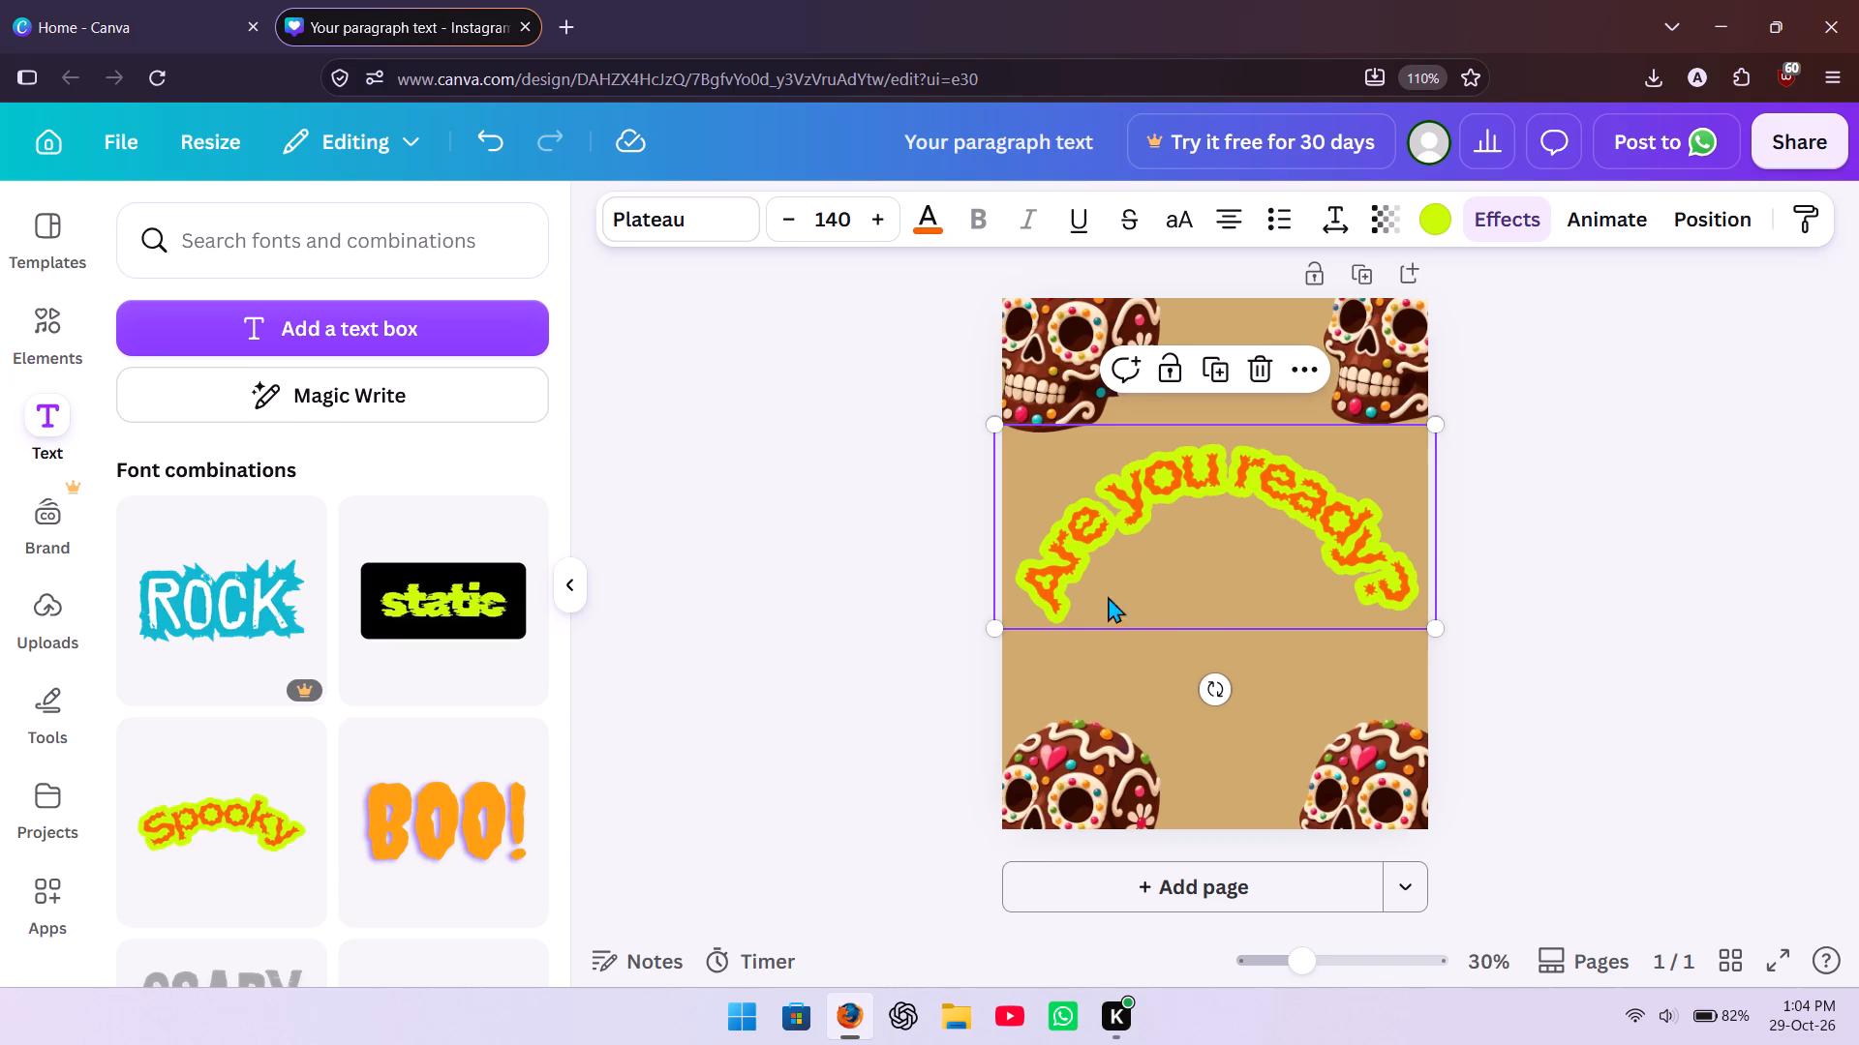
Search the graphics for "spooky" and add the group of black flying bats to the page.
scroll(333, 618, "up", 7)
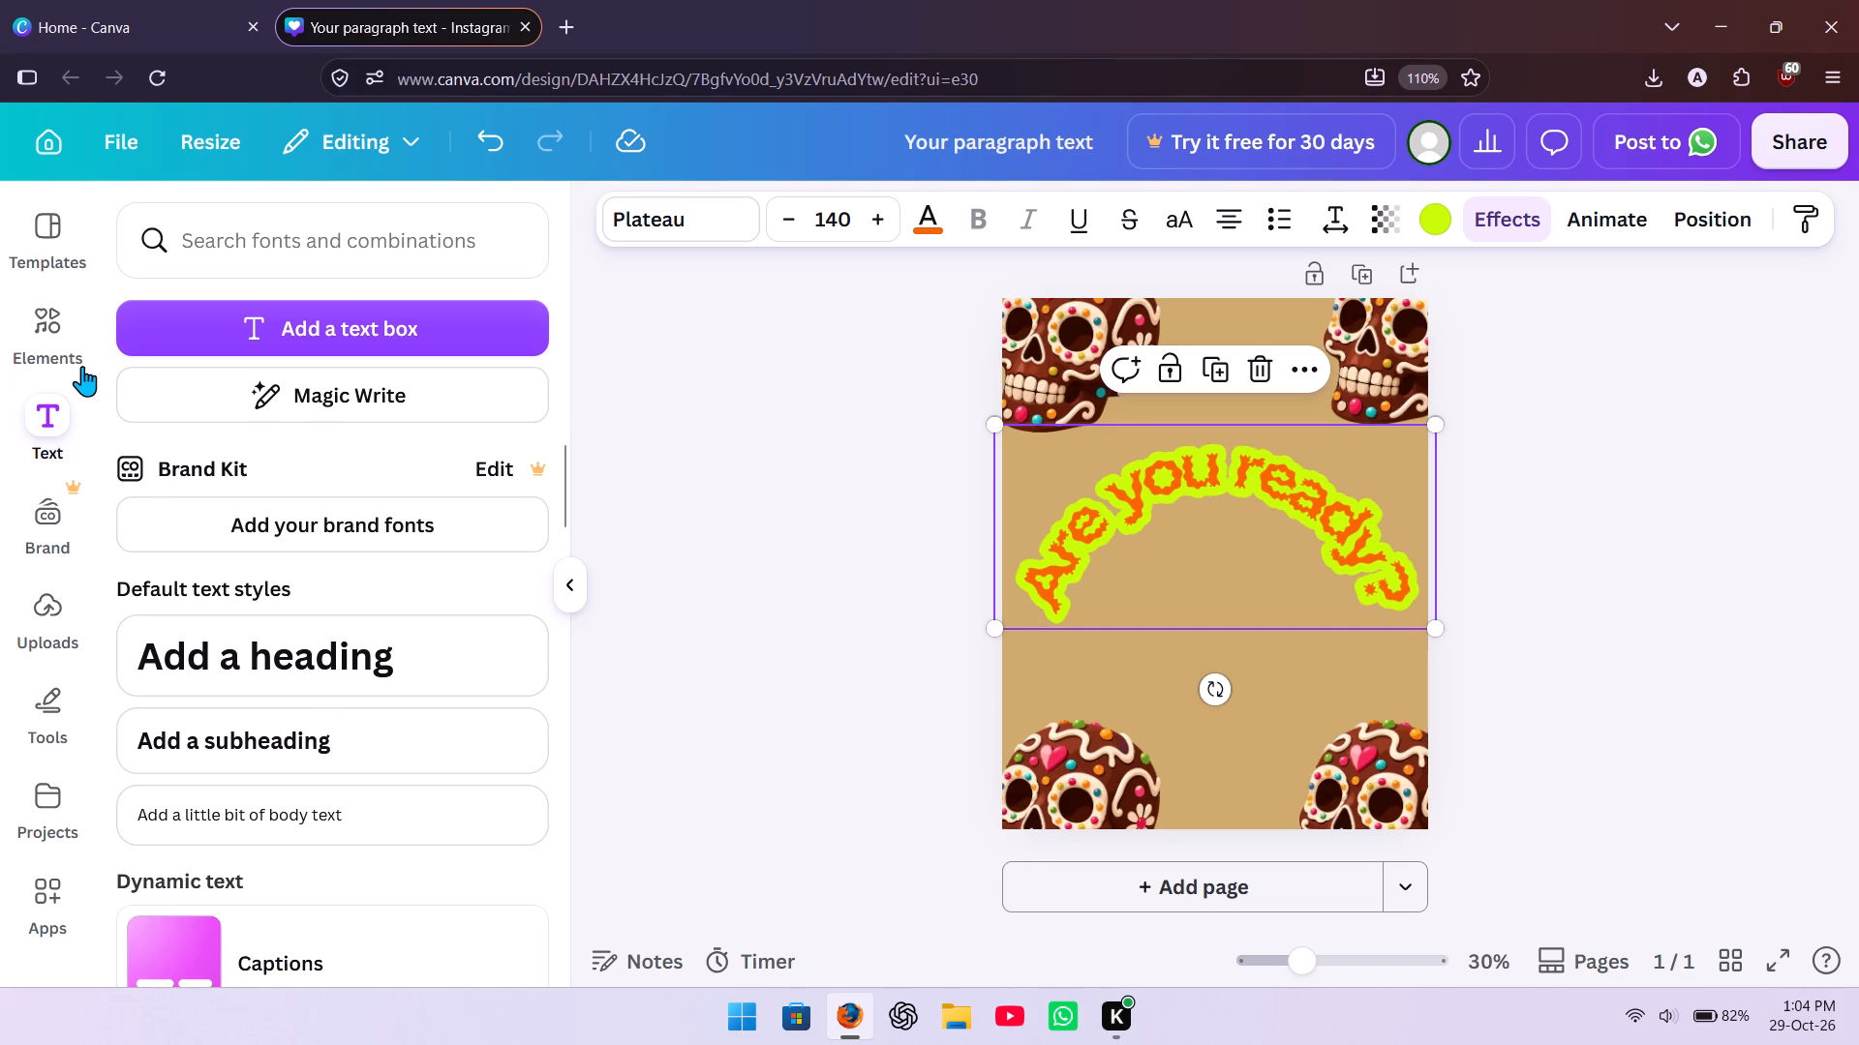
left_click(43, 300)
left_click(206, 309)
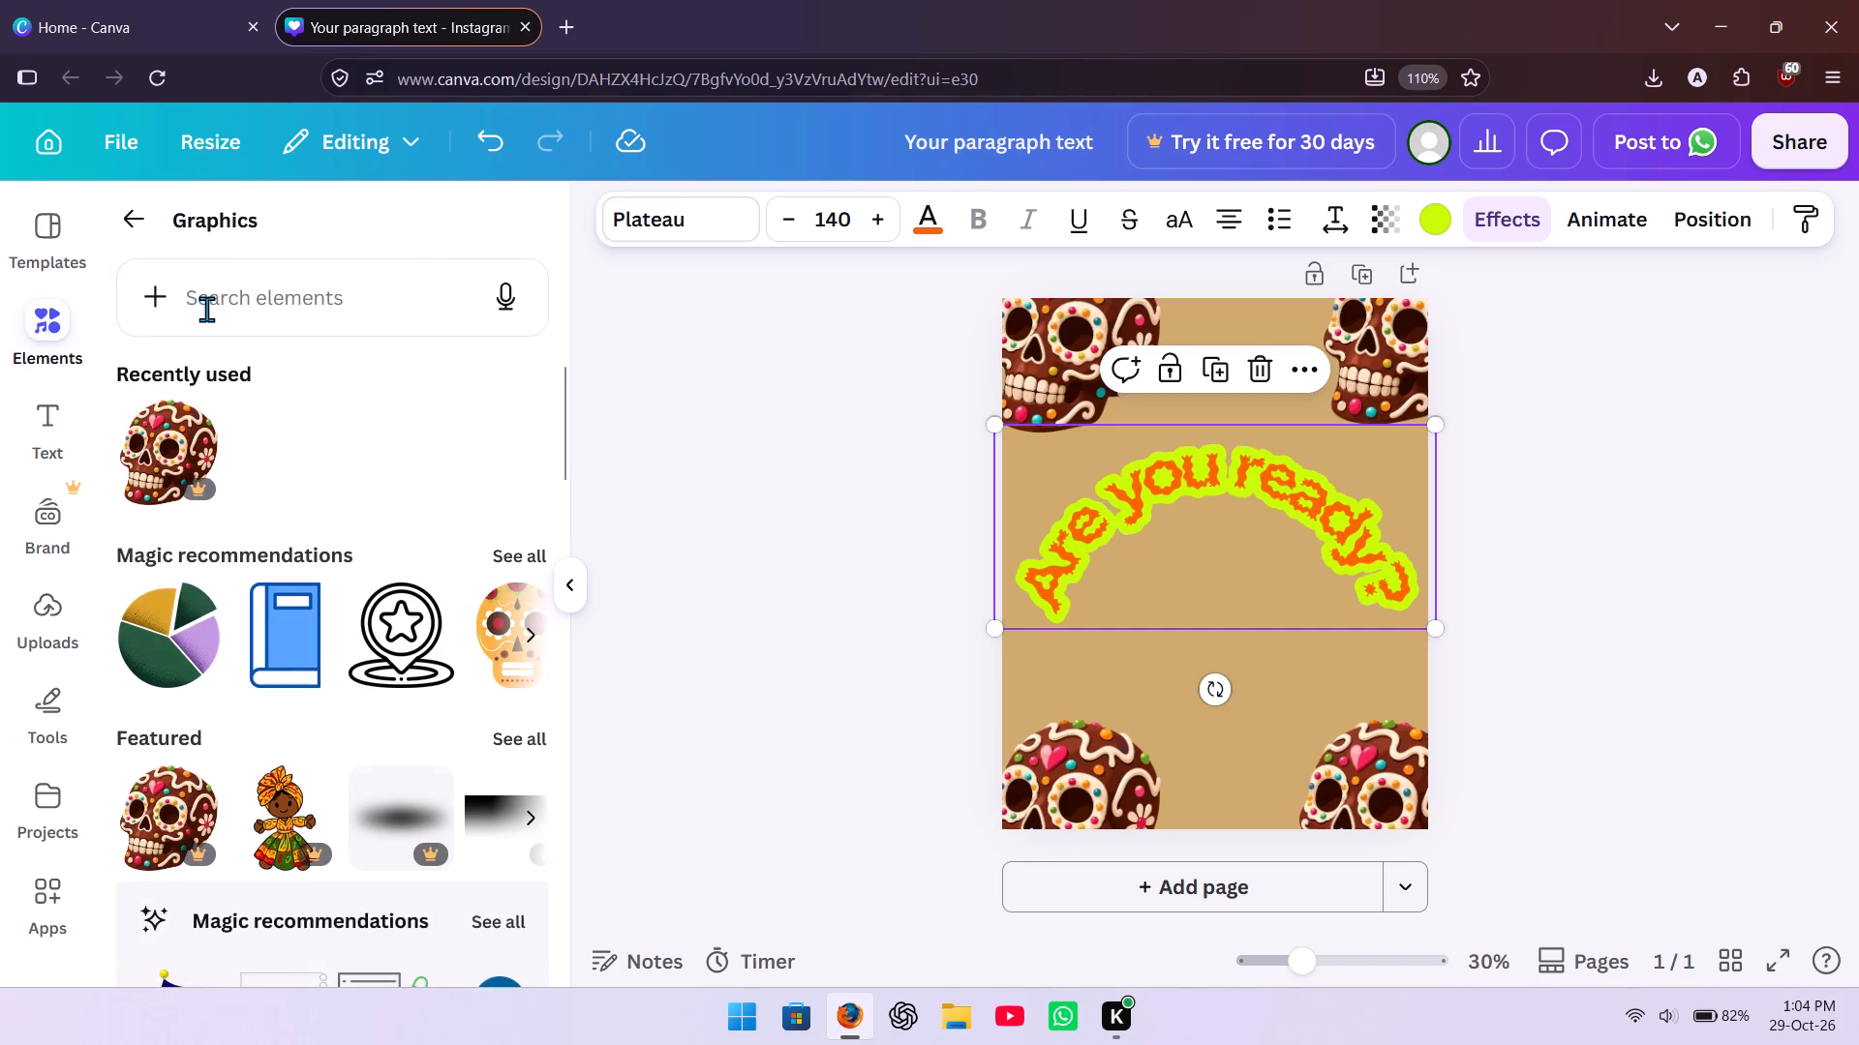
type("spook")
left_click(189, 506)
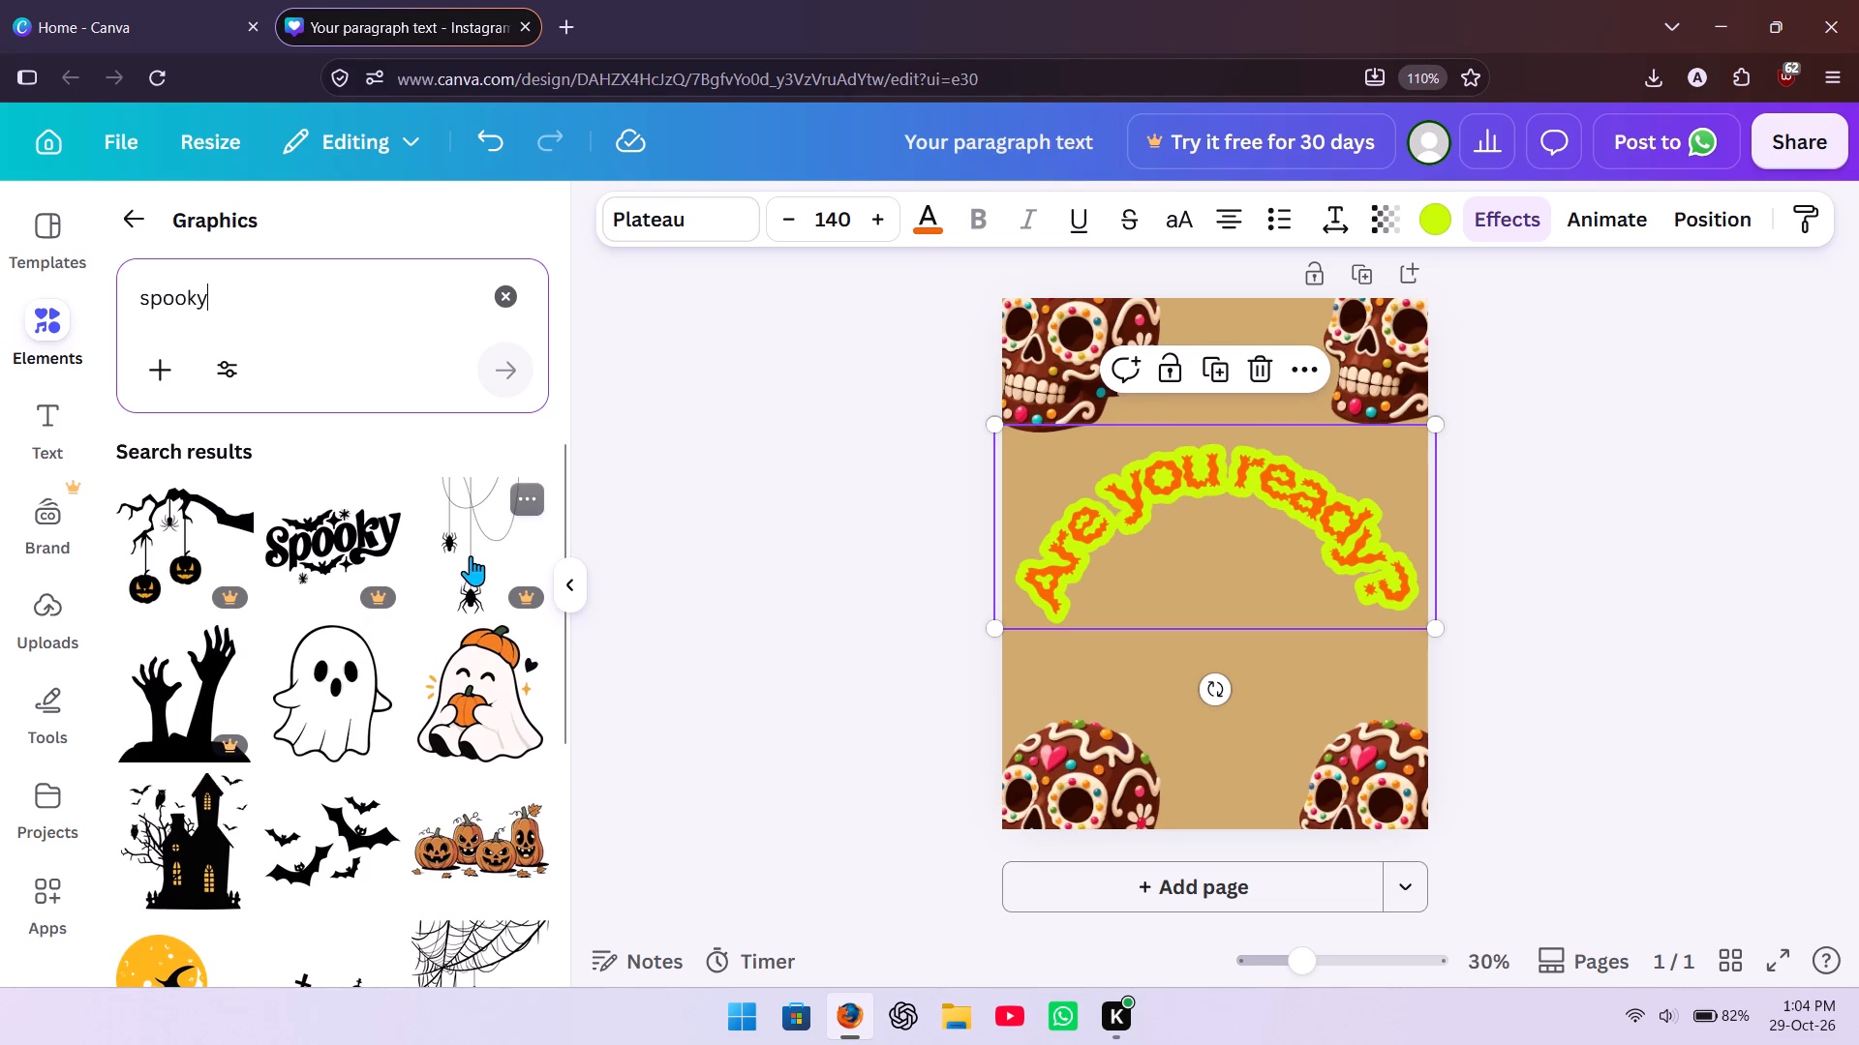
scroll(401, 665, "down", 2)
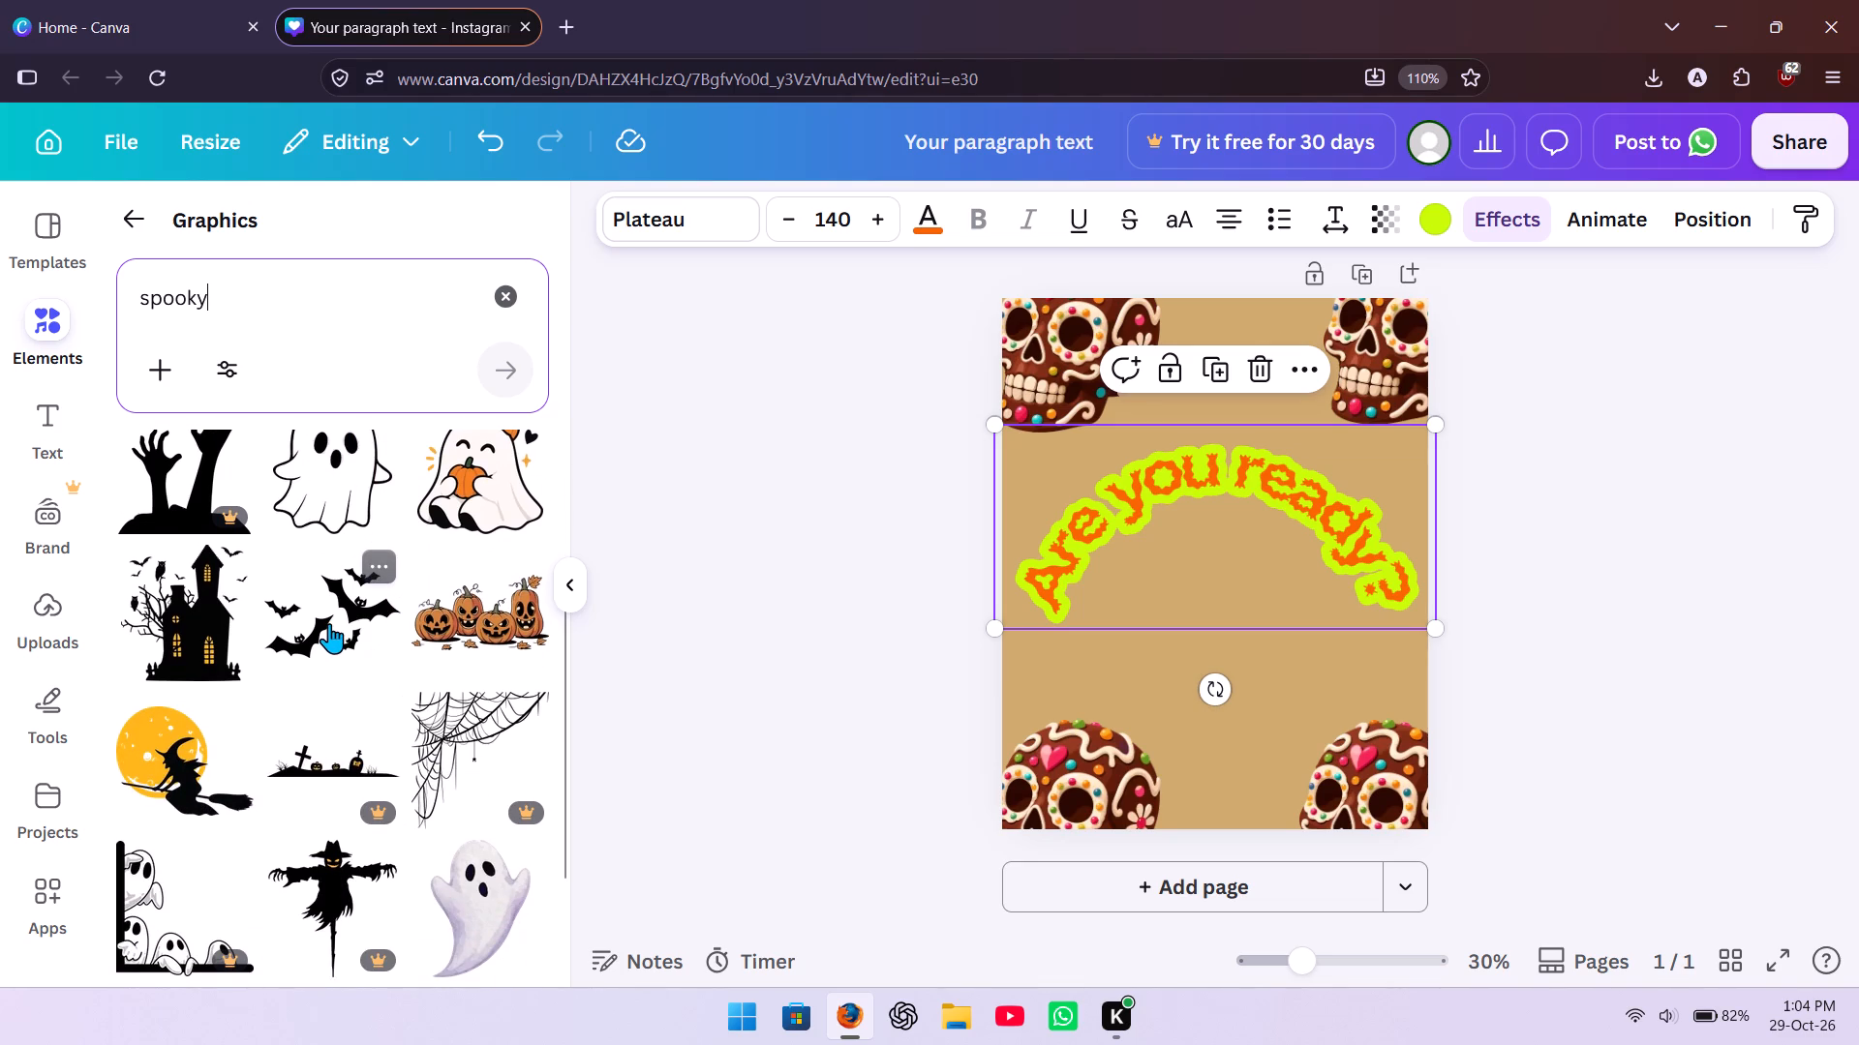
left_click(329, 624)
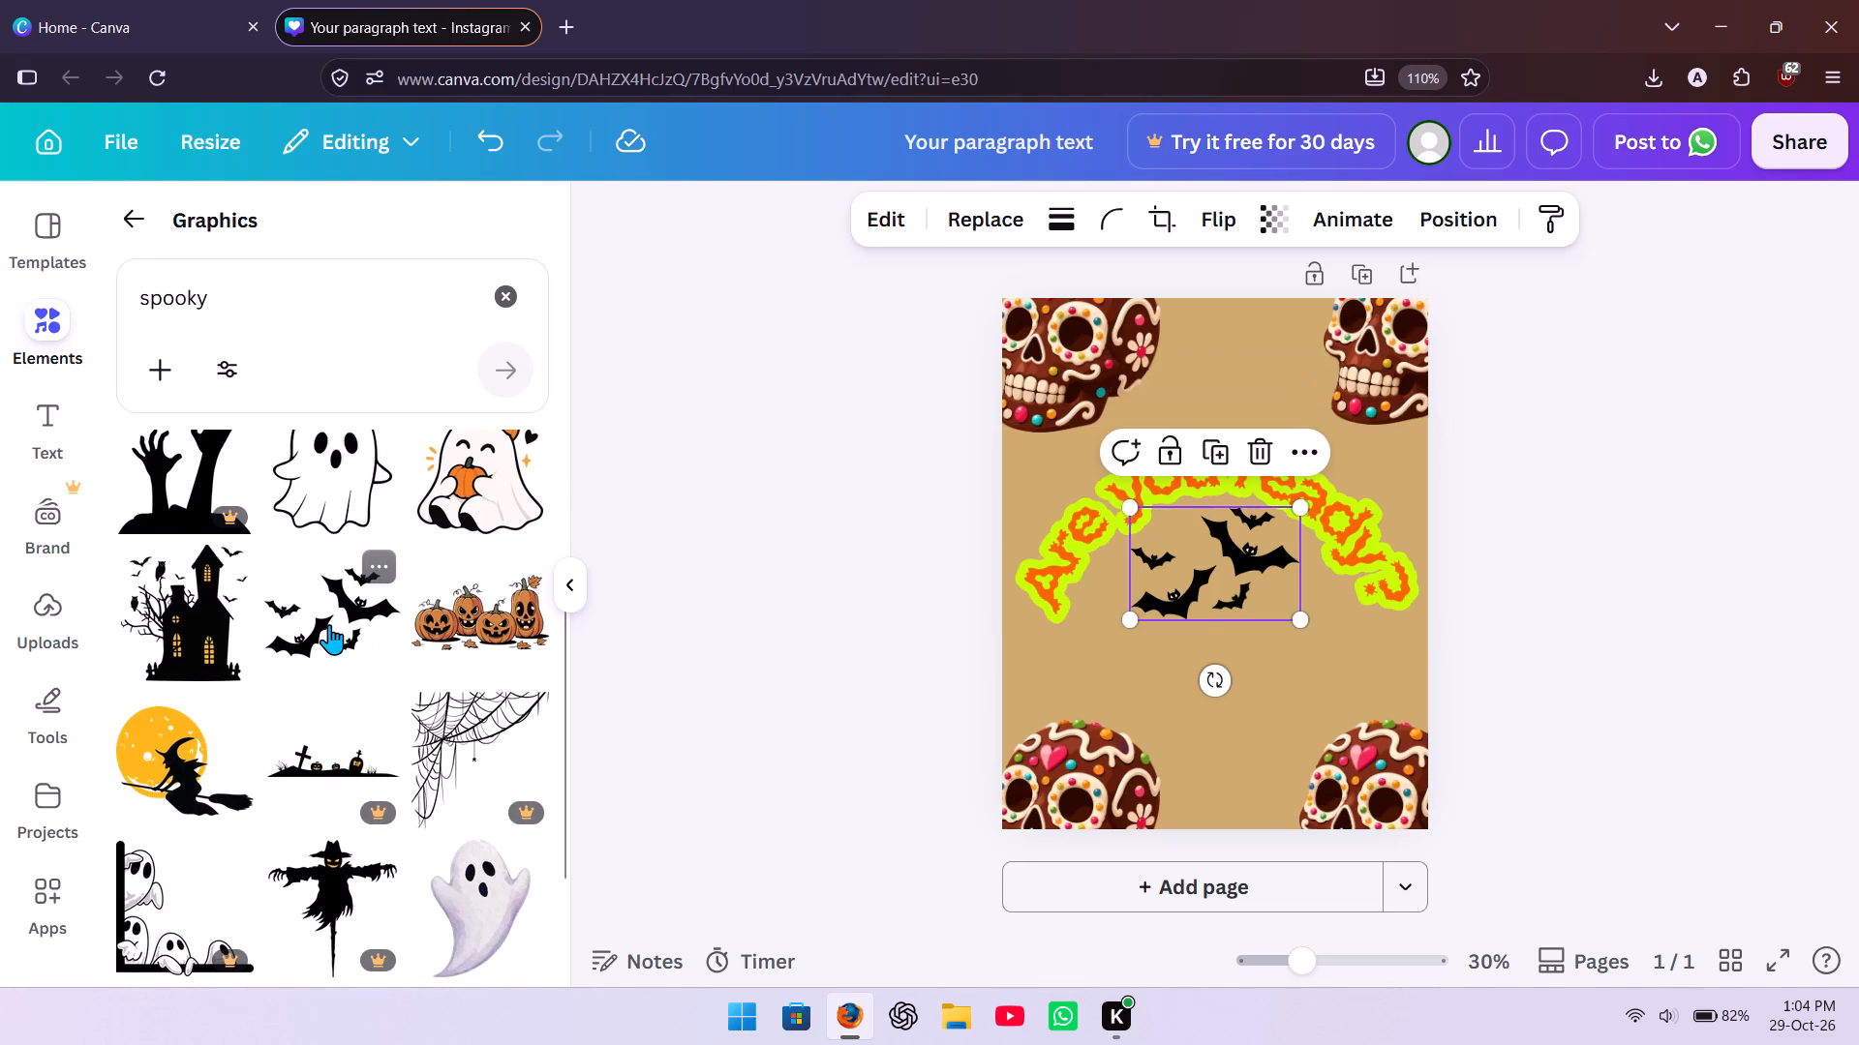
Enlarge the bats graphic to slightly wider than the page and centre it horizontally over the "Are you ready?" text.
left_click_drag(1300, 615, 1307, 621)
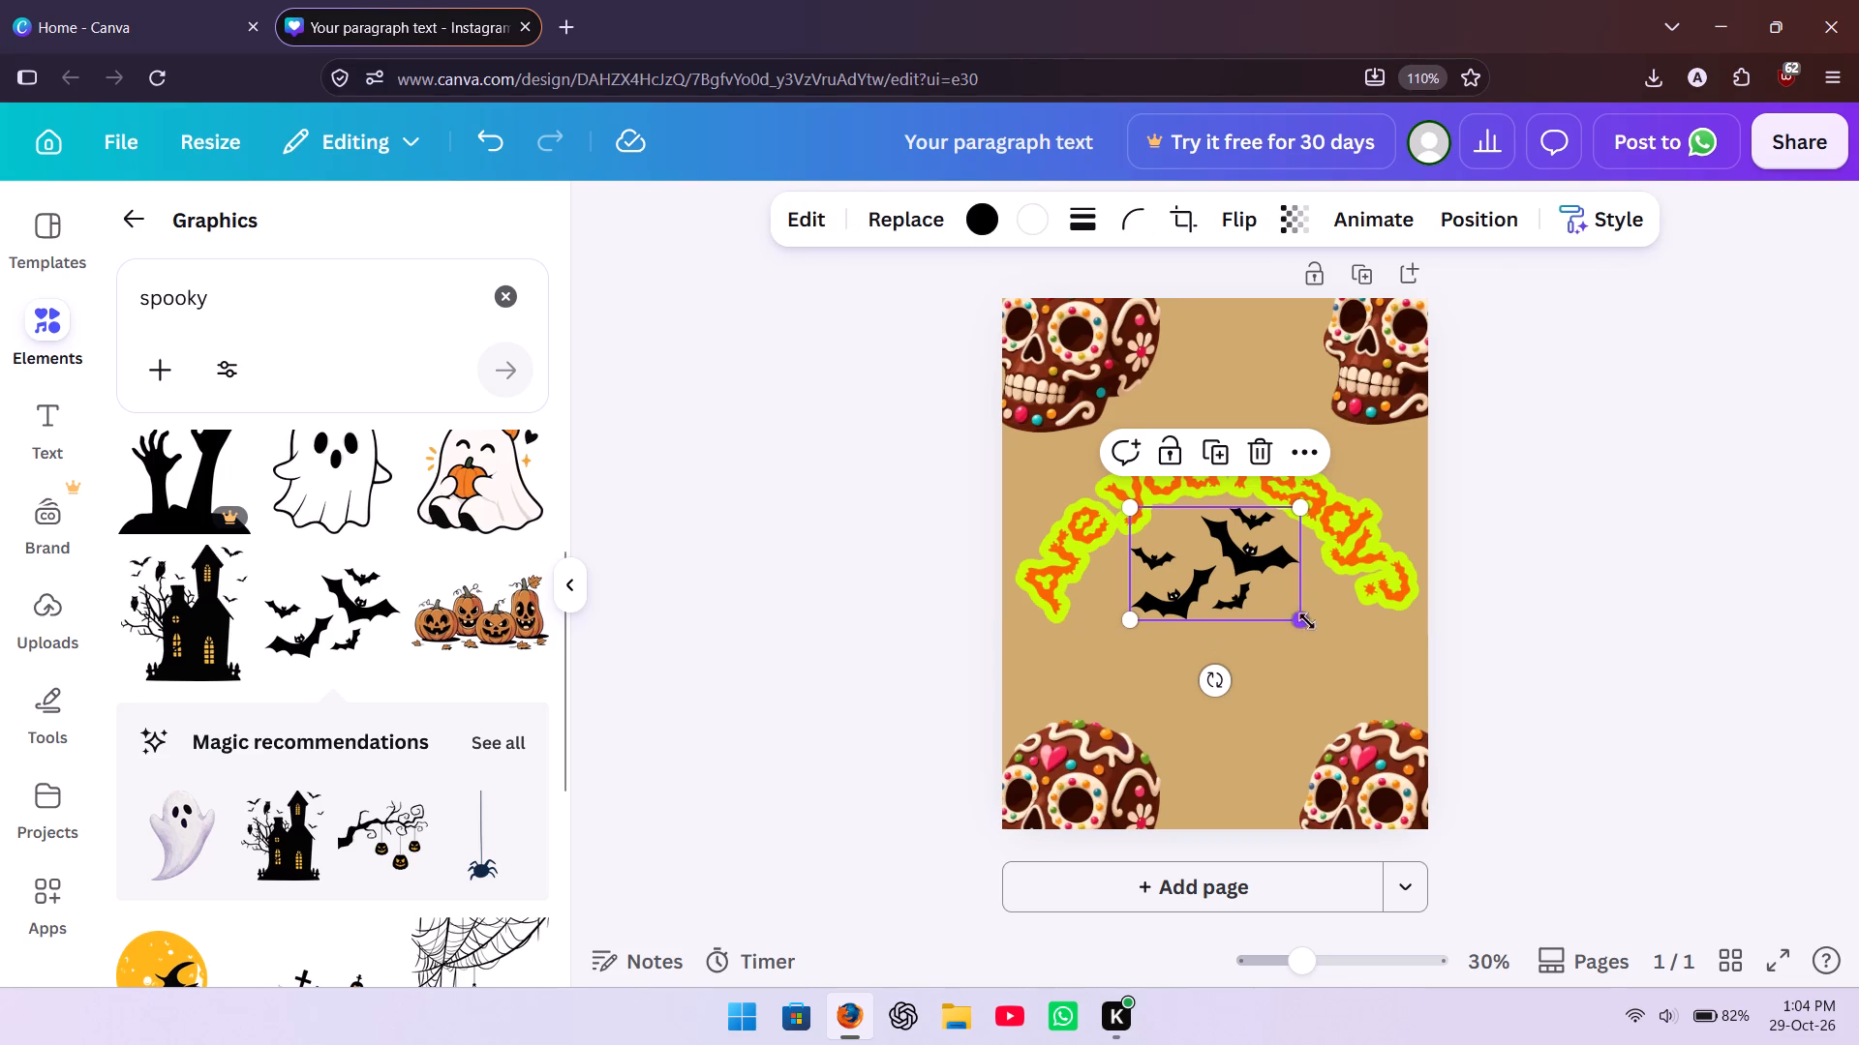
left_click_drag(1307, 621, 1582, 861)
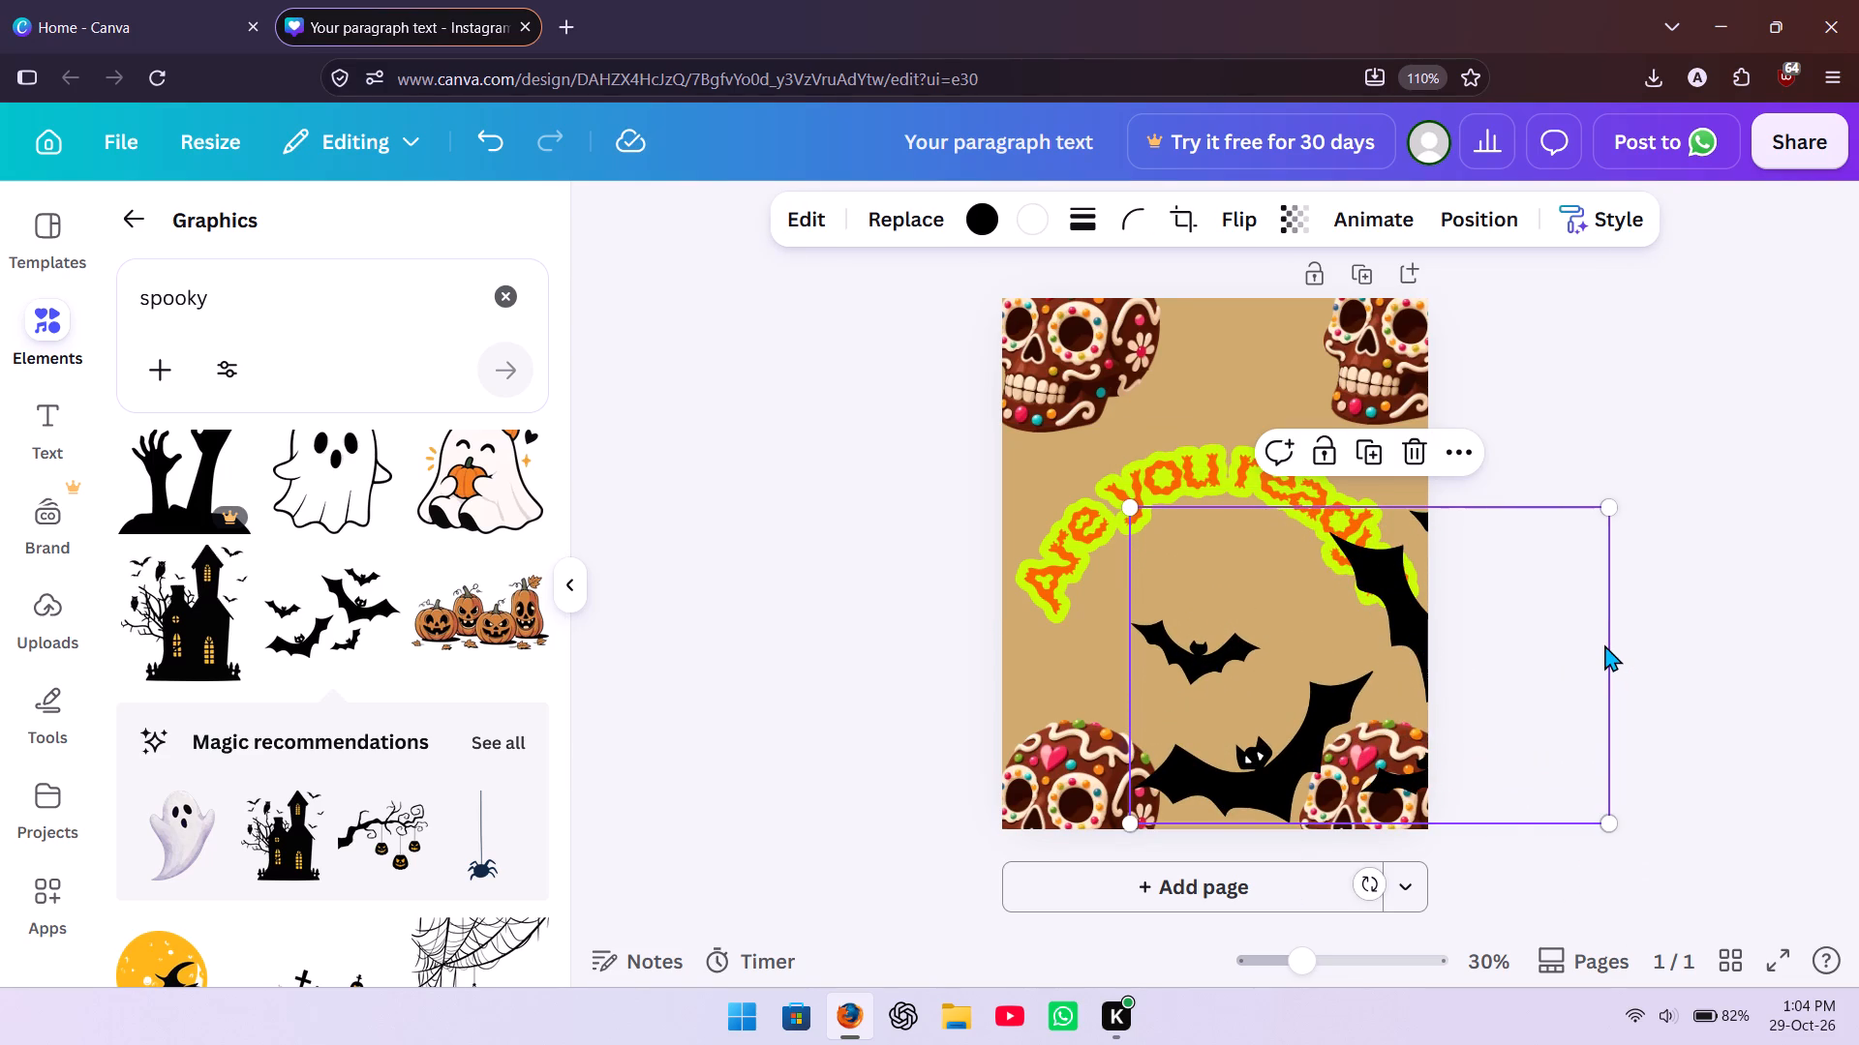
left_click_drag(1604, 644, 1431, 527)
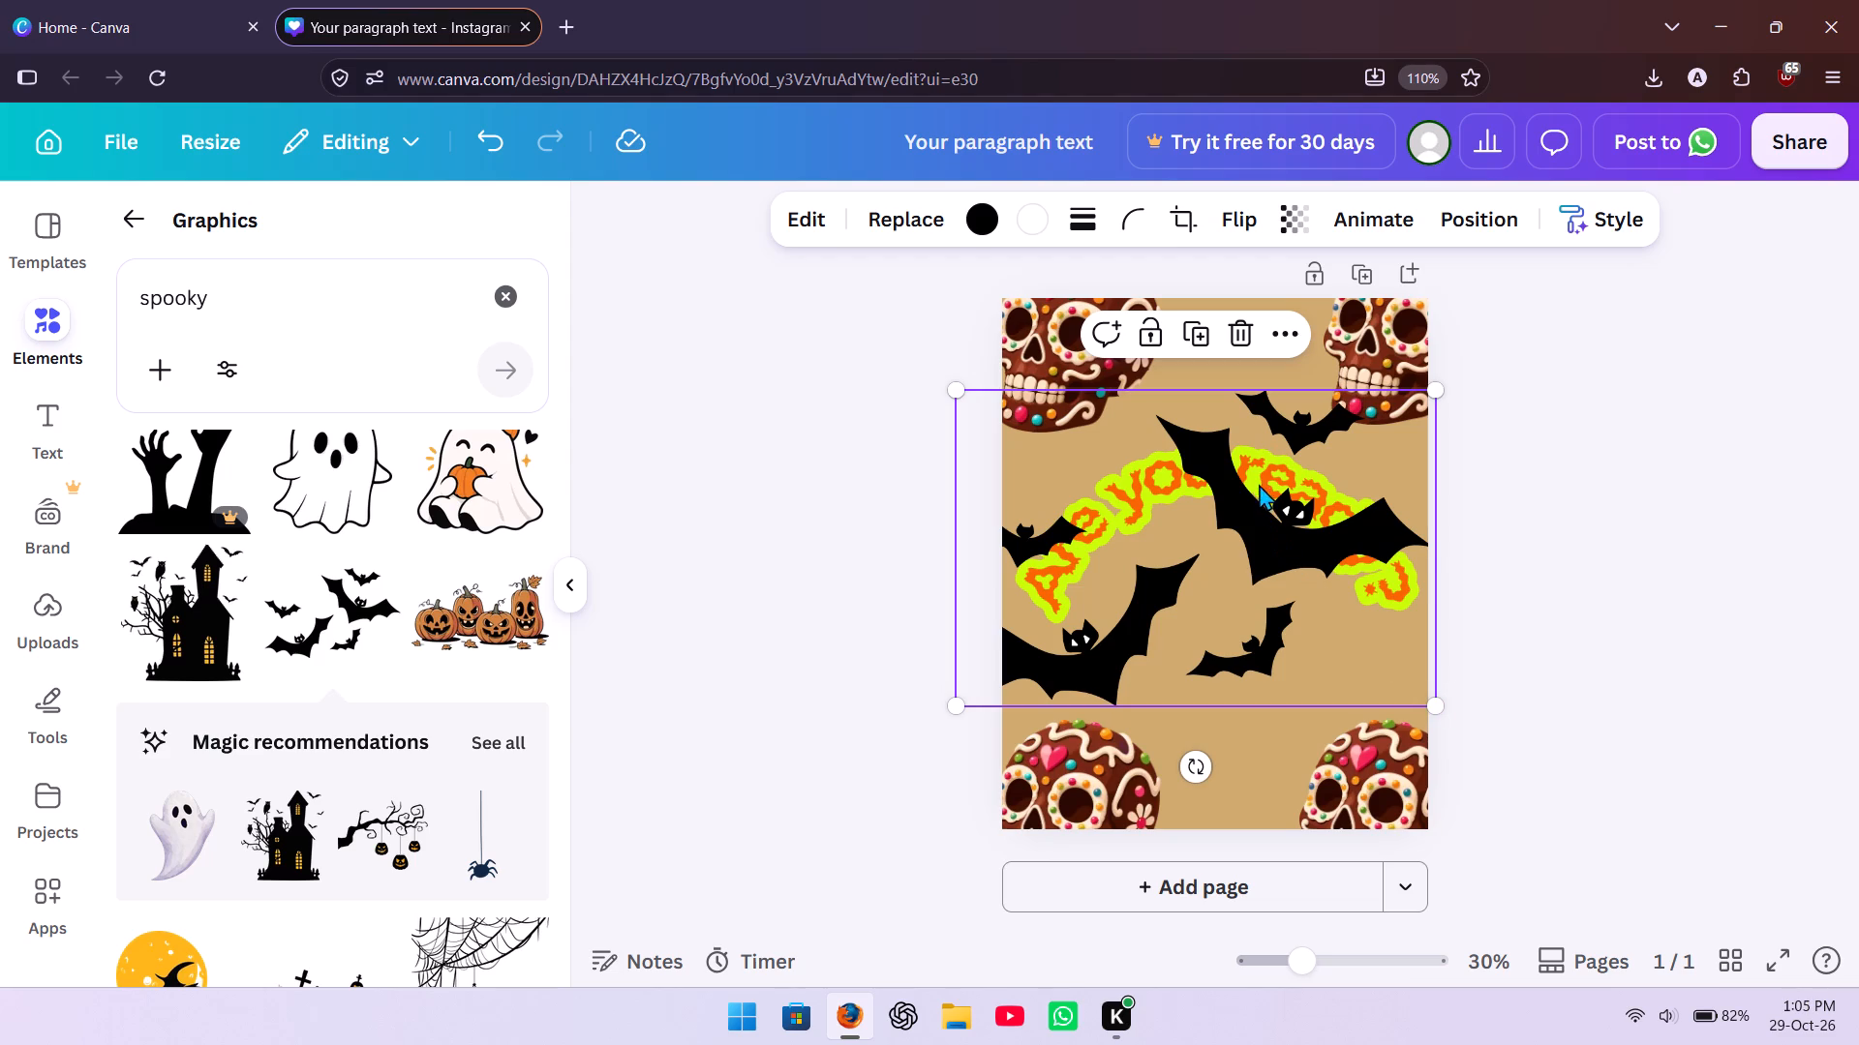
left_click_drag(1271, 524, 1284, 486)
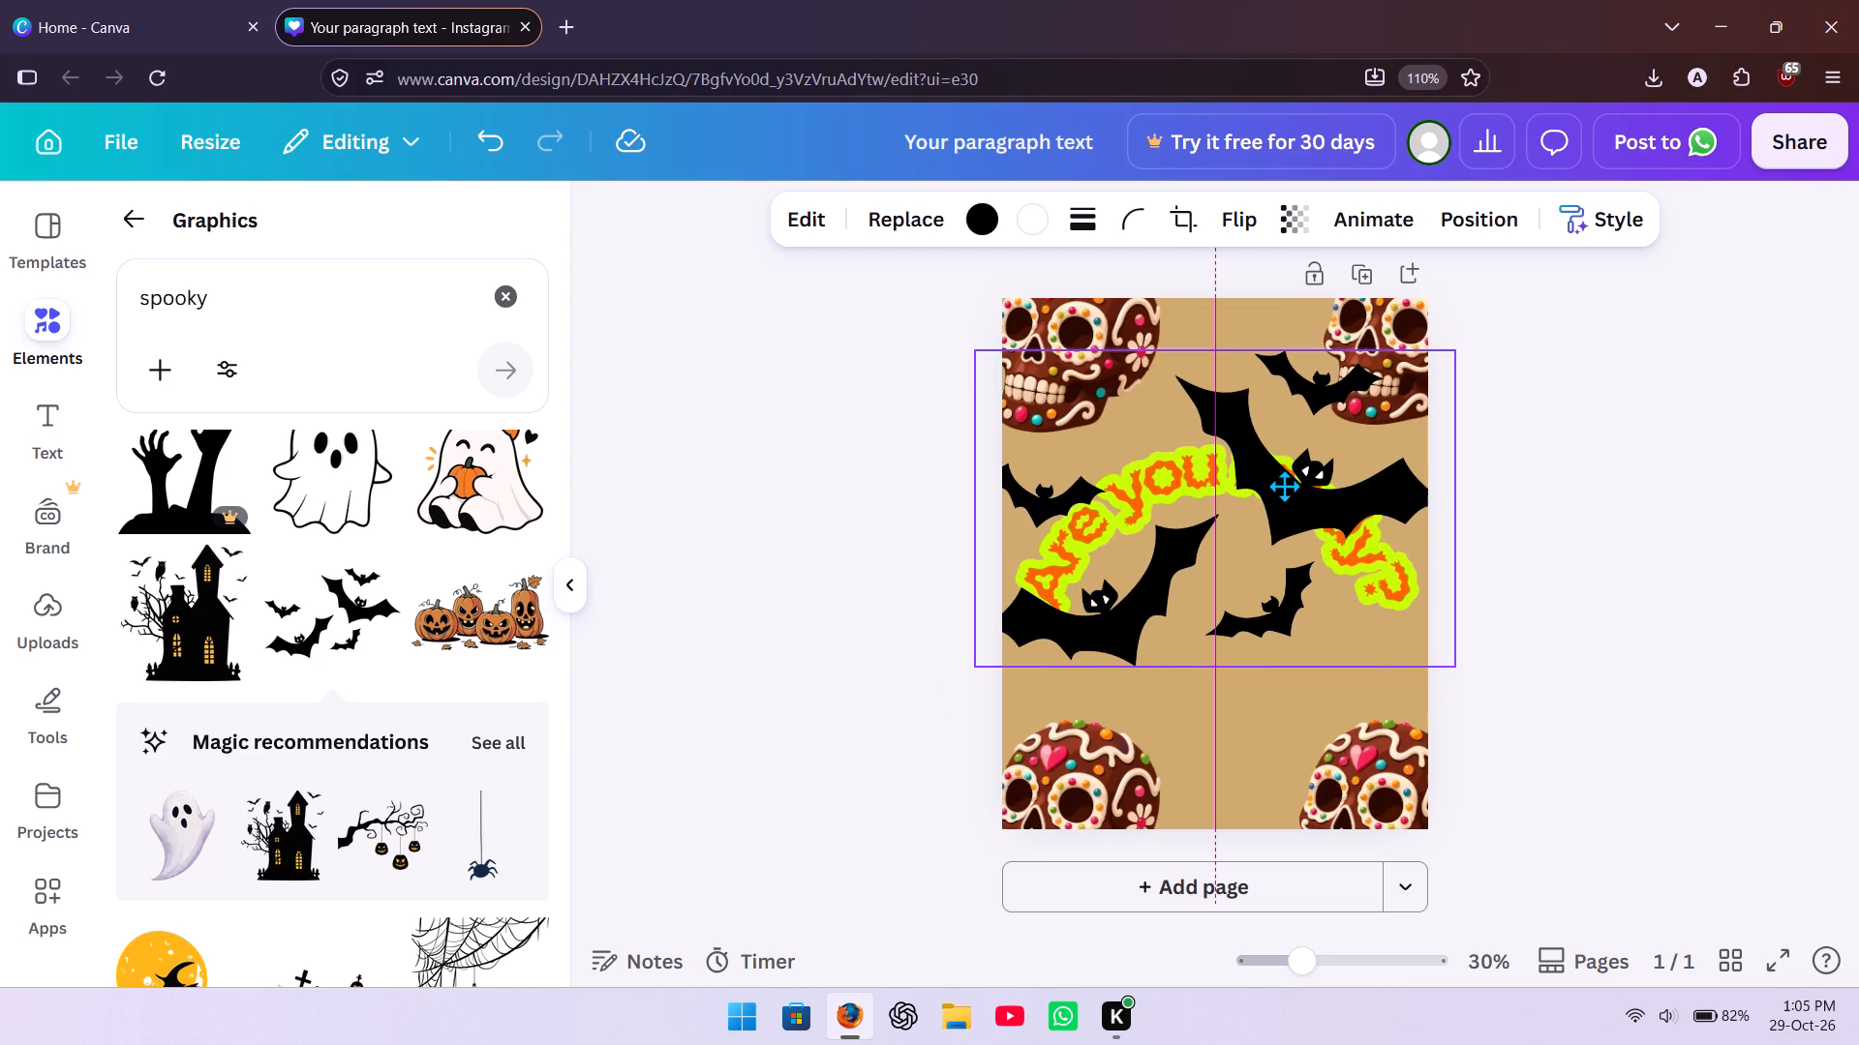
left_click_drag(1284, 486, 1283, 486)
Send the bats graphic backward, behind the "Are you ready?" text.
left_click(1309, 293)
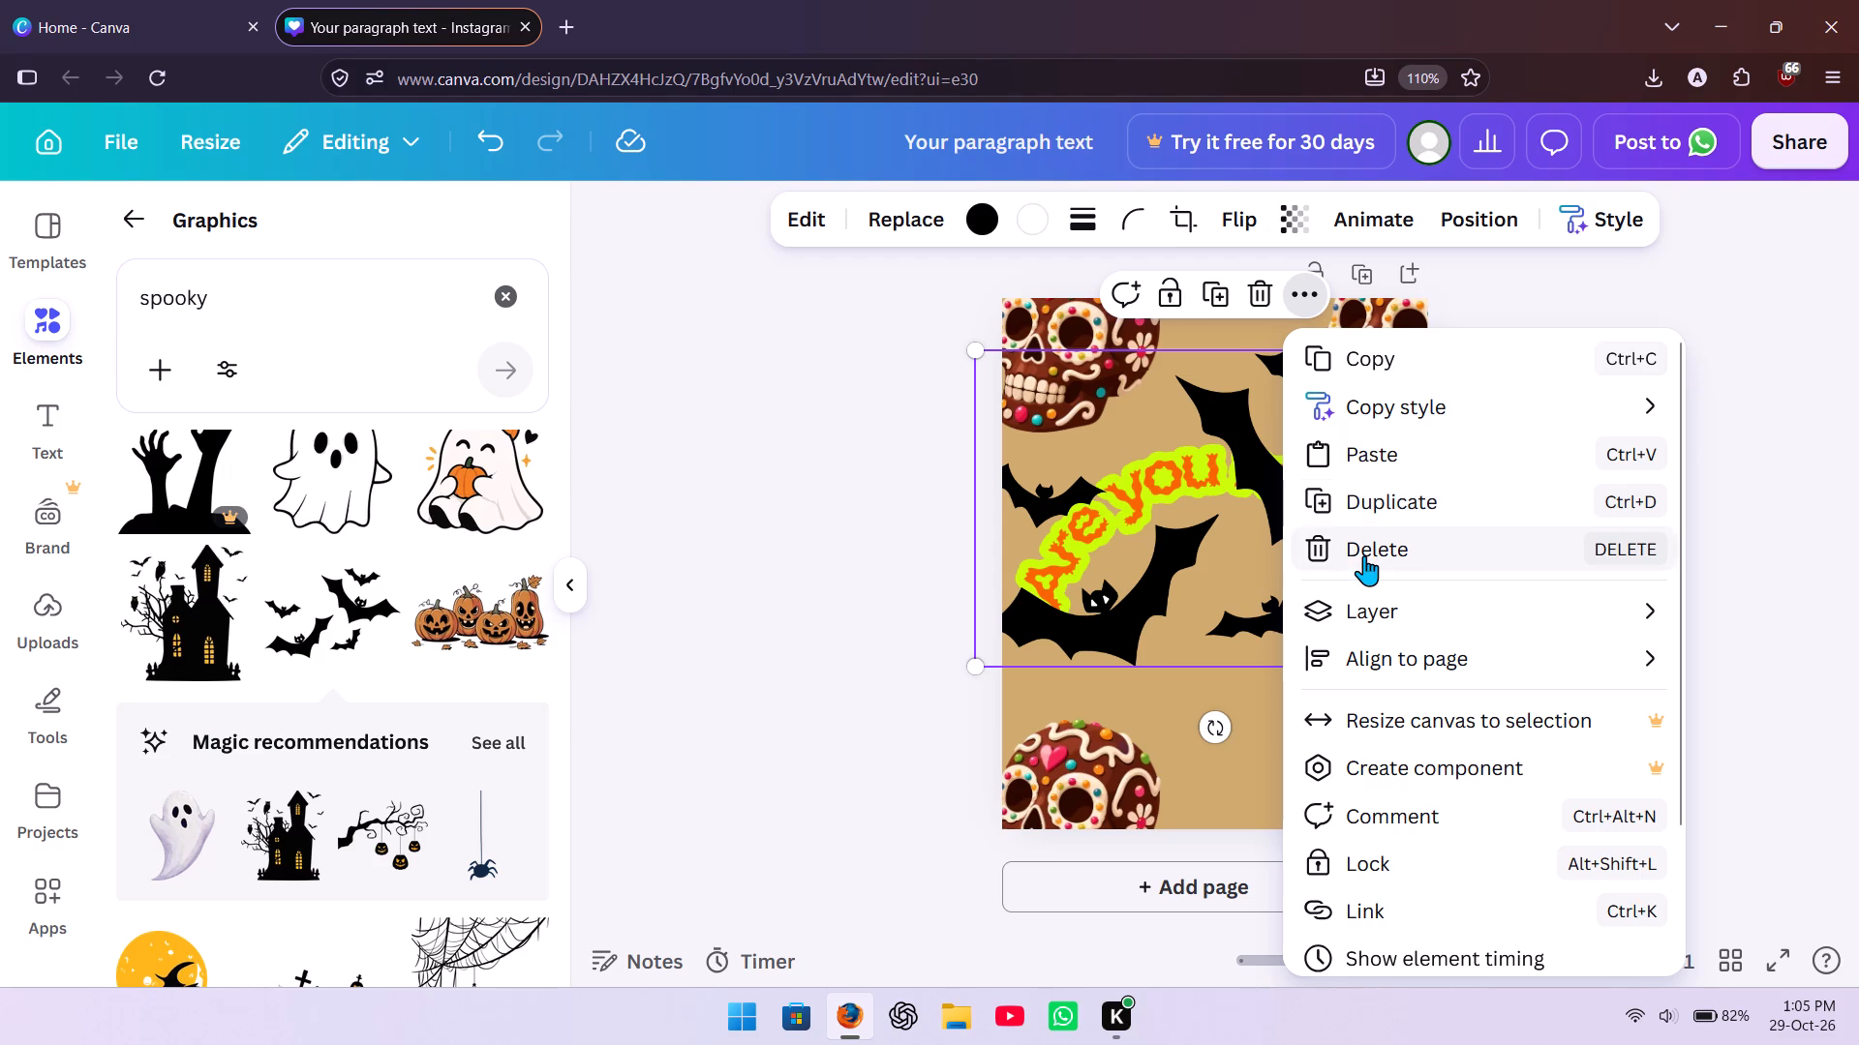
left_click(1206, 708)
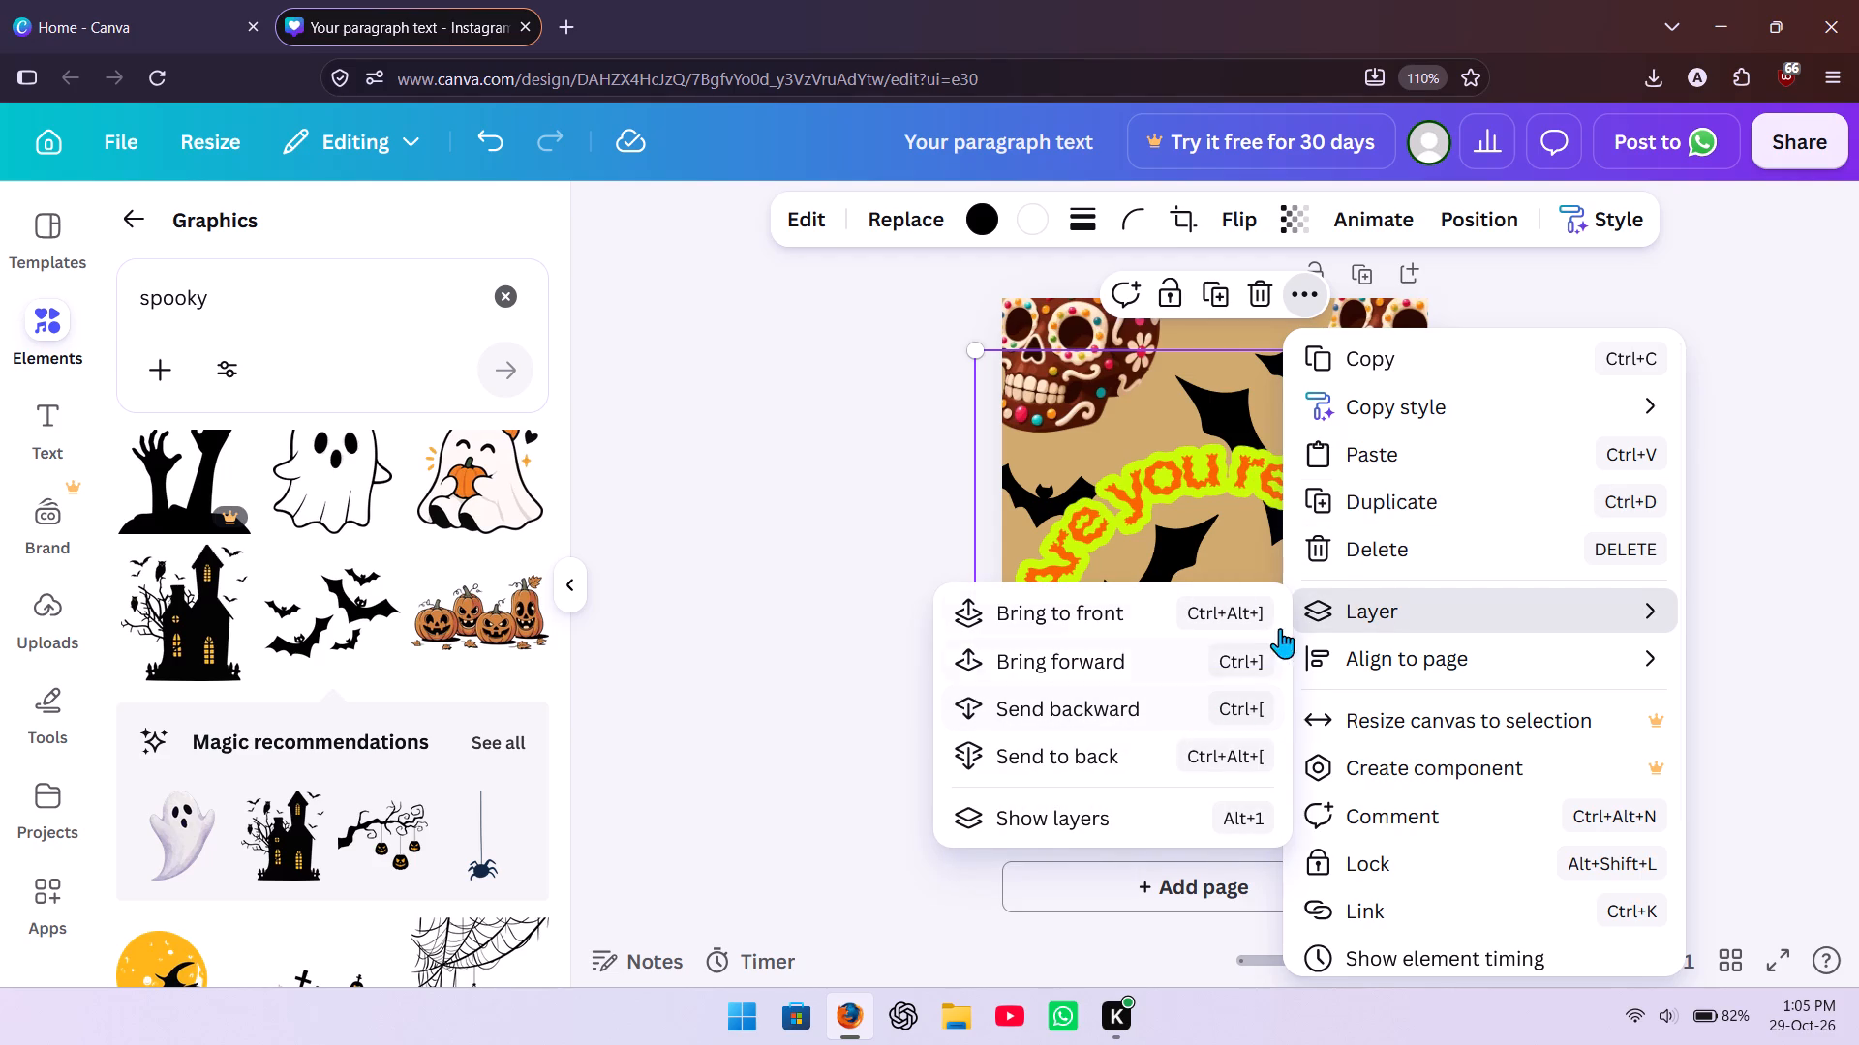
left_click(1808, 514)
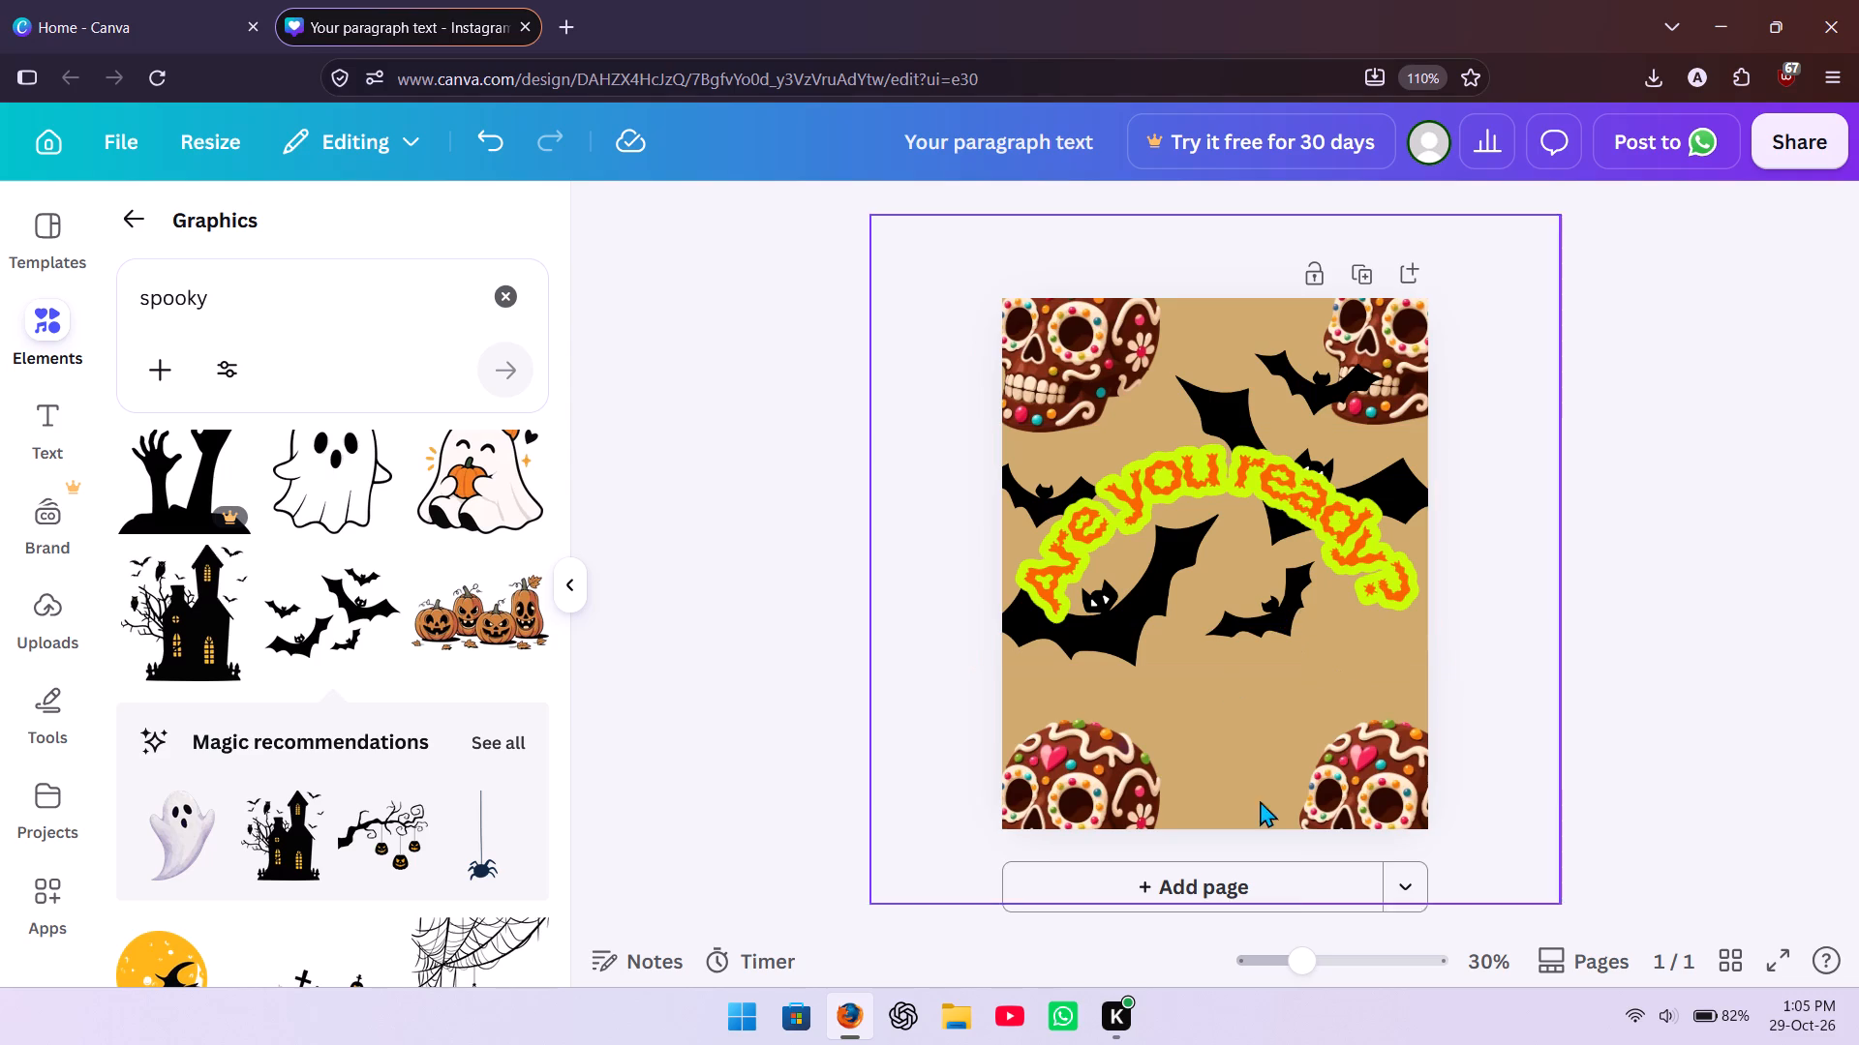
Duplicate the bats graphic and place the copy, shrunk and tilted counterclockwise, over the lower-right part of the page.
left_click(1261, 631)
left_click(1302, 295)
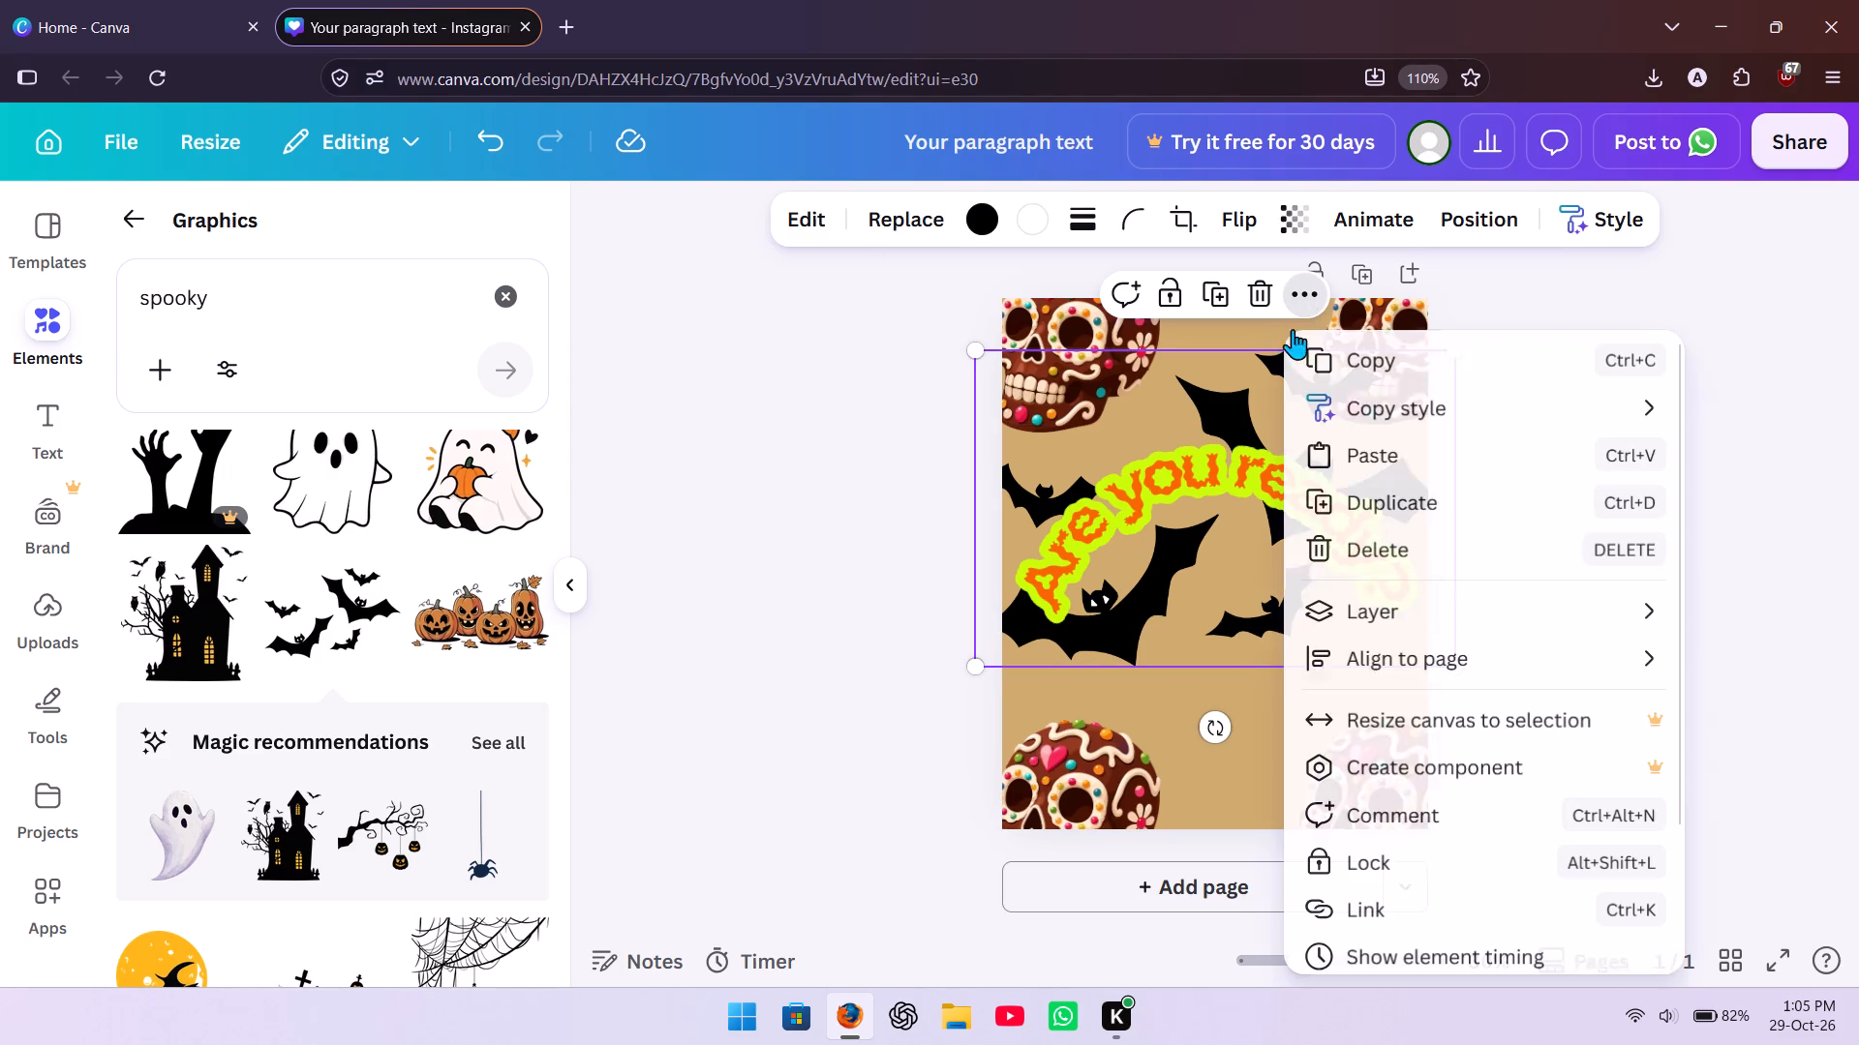
left_click(1339, 490)
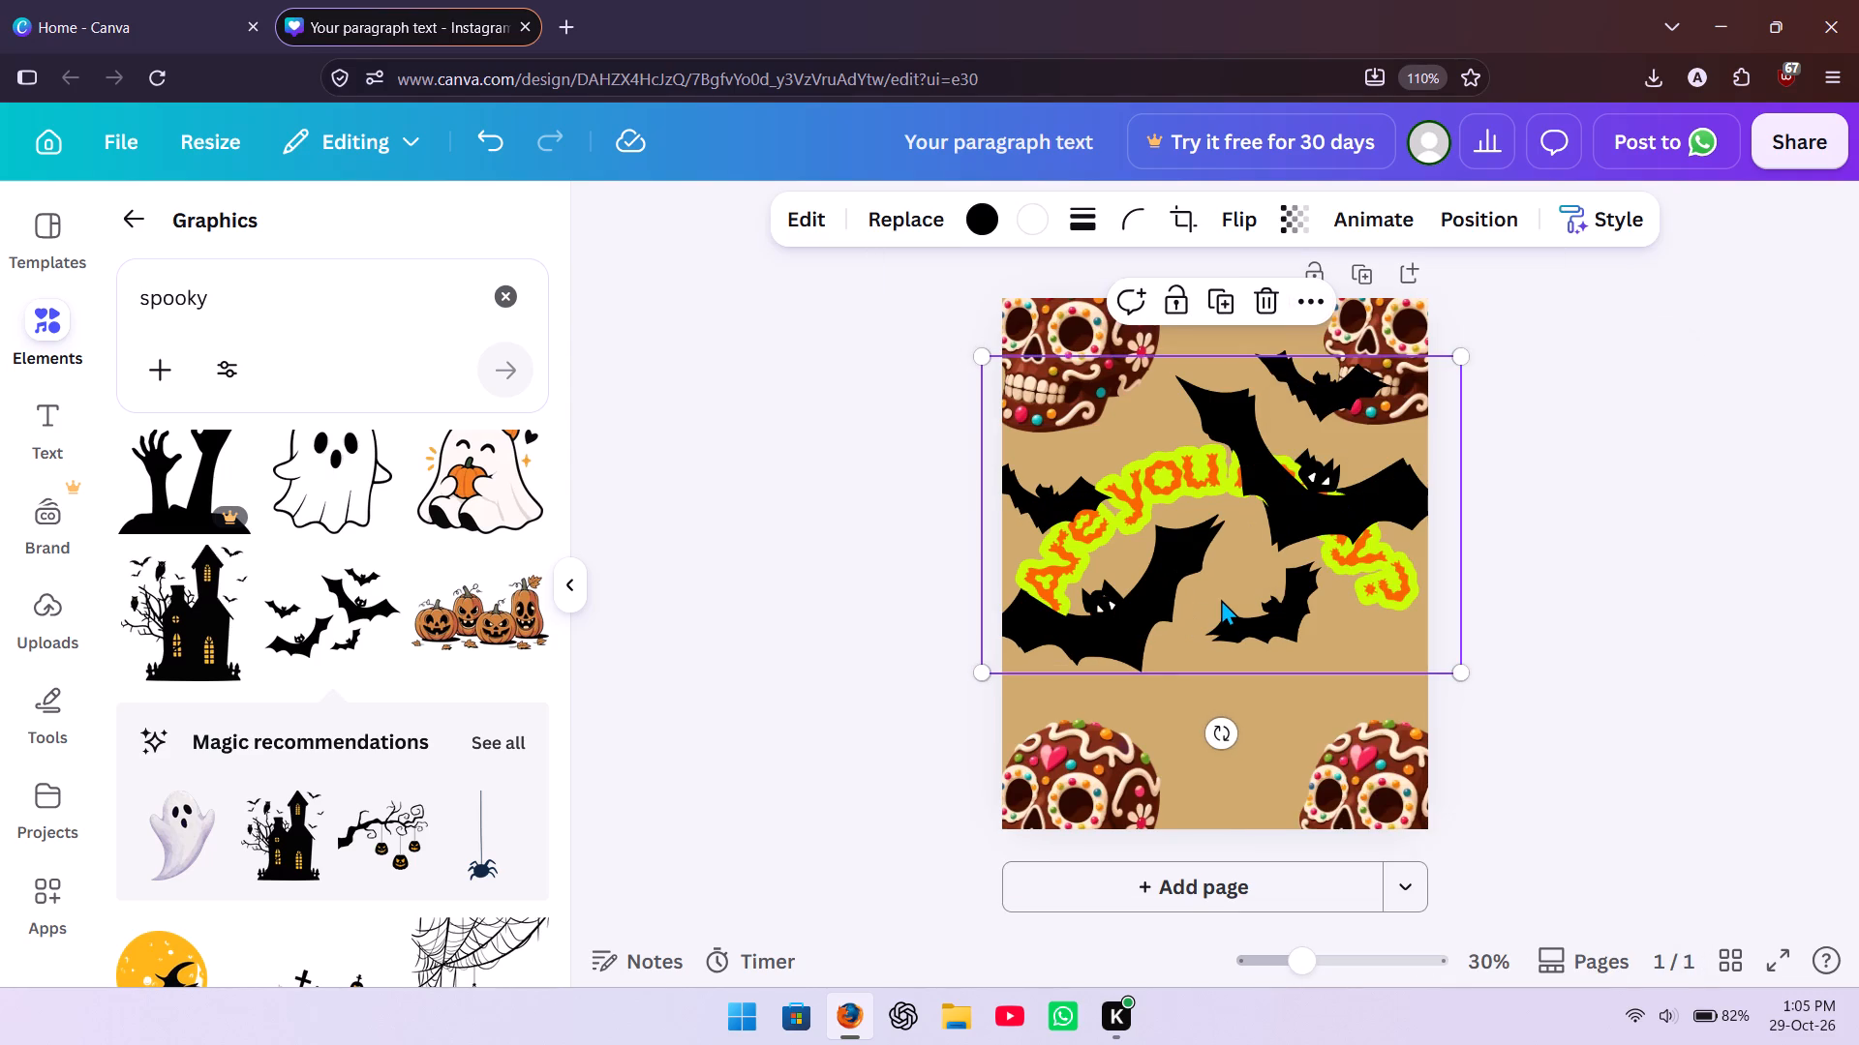
left_click_drag(1457, 672, 1370, 582)
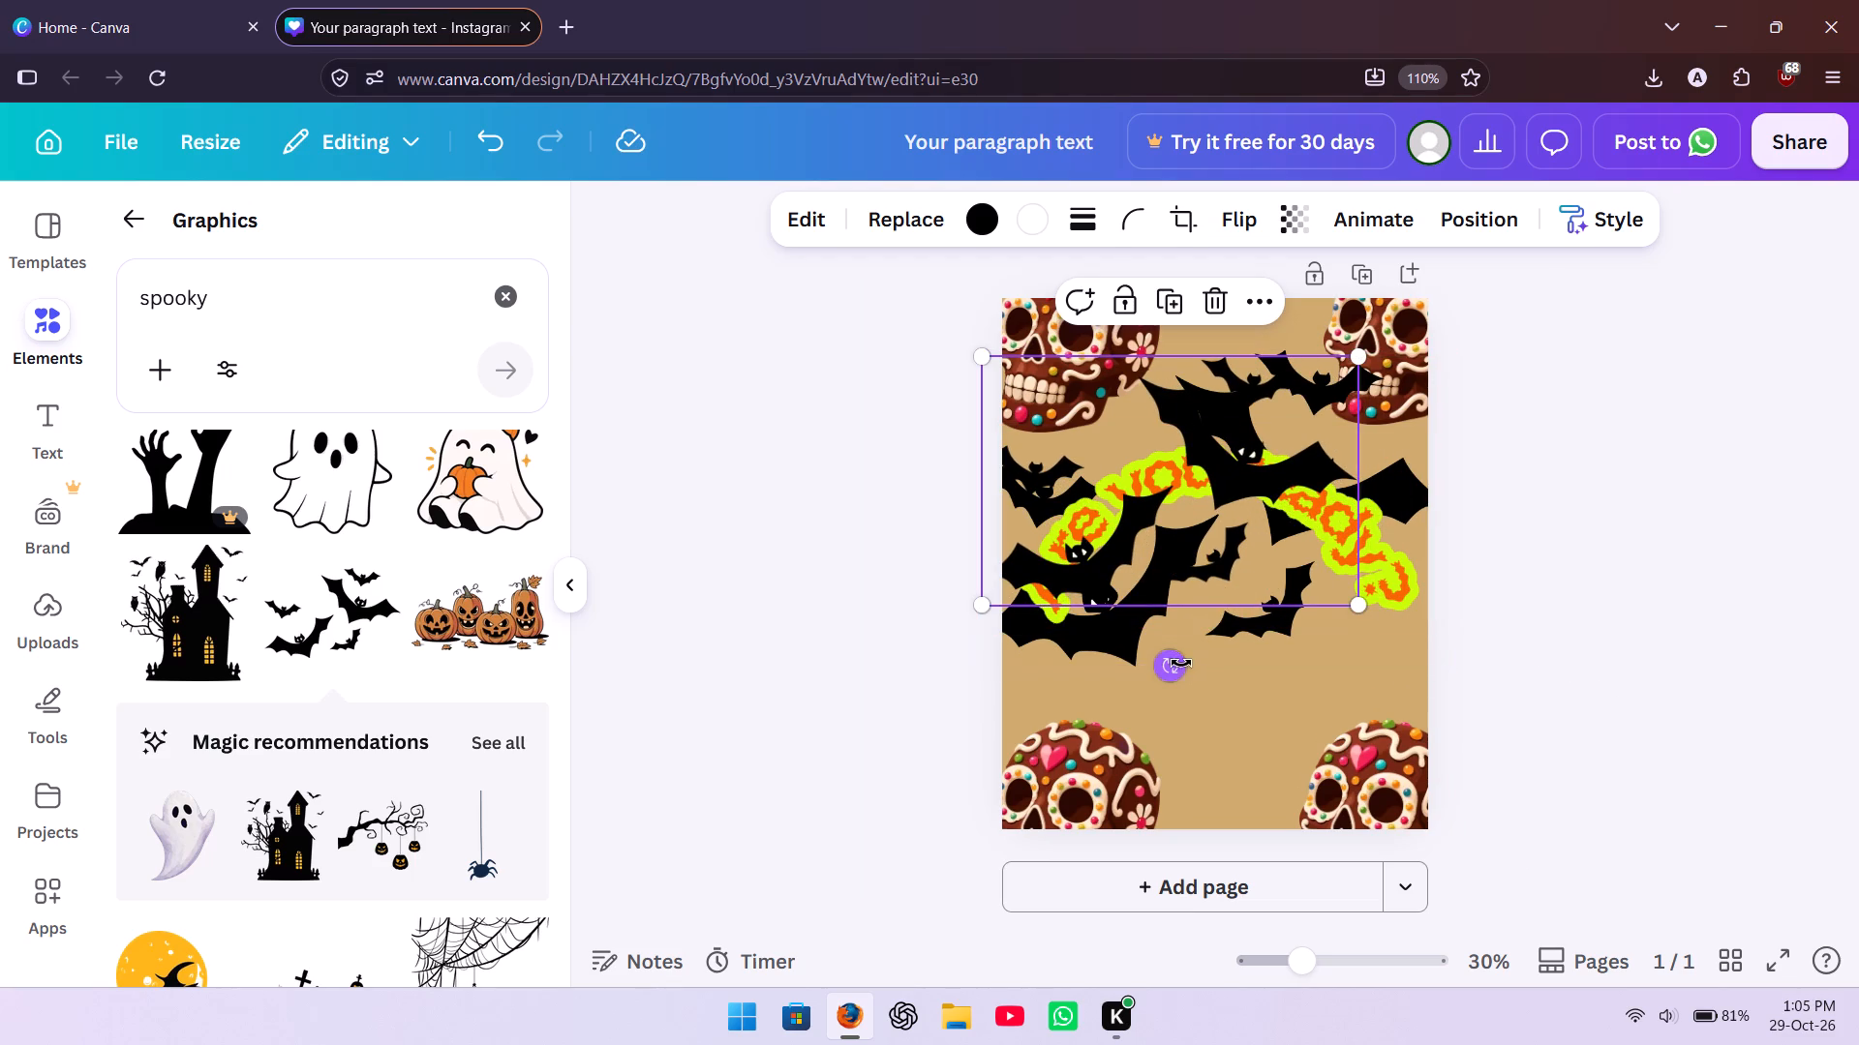
left_click_drag(1177, 663, 1252, 648)
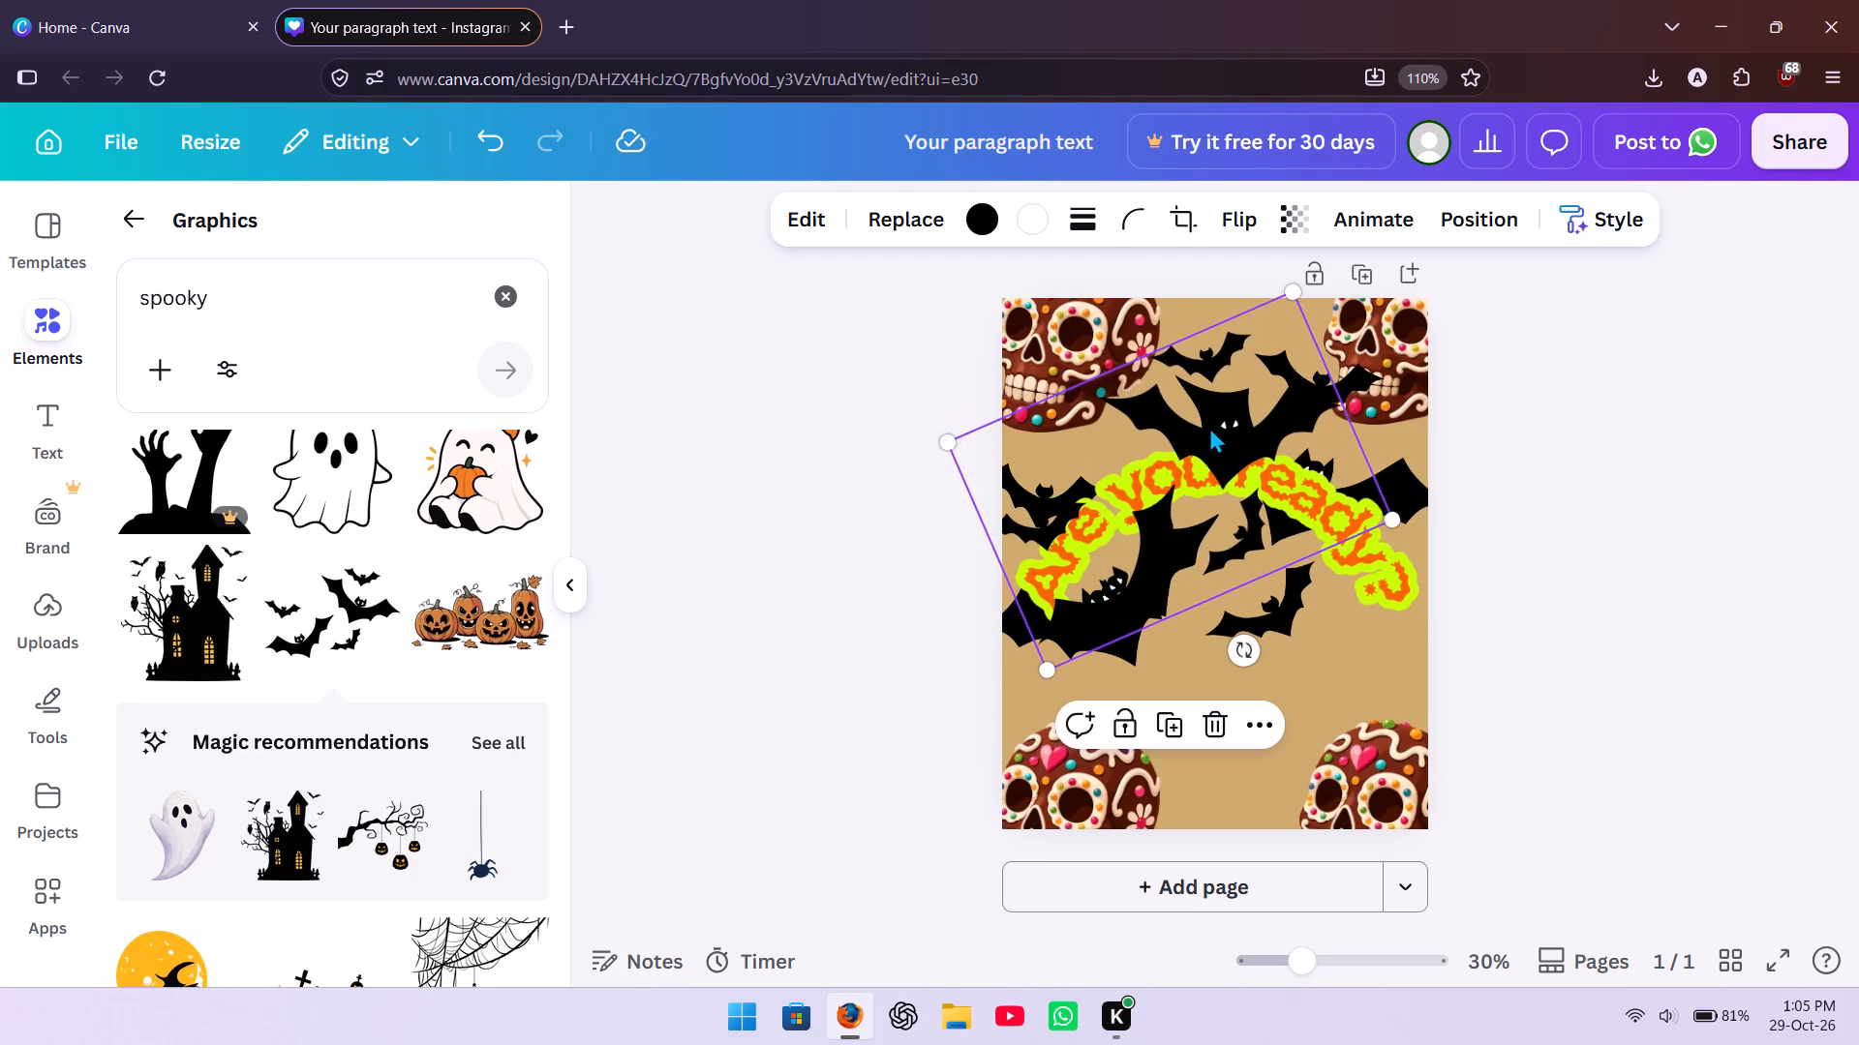
left_click_drag(1208, 427, 1326, 665)
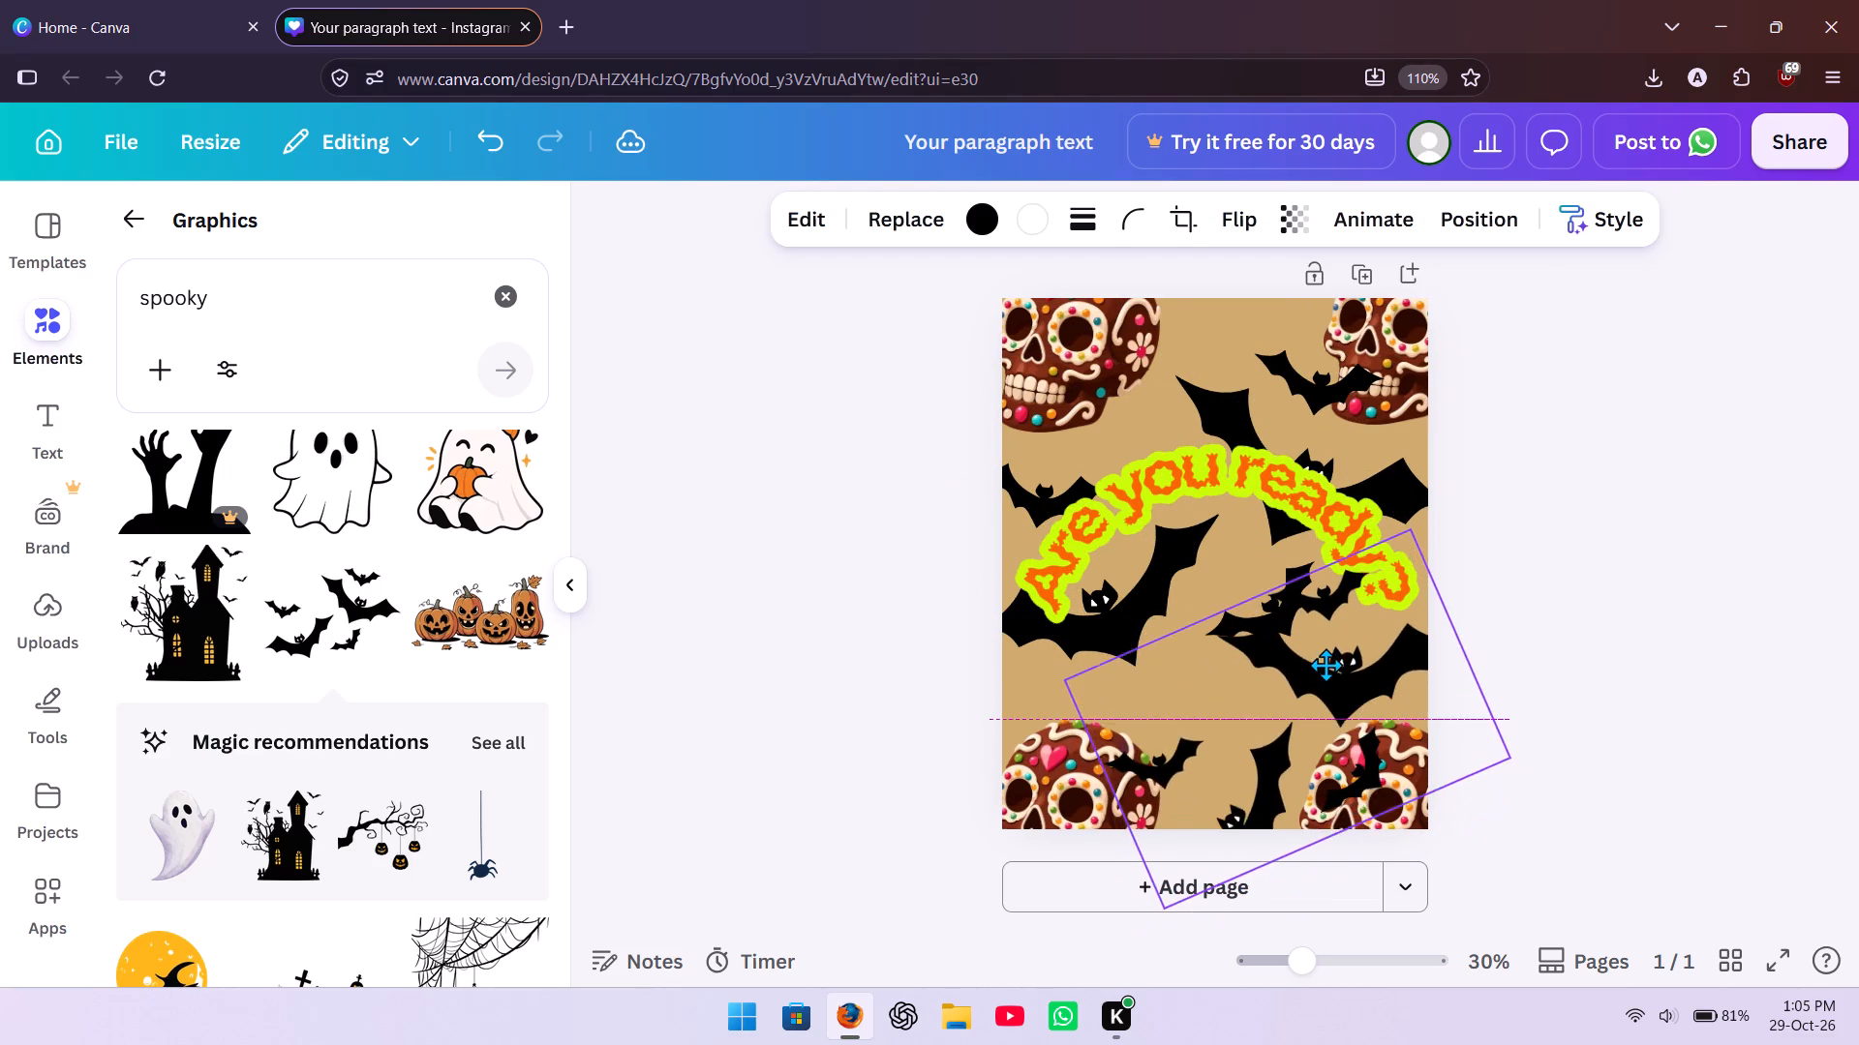
left_click_drag(1326, 665, 1330, 680)
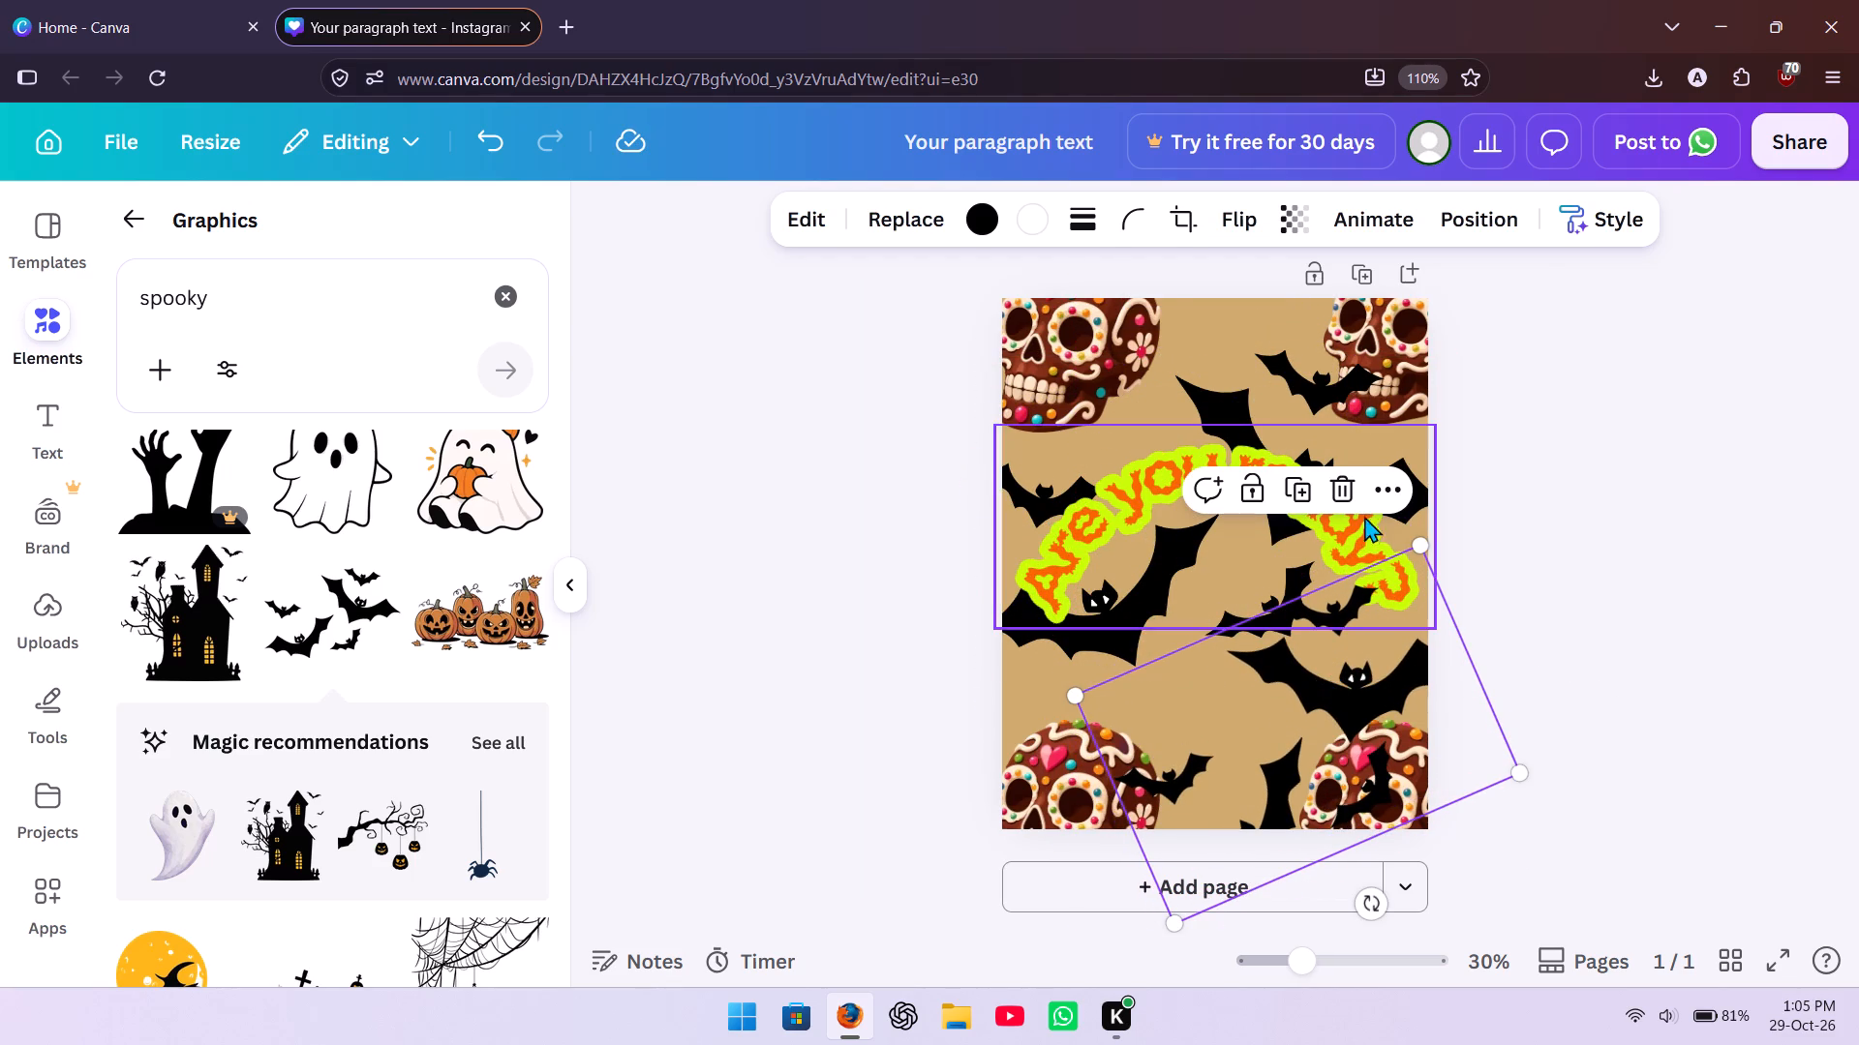
Duplicate the tilted bats and place the copy, made smaller and tilted clockwise, over the lower-left skull.
left_click(1380, 495)
left_click(1428, 683)
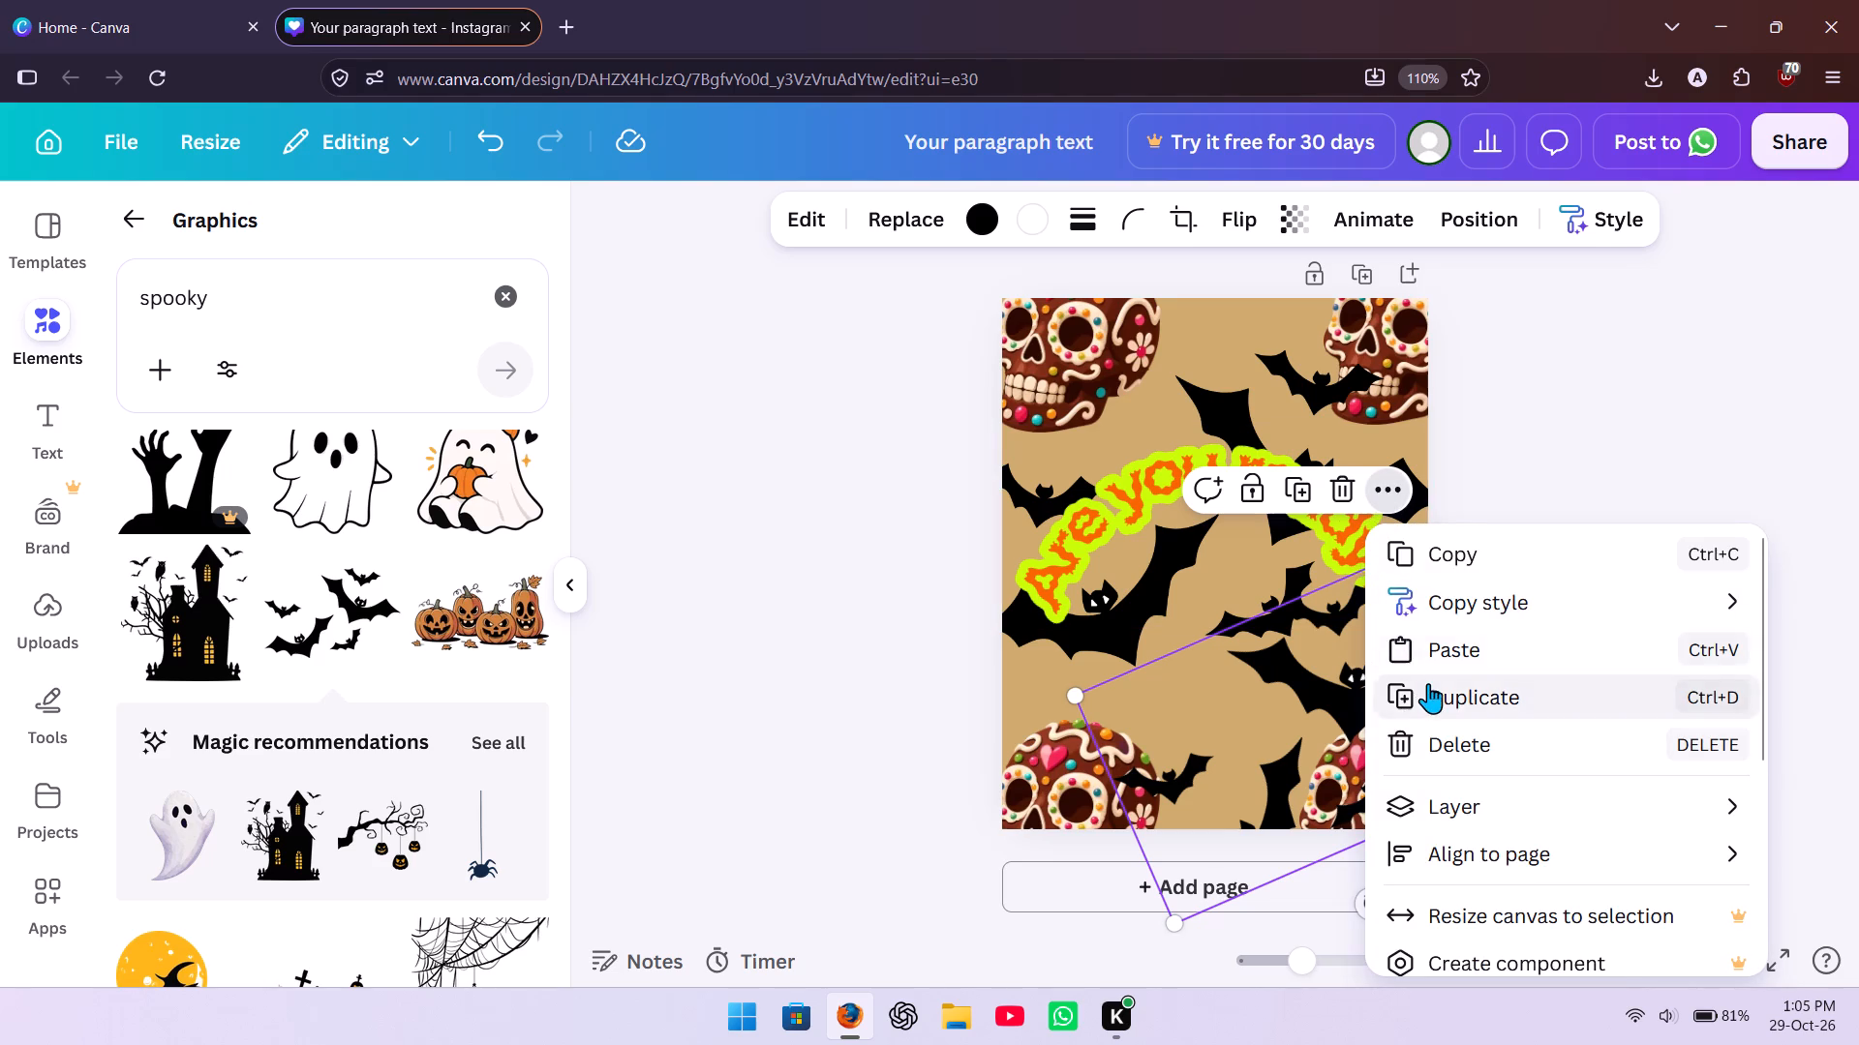
left_click_drag(1526, 777, 1366, 702)
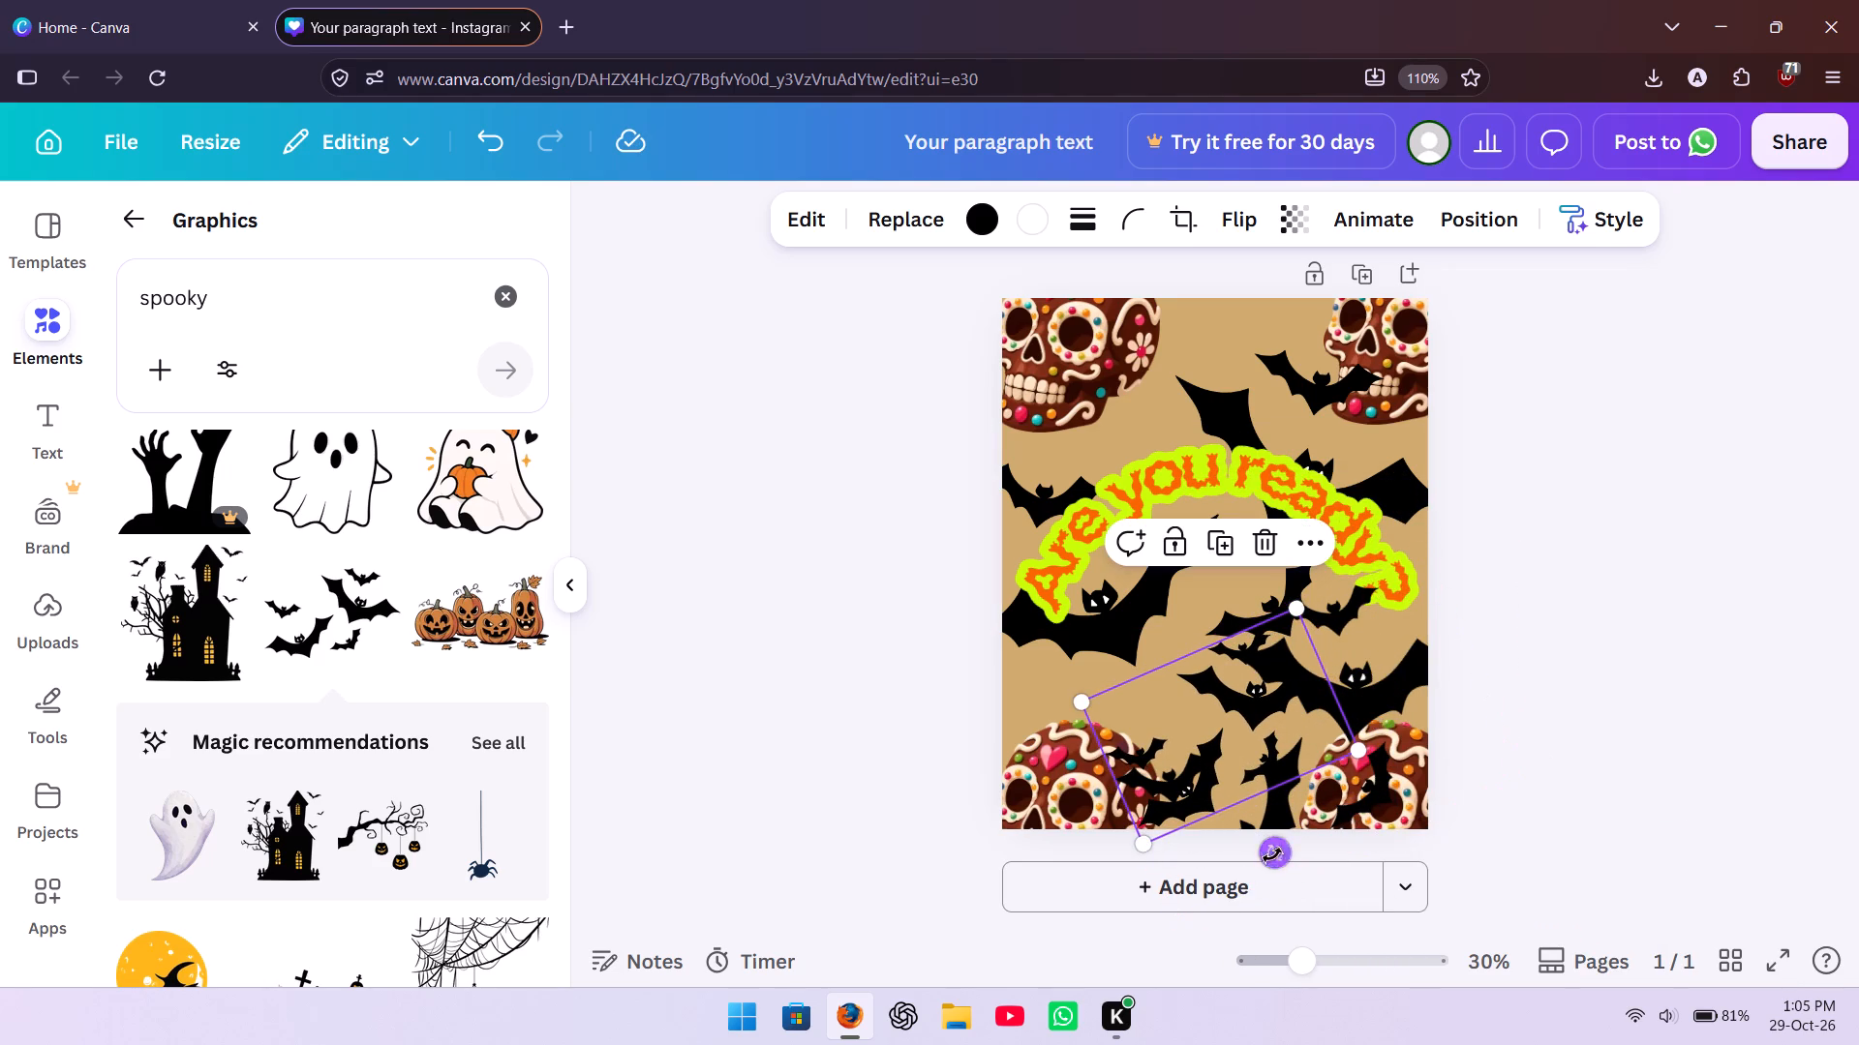
left_click_drag(1273, 858, 1158, 786)
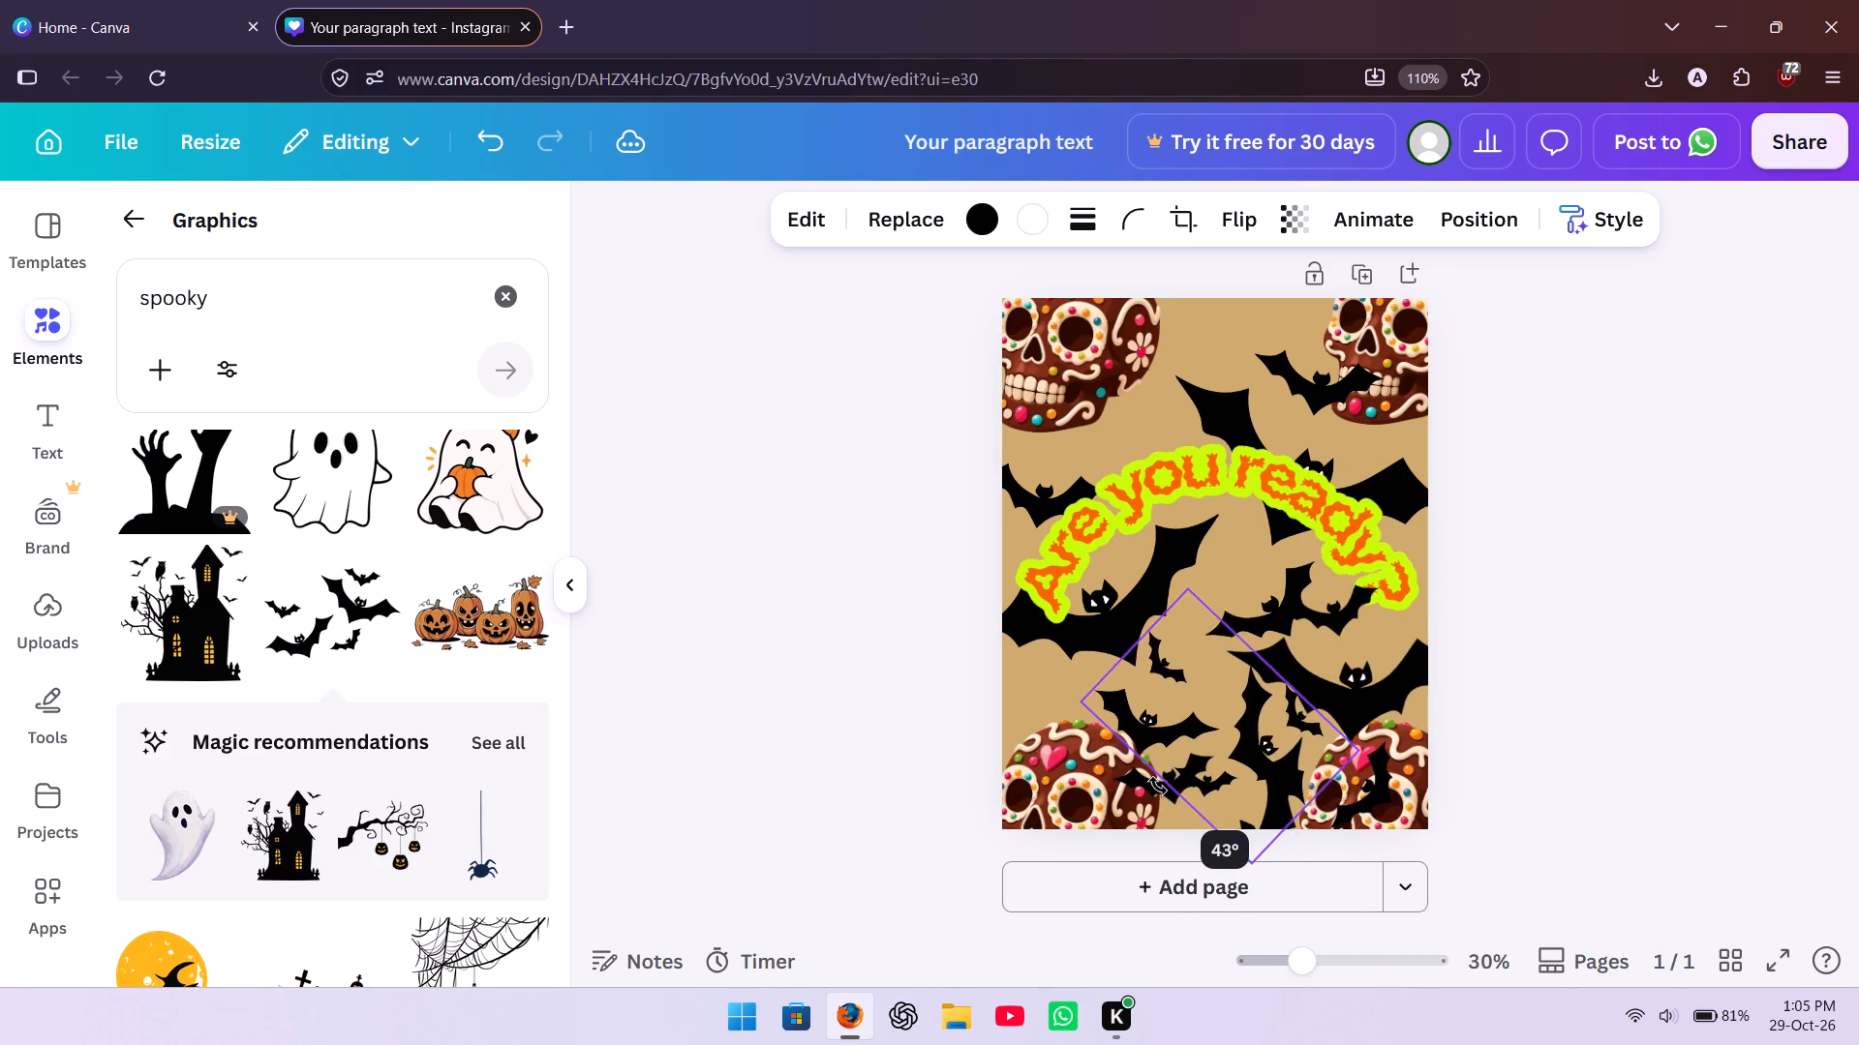
left_click_drag(1158, 786, 1181, 806)
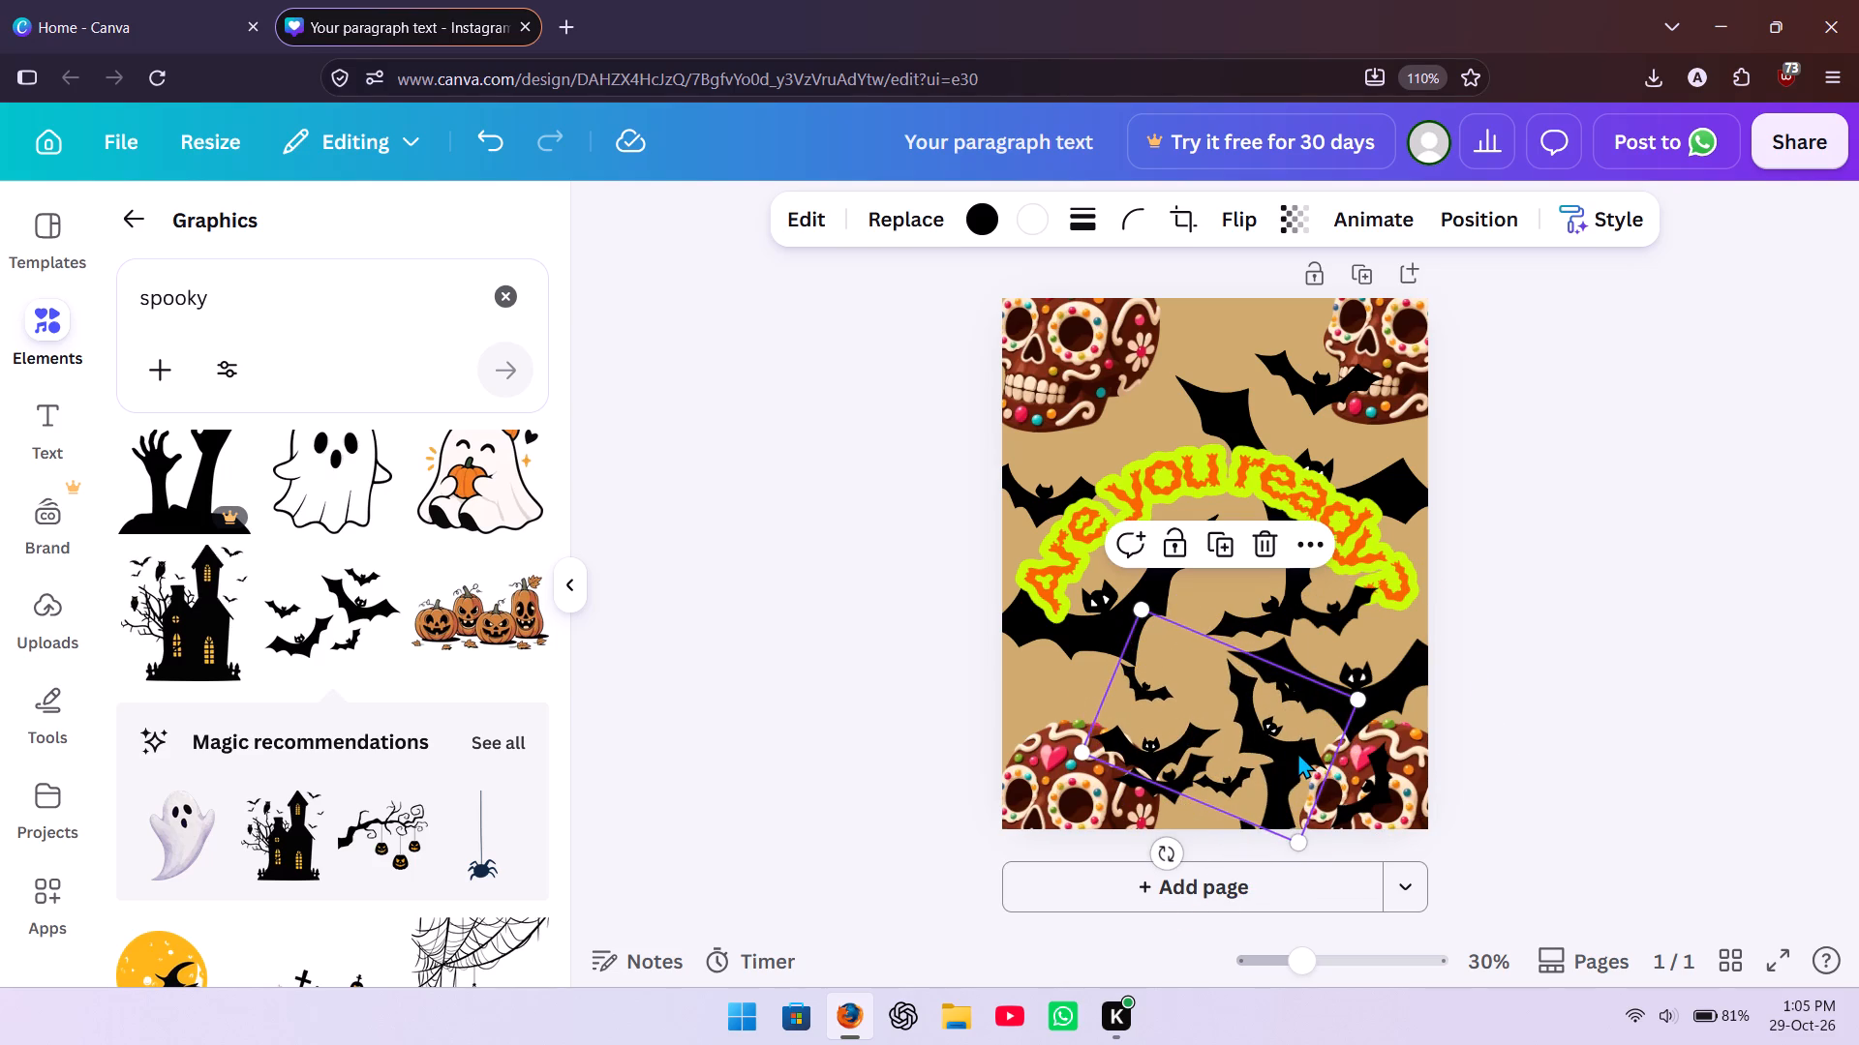
left_click_drag(1297, 752, 1189, 755)
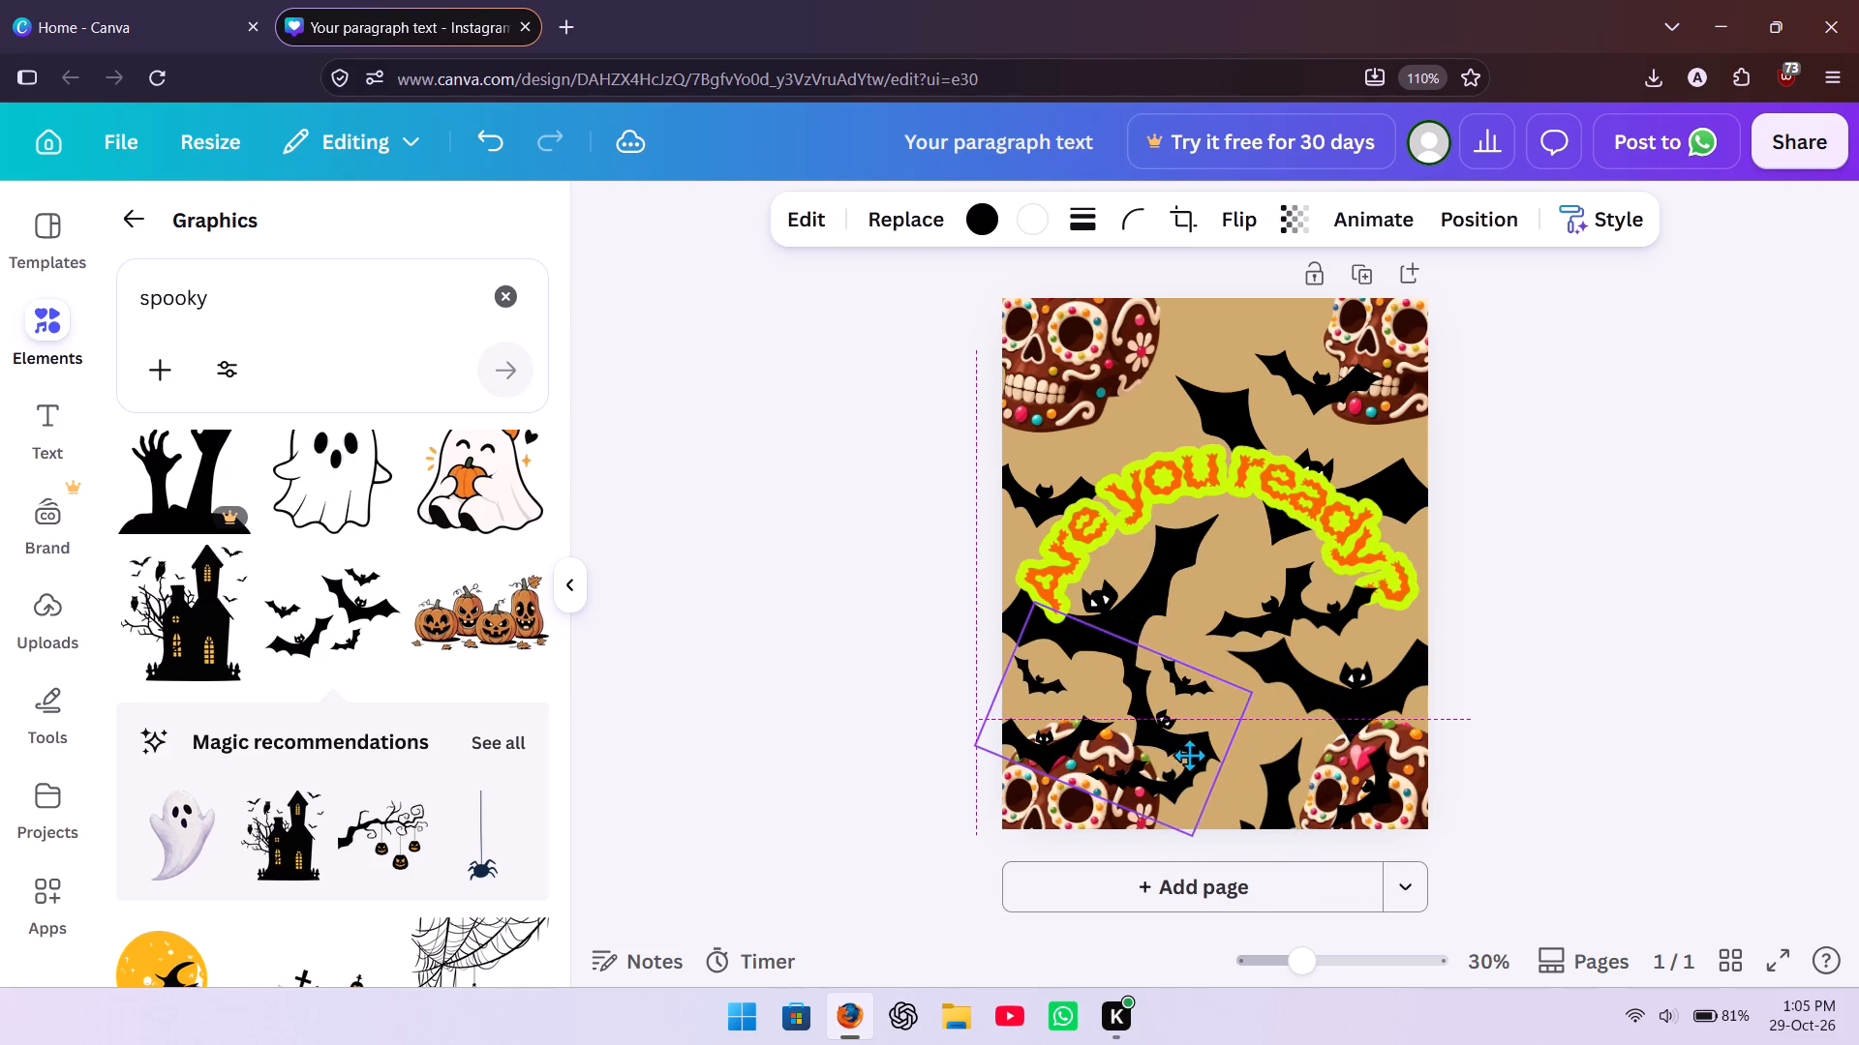
left_click_drag(1189, 755, 1206, 742)
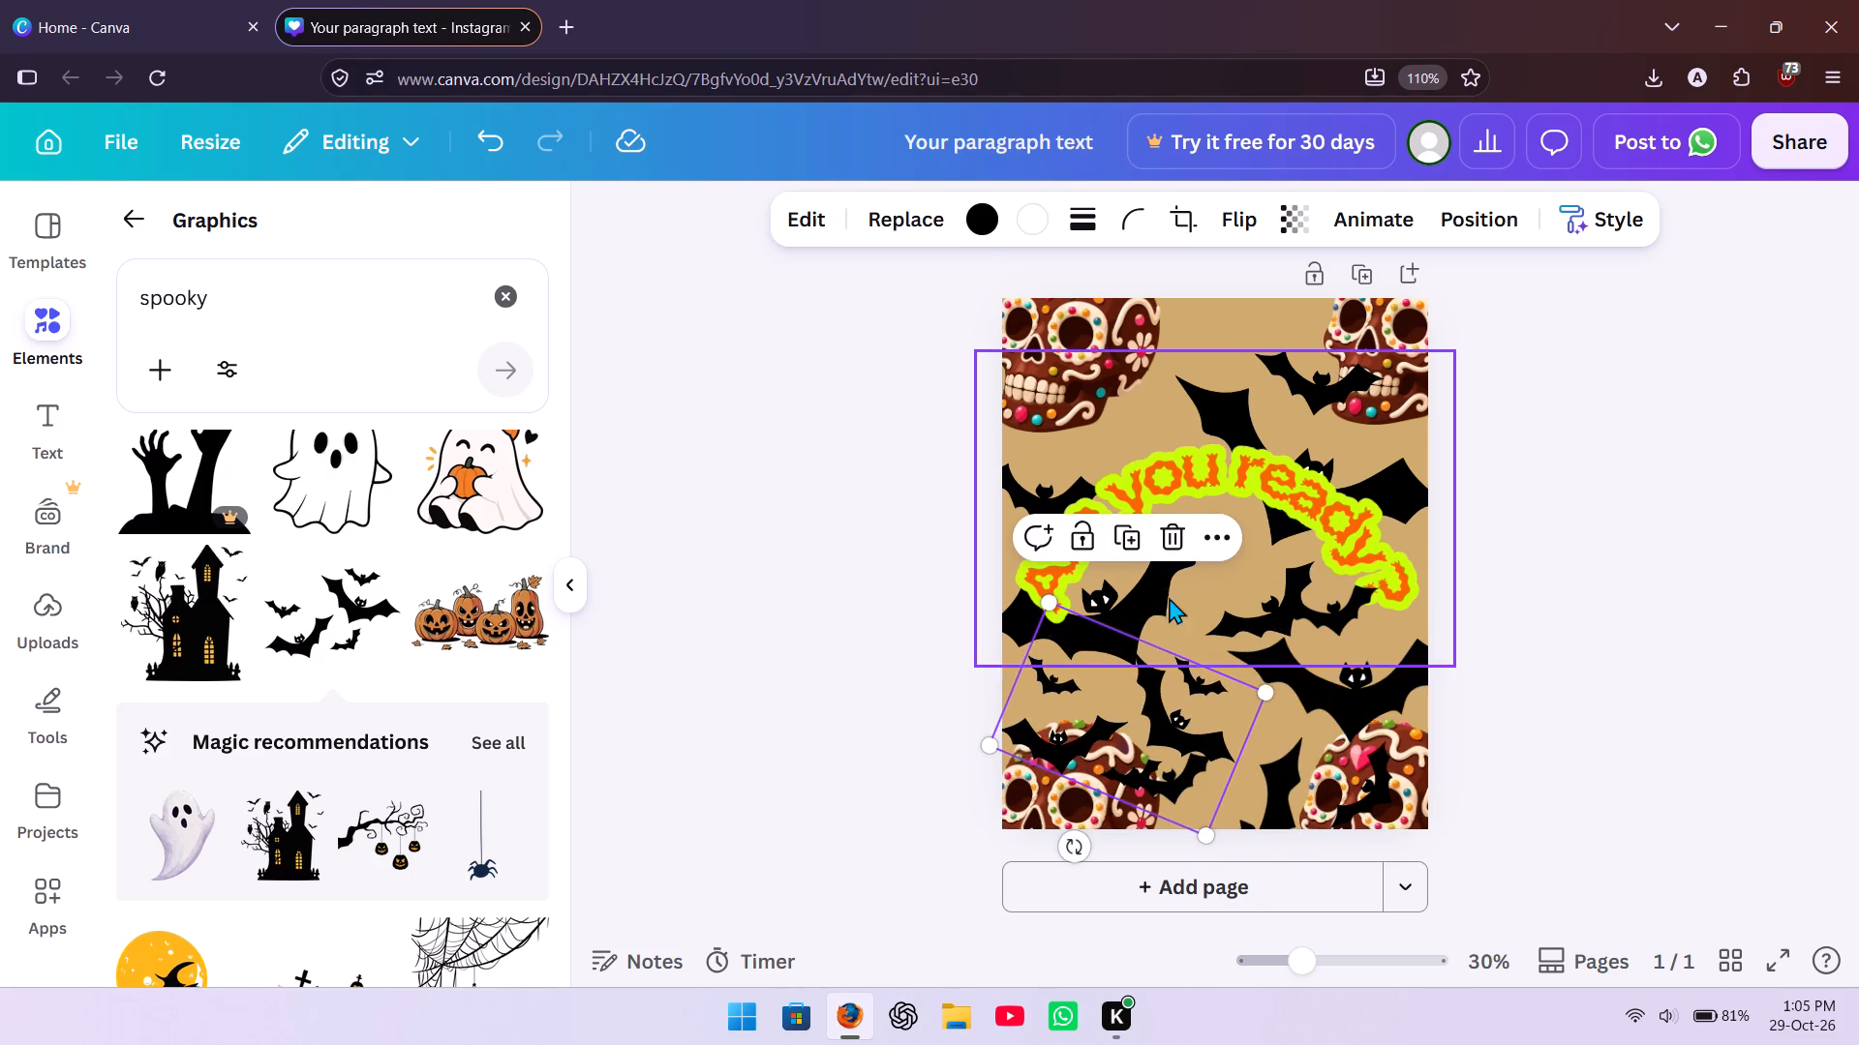
Send the smallest bats copy at the page's lower left to the back.
left_click(1209, 537)
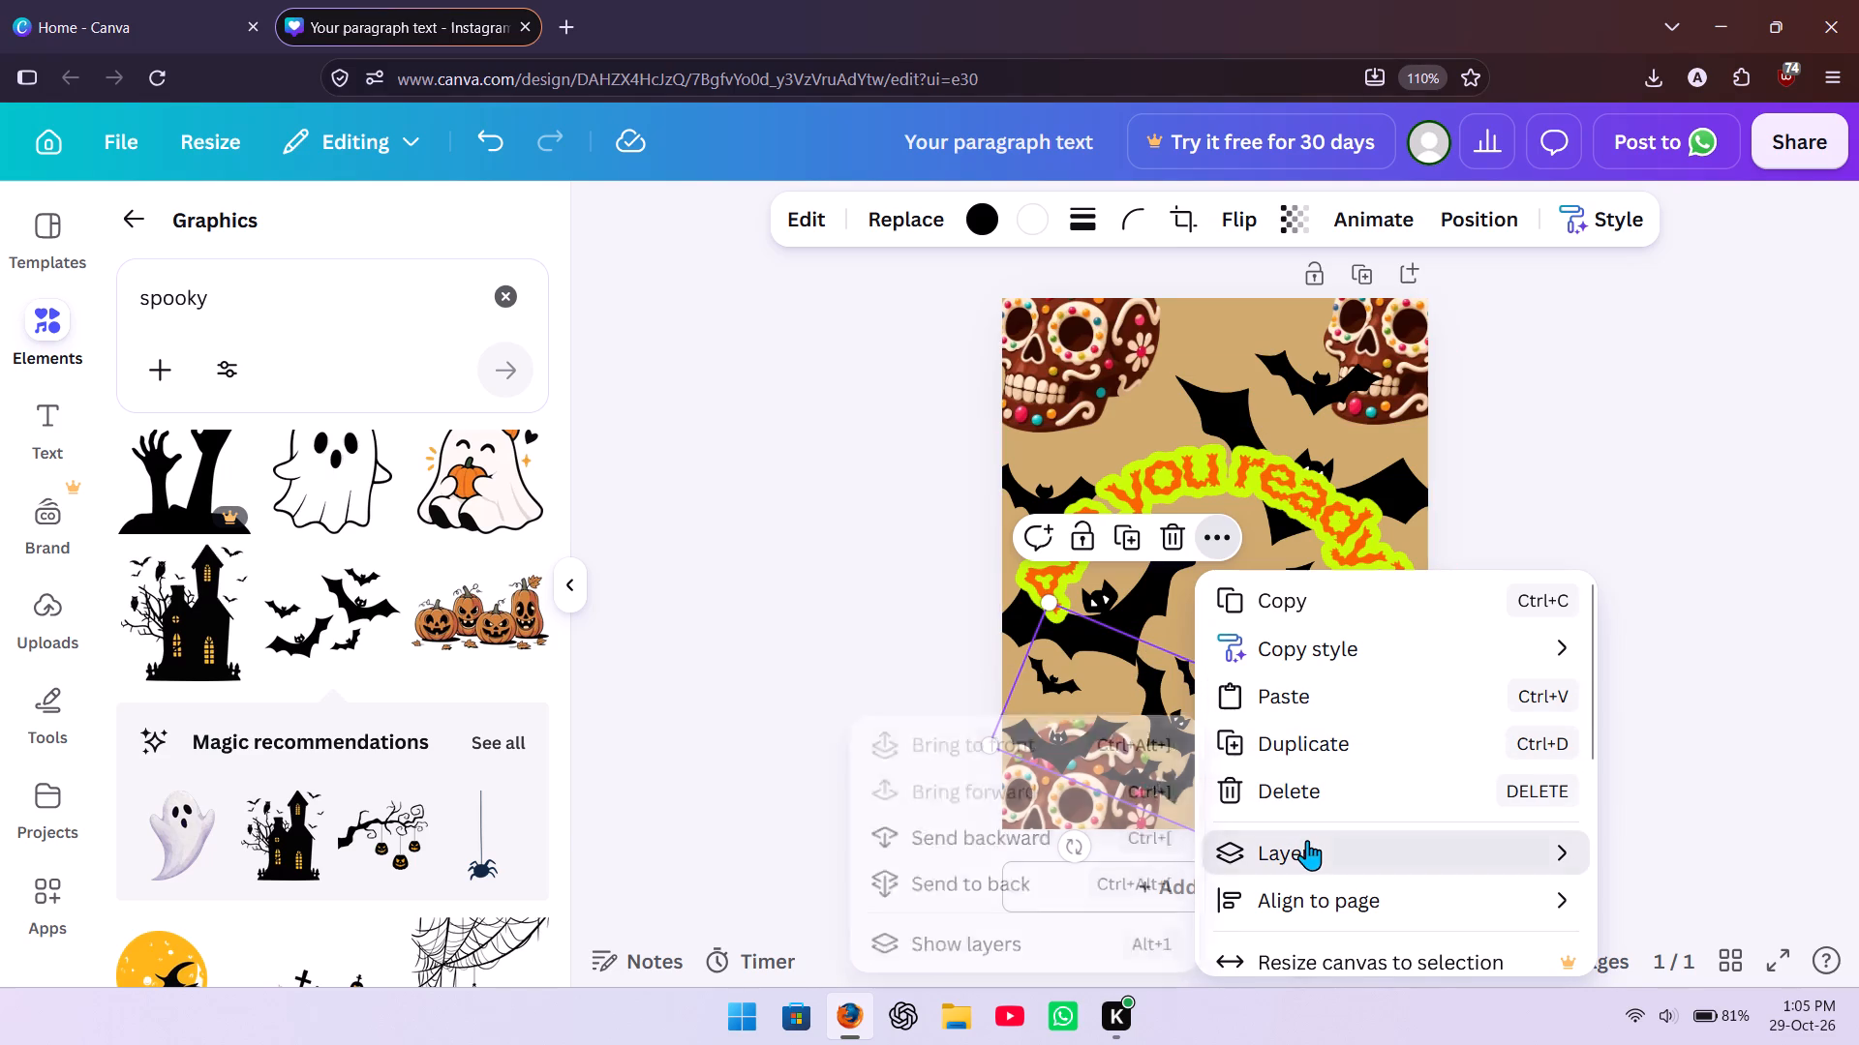
left_click(1053, 895)
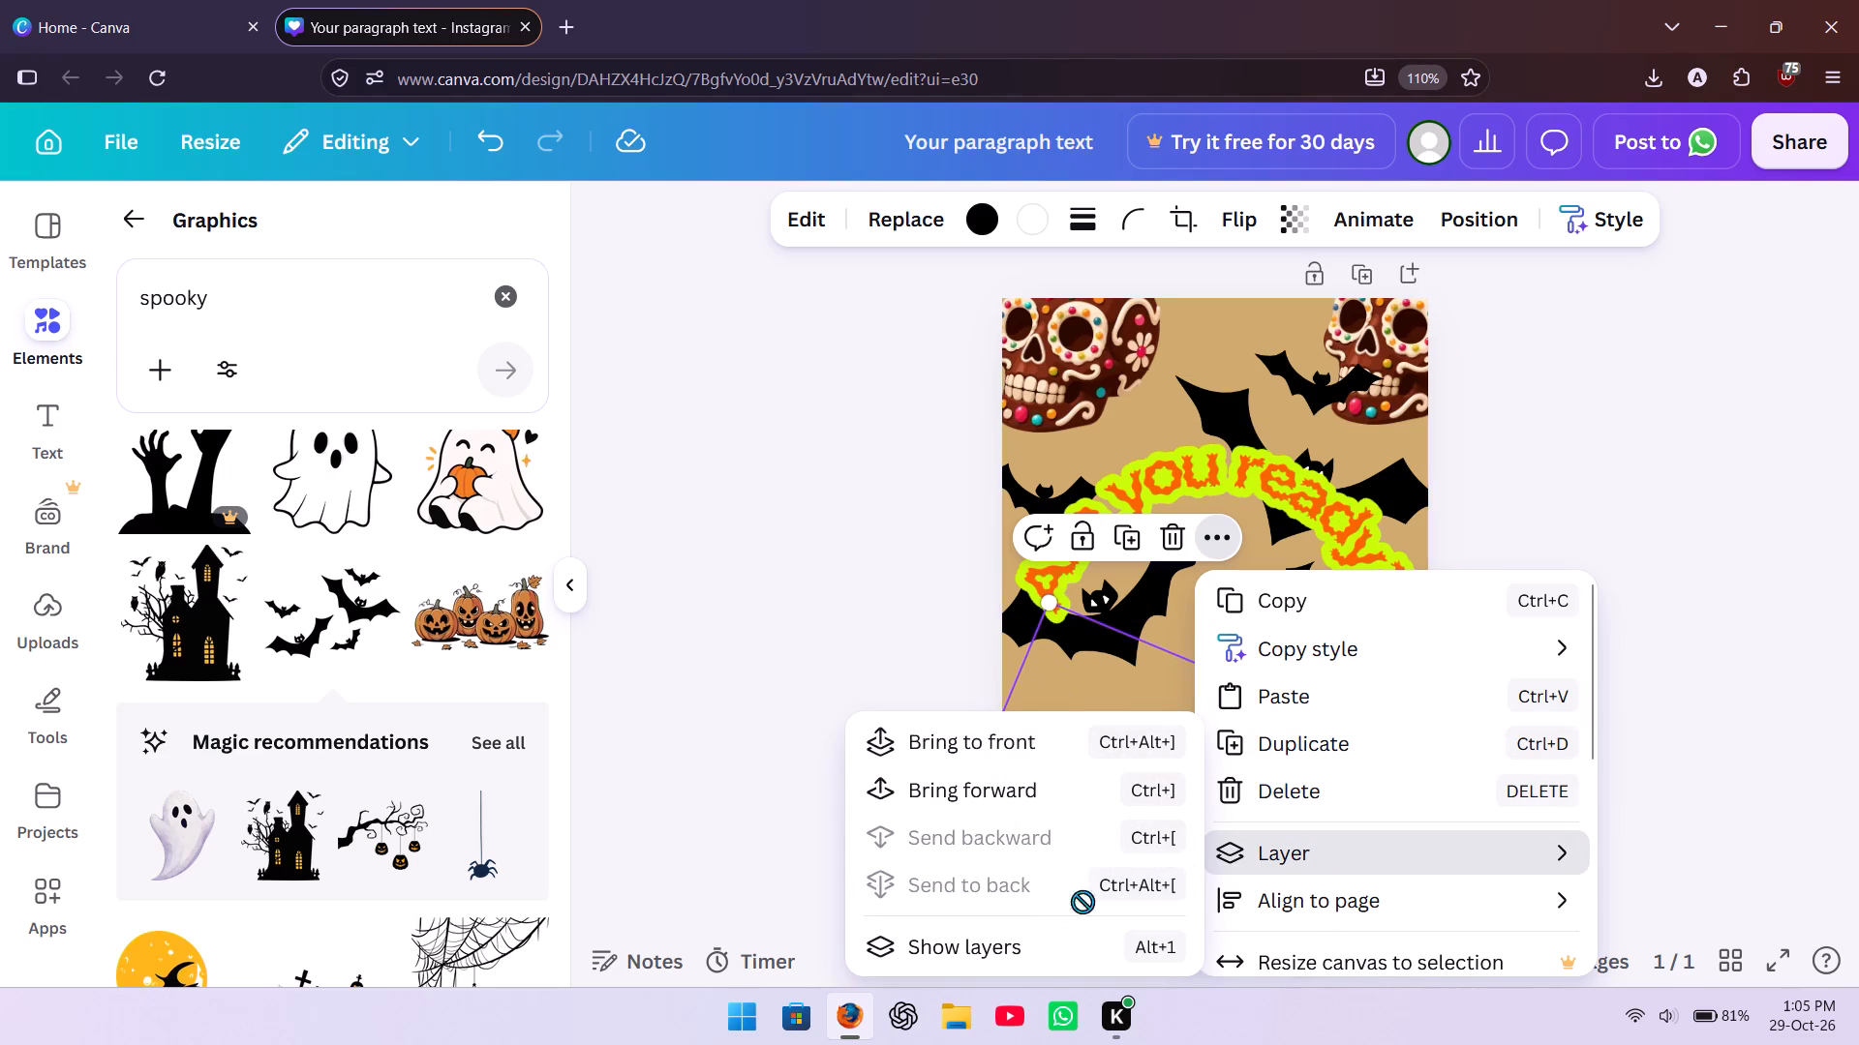
left_click(1742, 781)
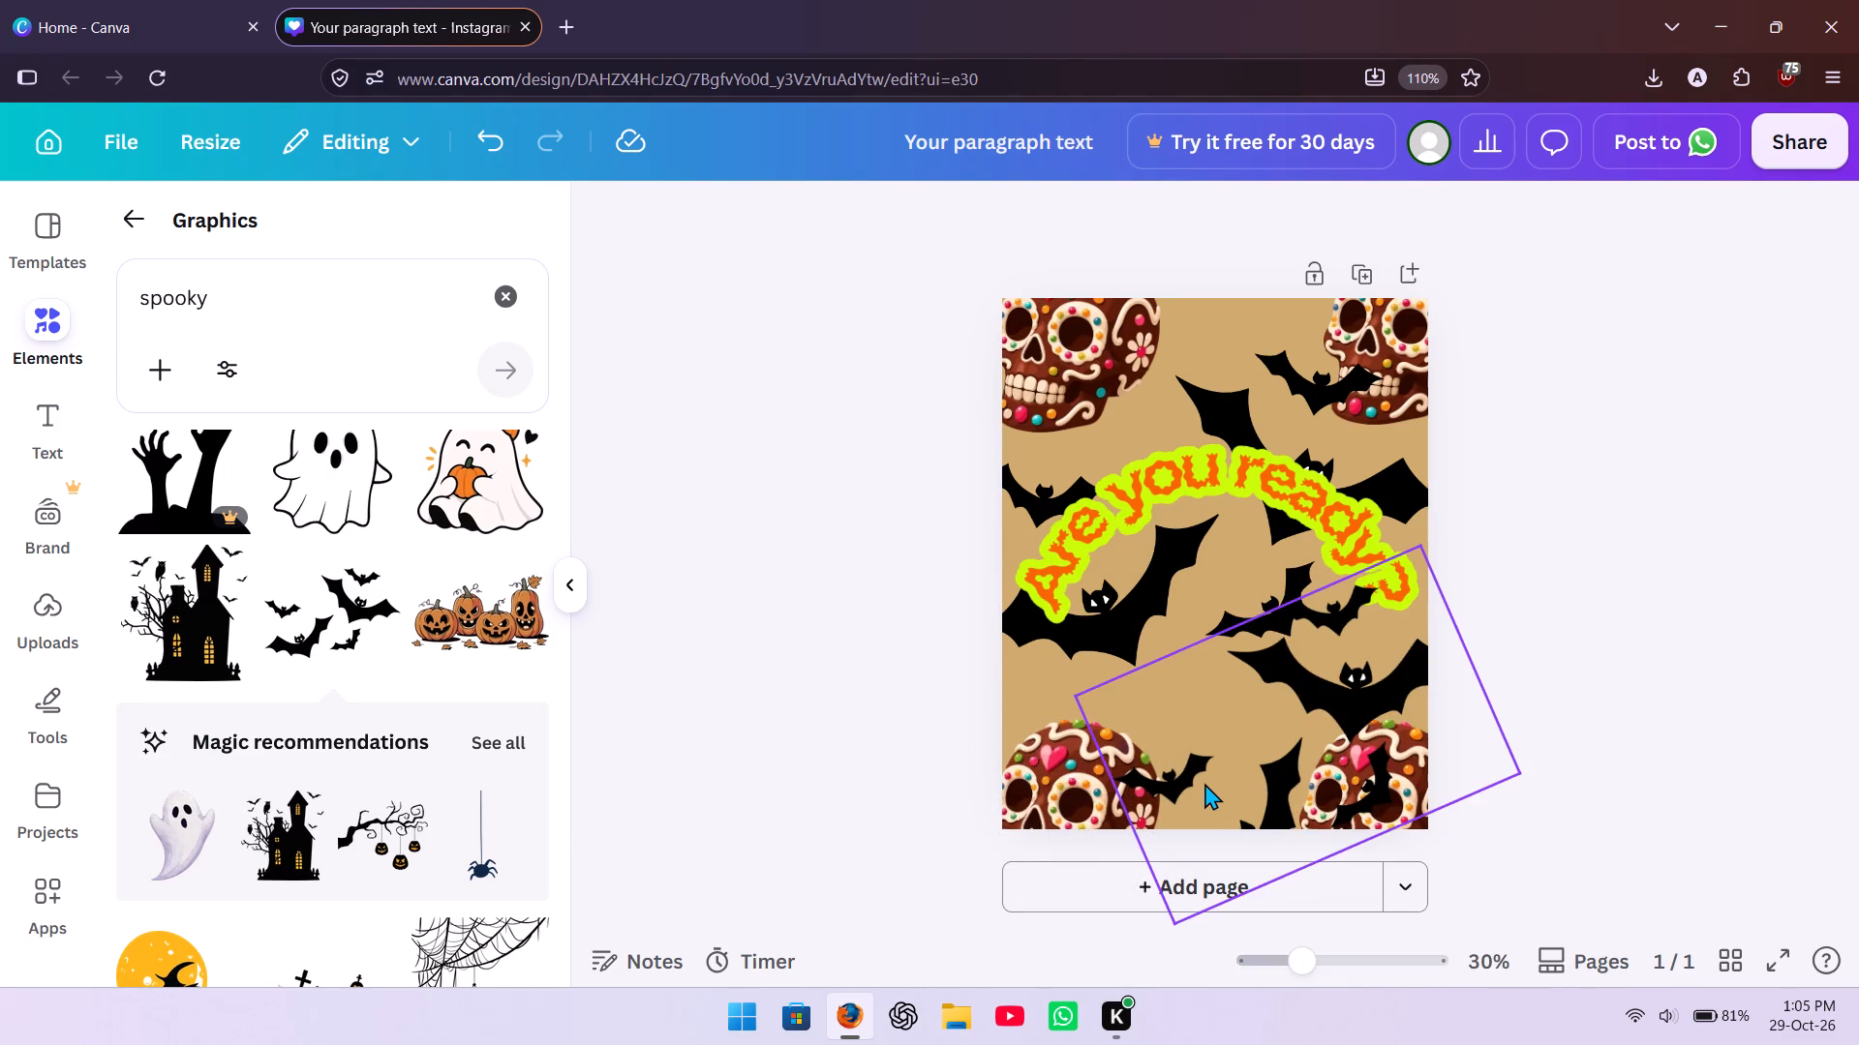
Move the lower-left skull slightly up and further off the page's left edge, clear of the small bat beside it.
left_click(1195, 783)
left_click(1171, 778)
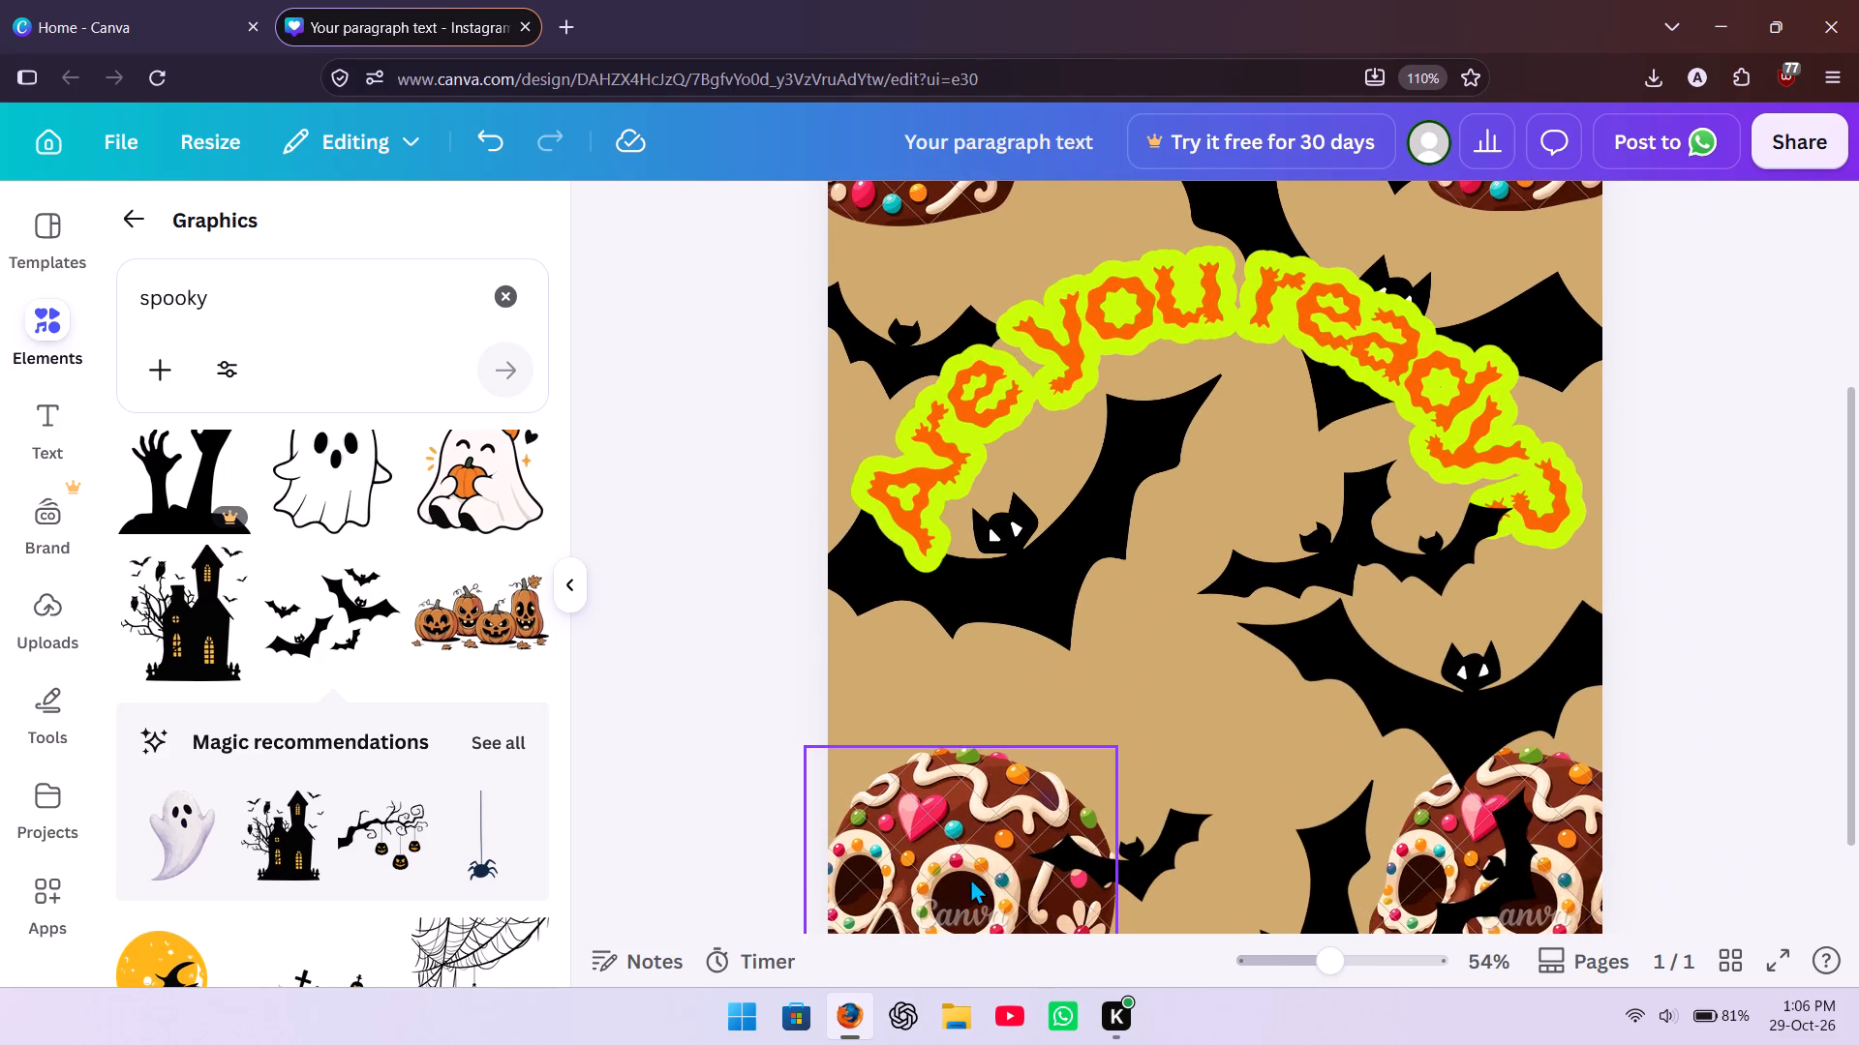
left_click(1075, 856)
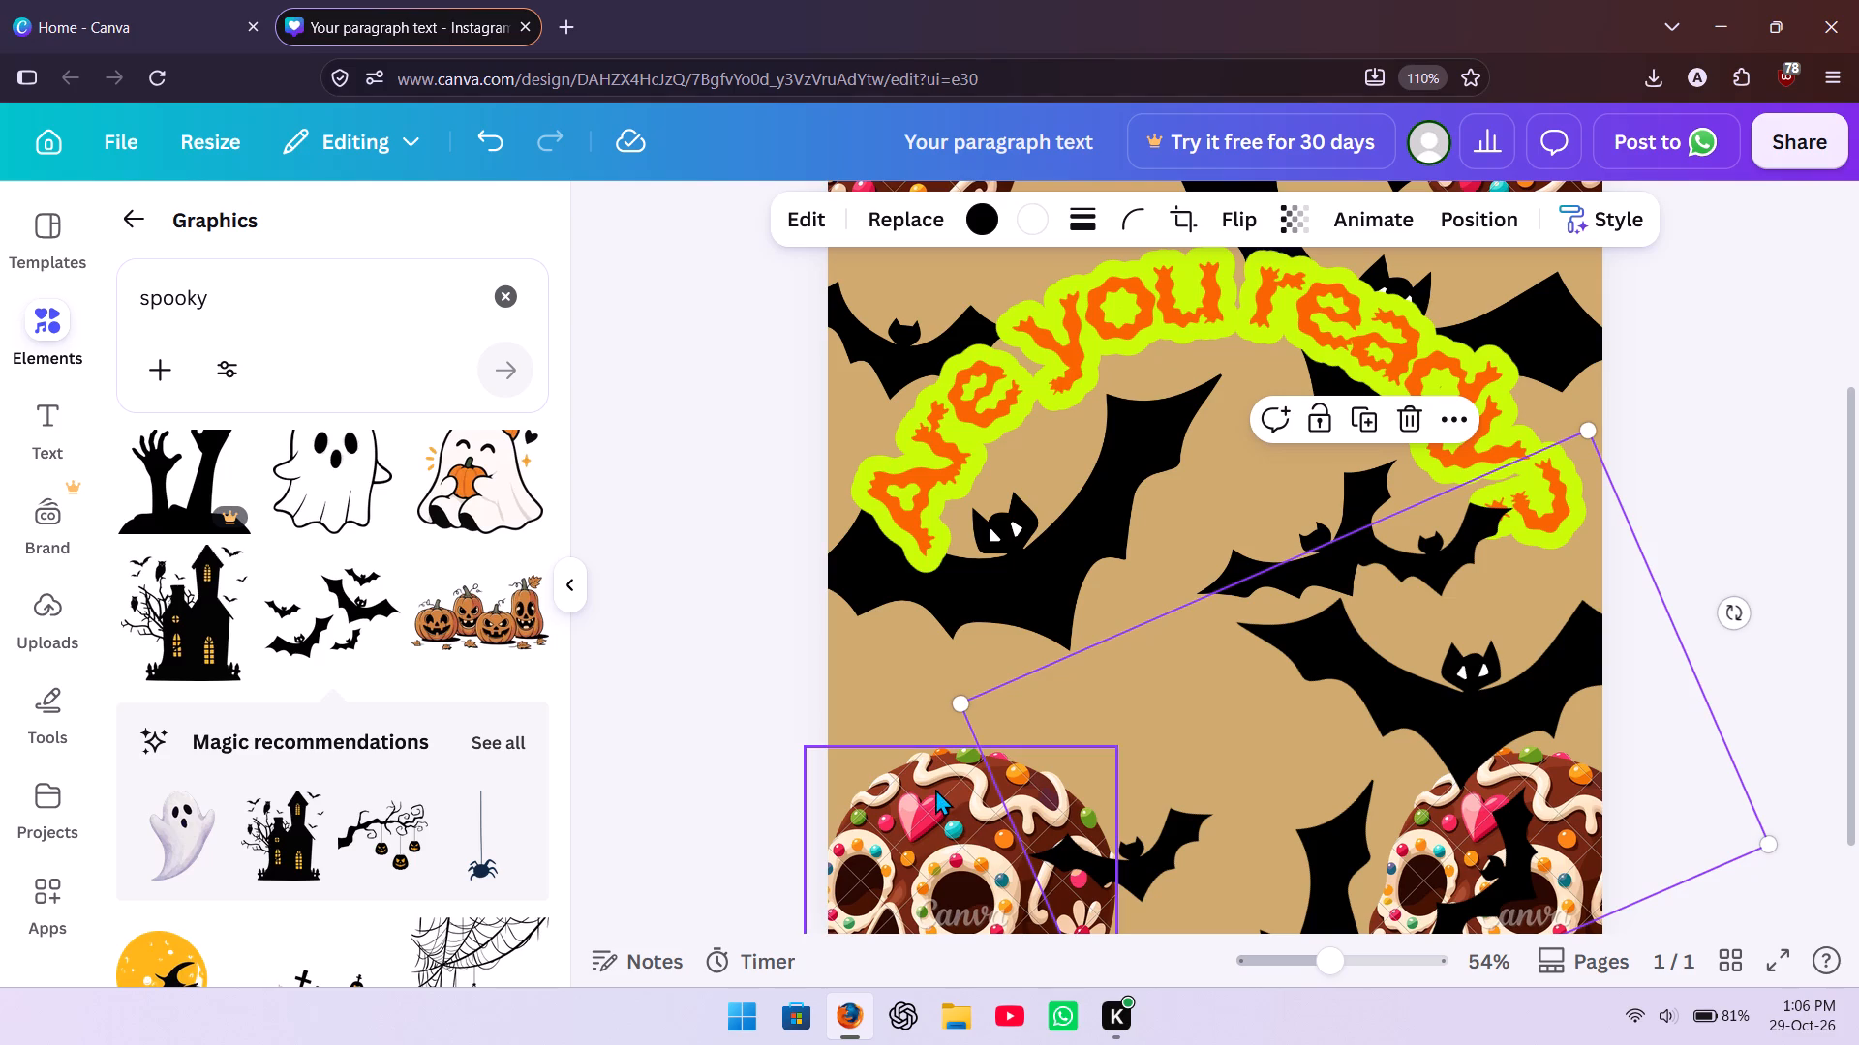
left_click_drag(930, 788, 844, 610)
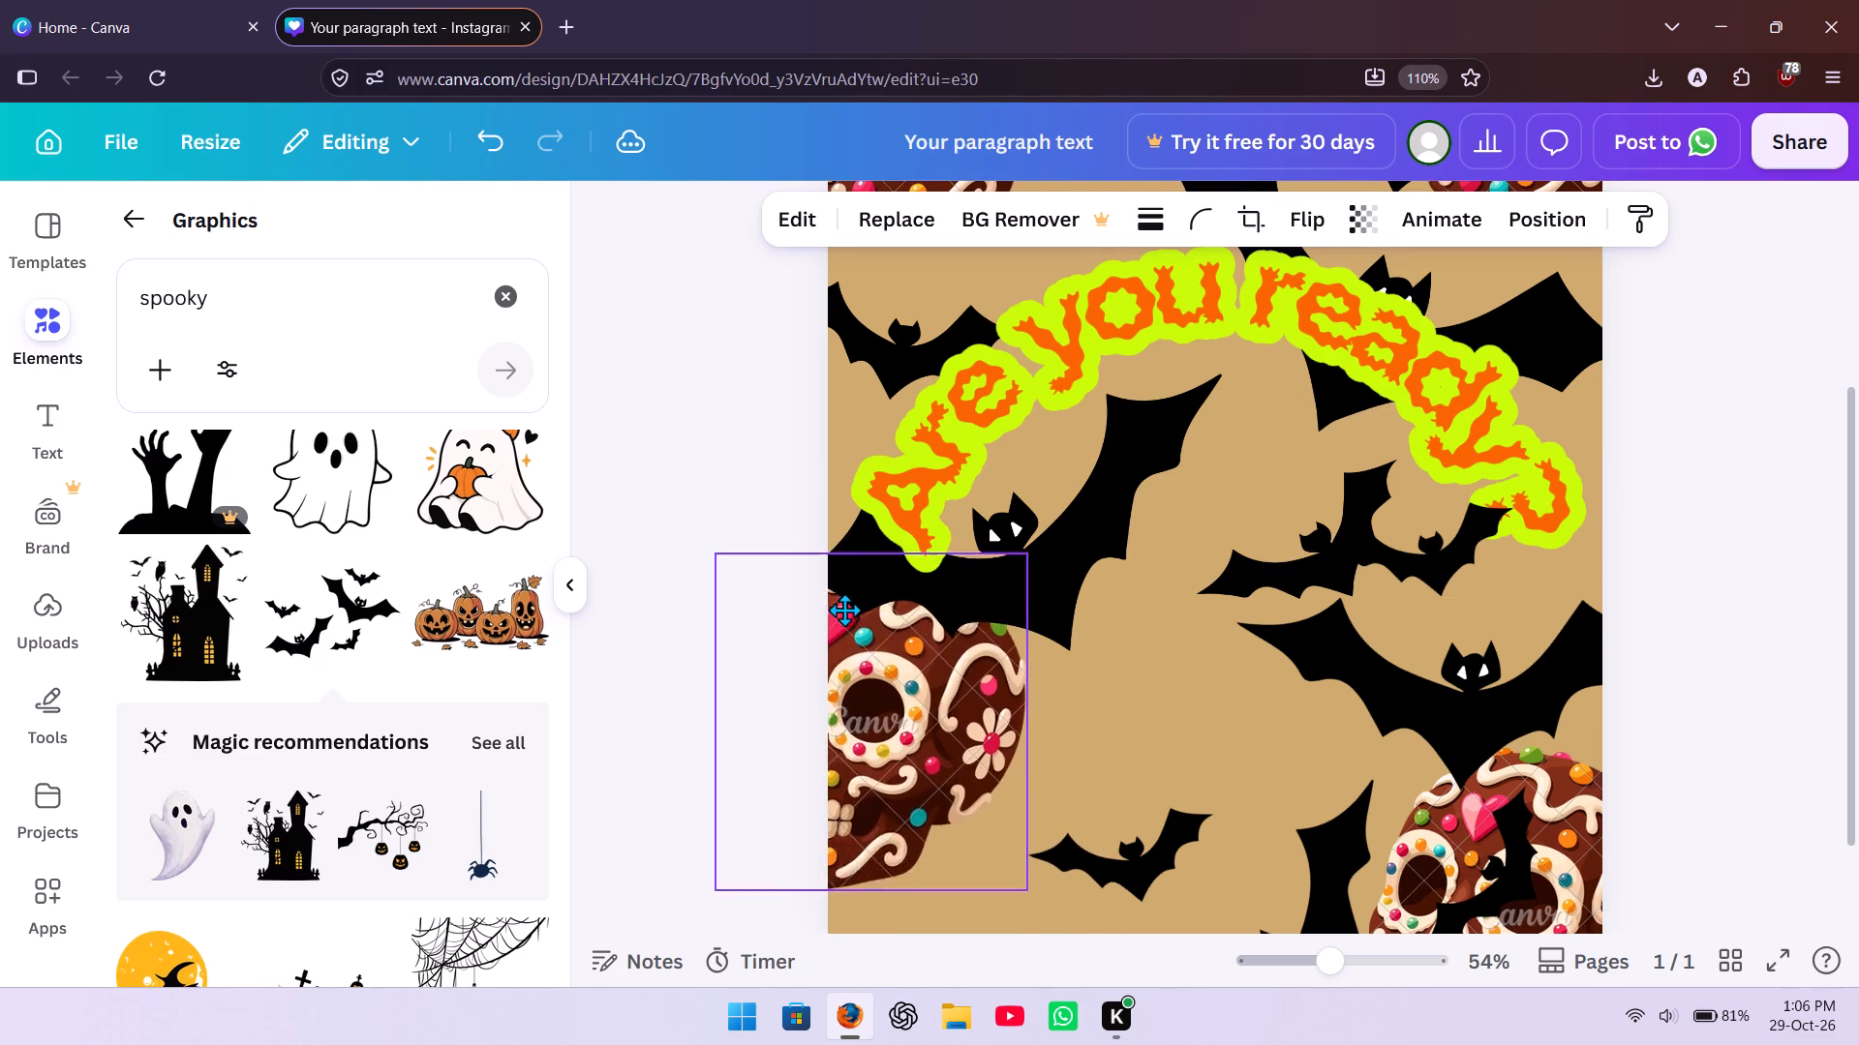
left_click_drag(844, 610, 849, 710)
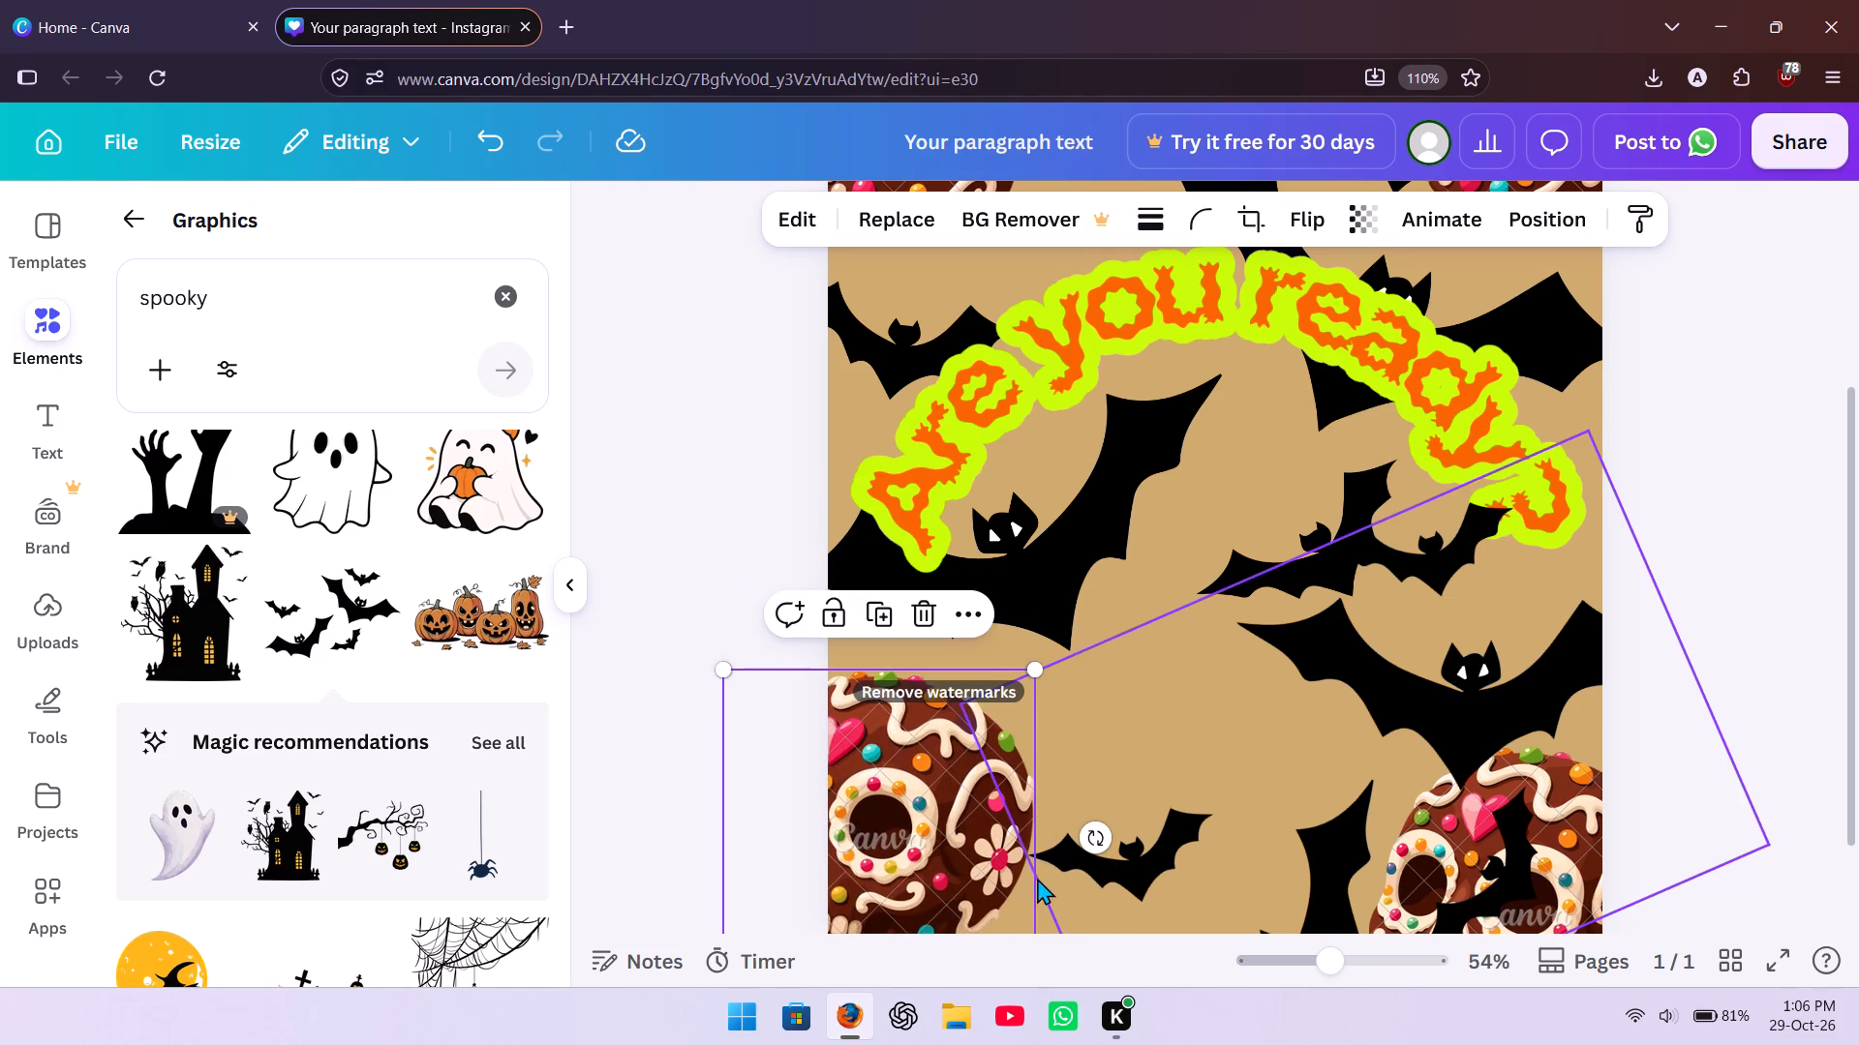
Reposition the lower-left skull further into the page, slightly lower, so that it fills the page's bottom-left corner.
left_click_drag(912, 779, 987, 806)
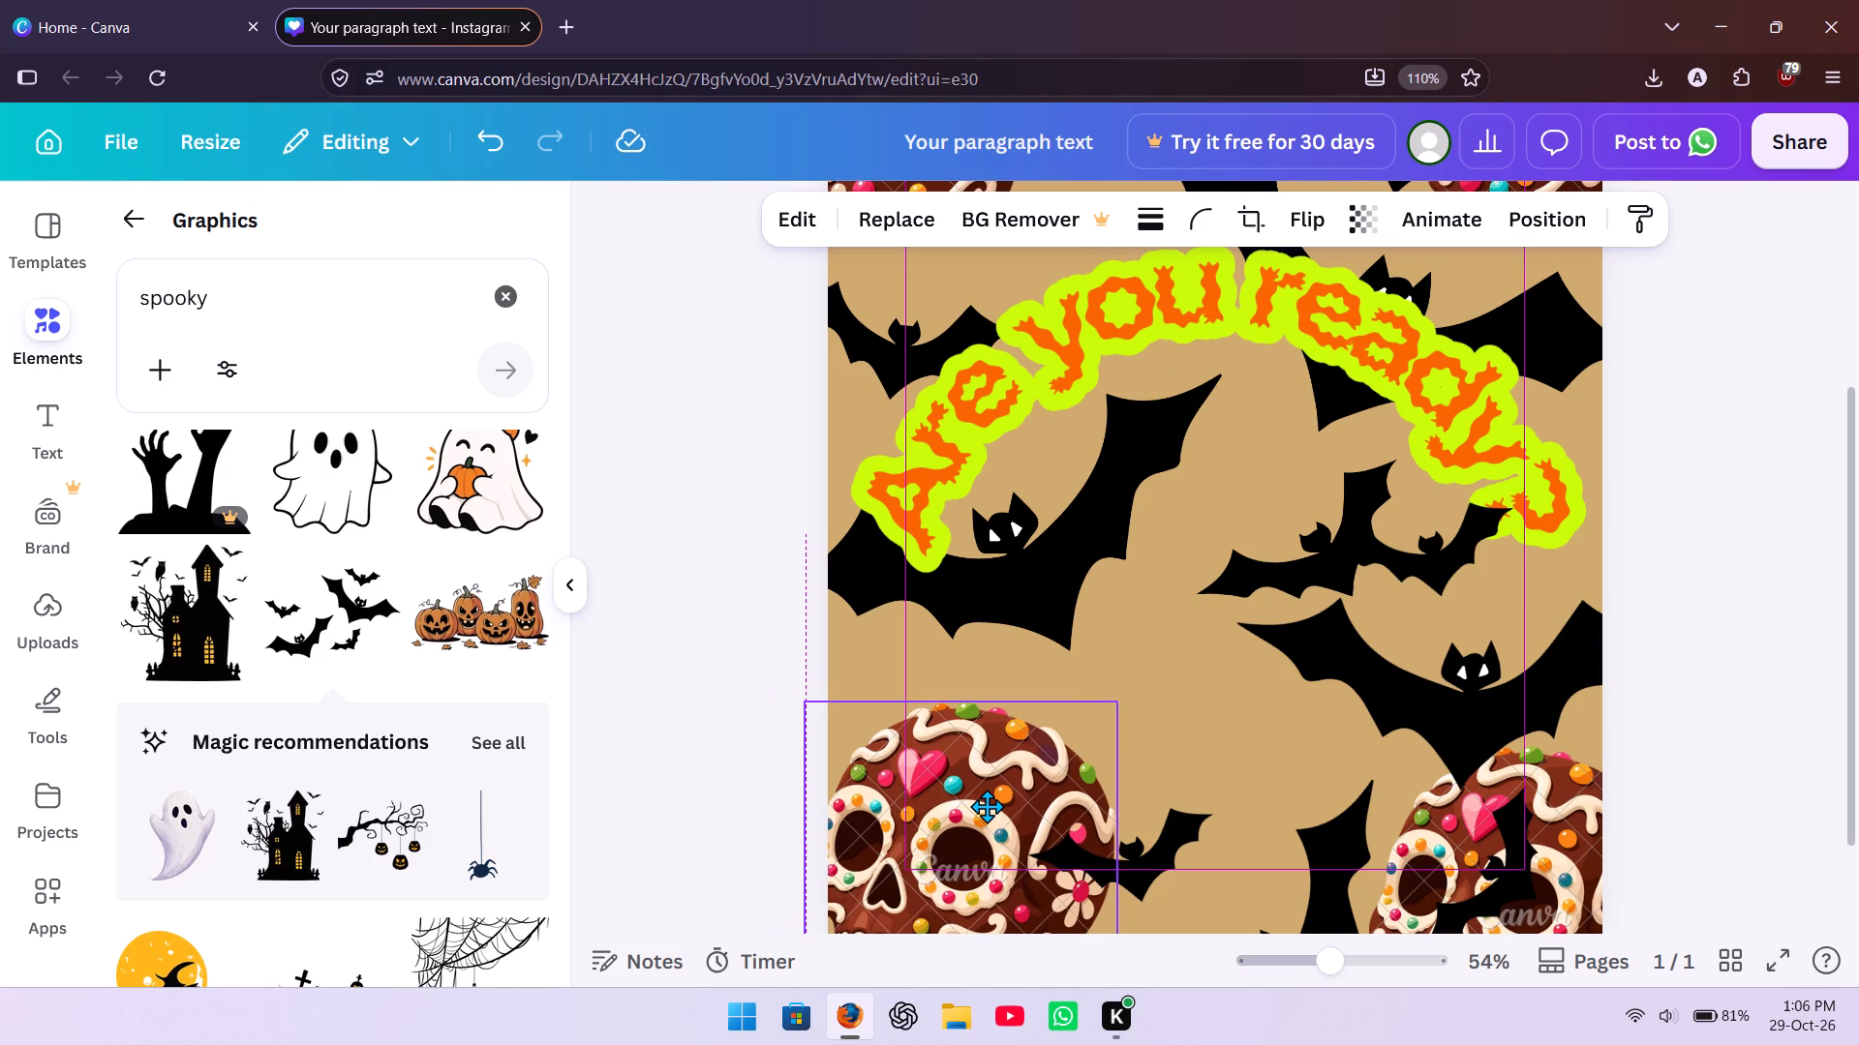
left_click_drag(987, 806, 1003, 840)
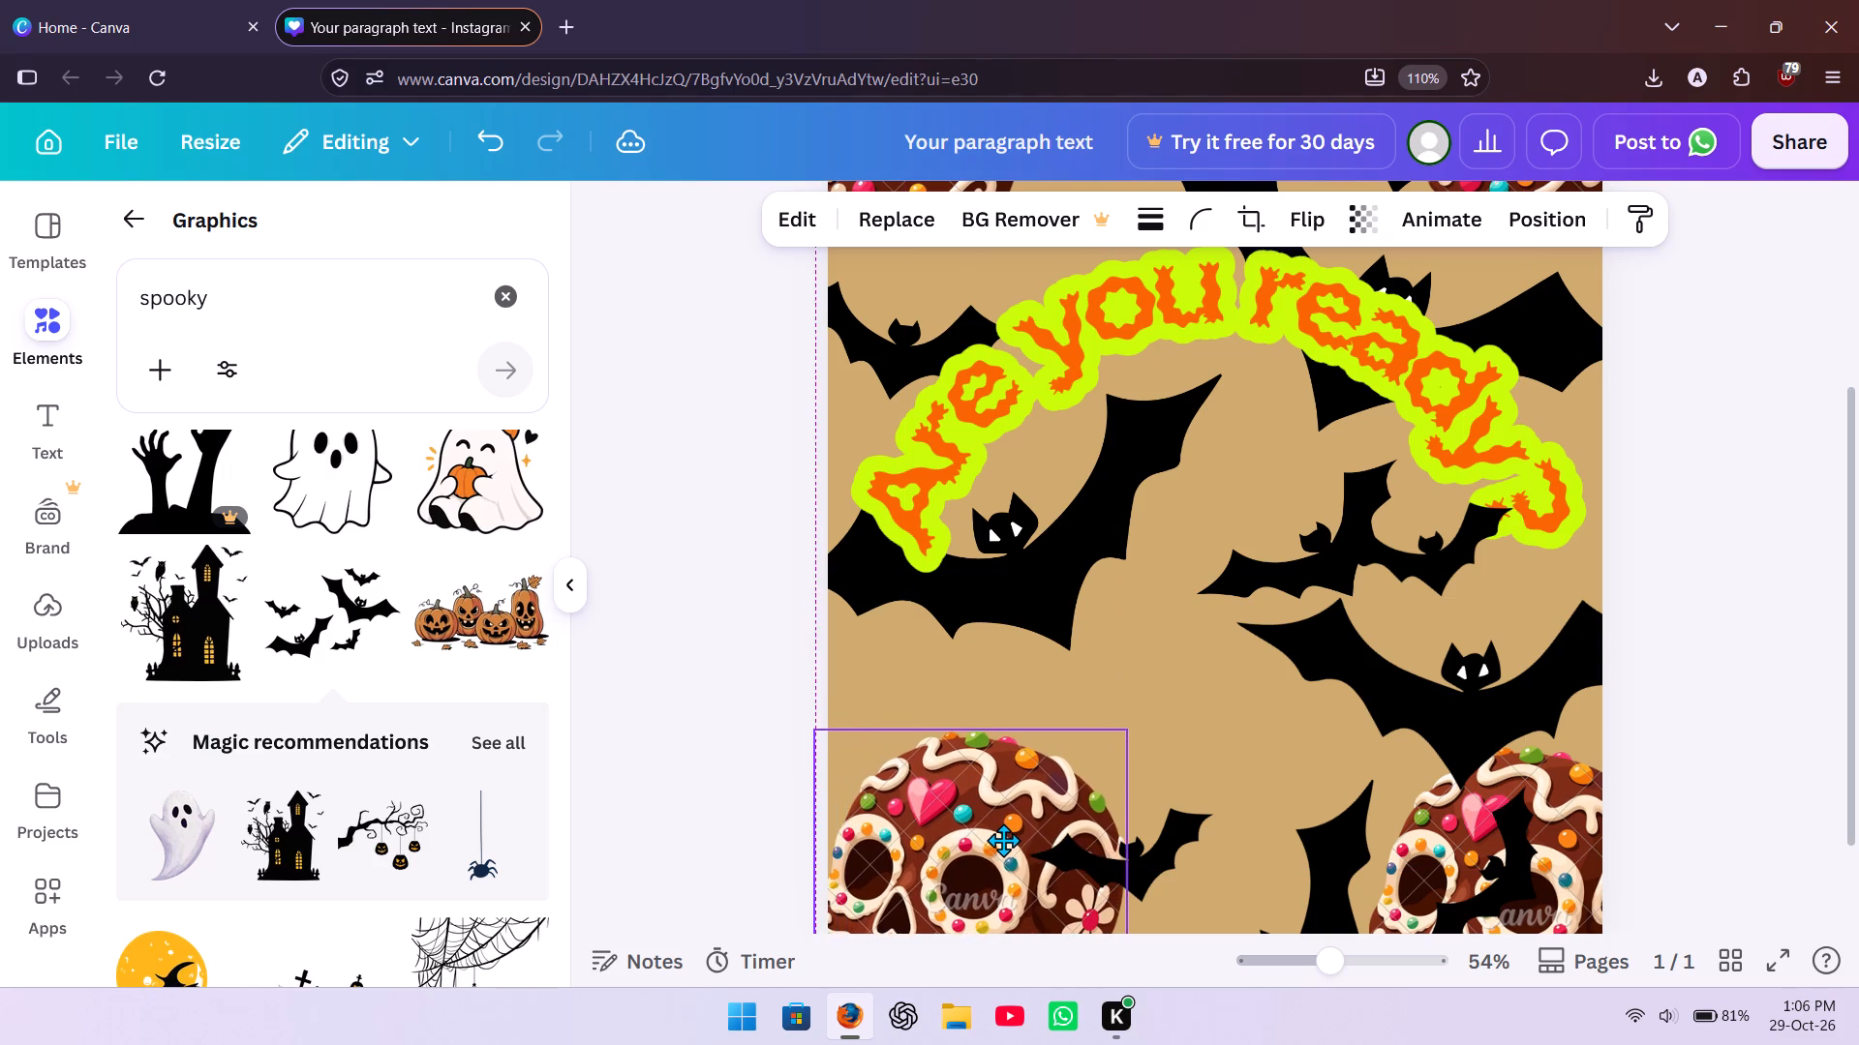
left_click_drag(1003, 840, 986, 954)
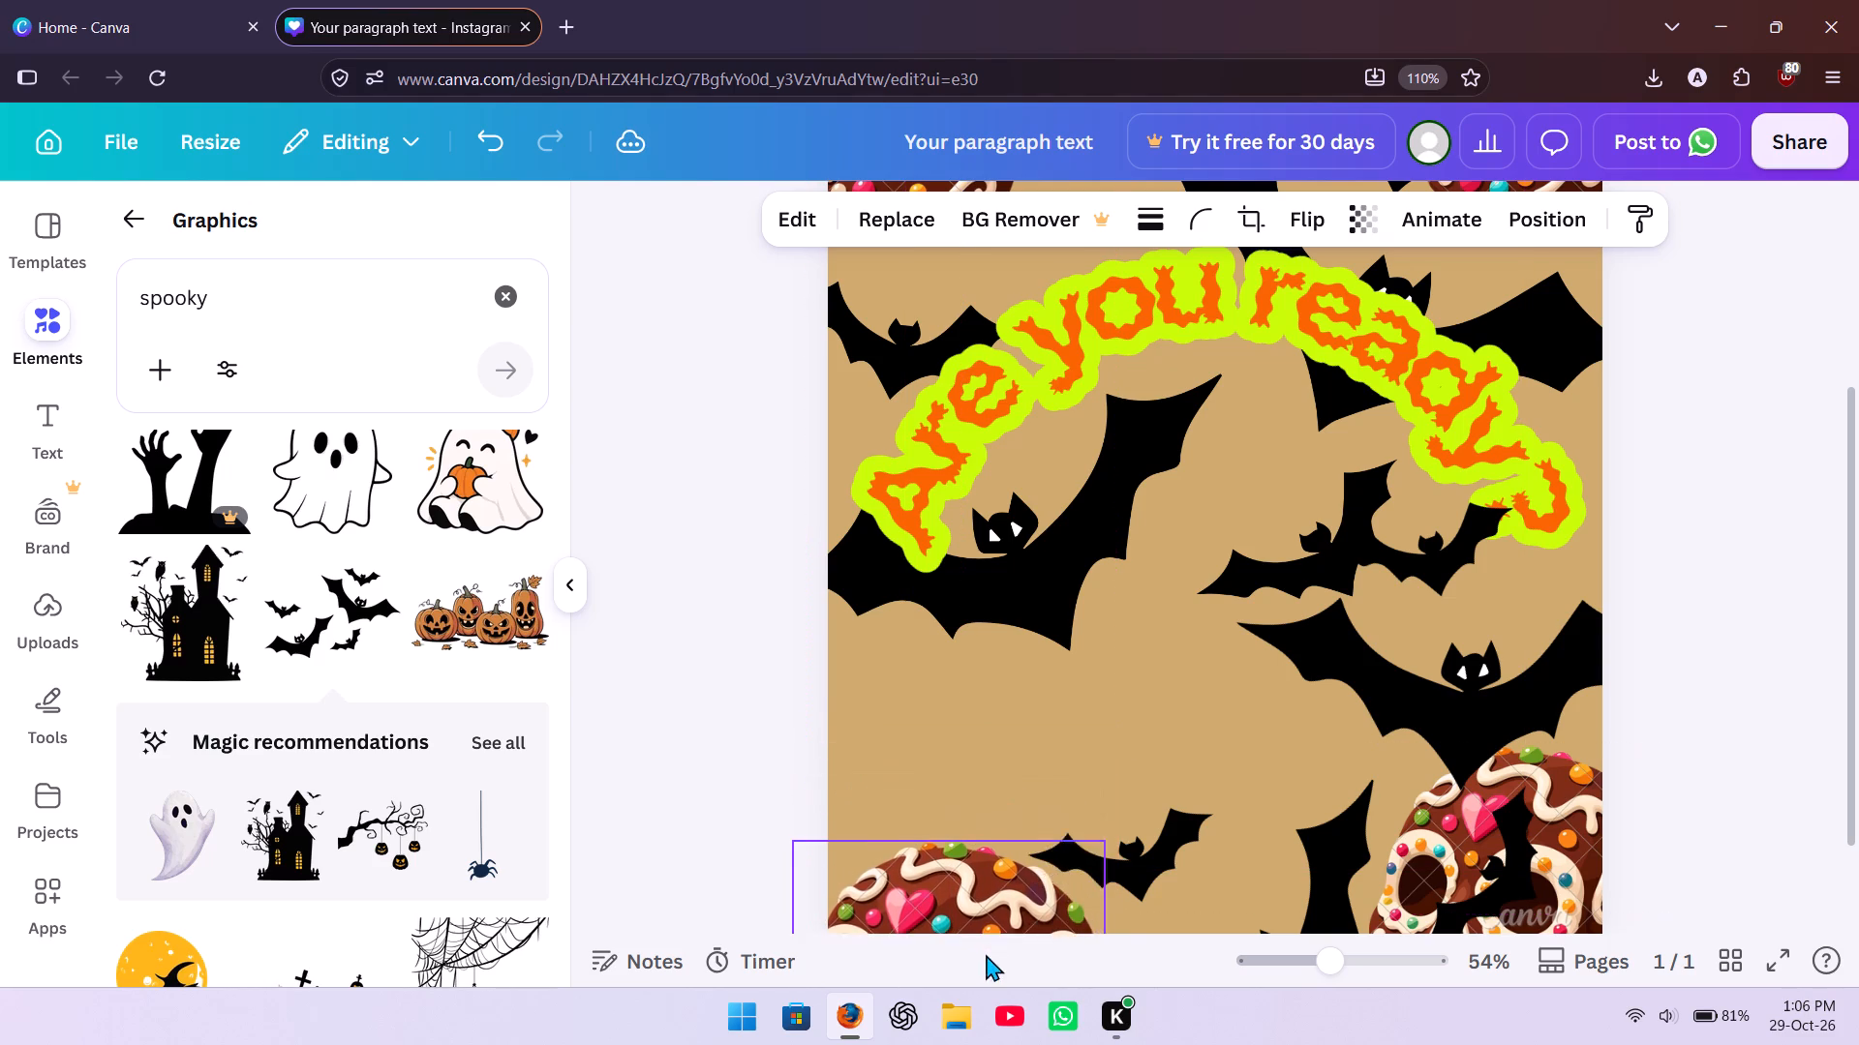
left_click_drag(986, 954, 983, 836)
Nudge the large counterclockwise-tilted bats graphic in the lower-right part of the page slightly up and to the left.
left_click_drag(1134, 824, 1098, 801)
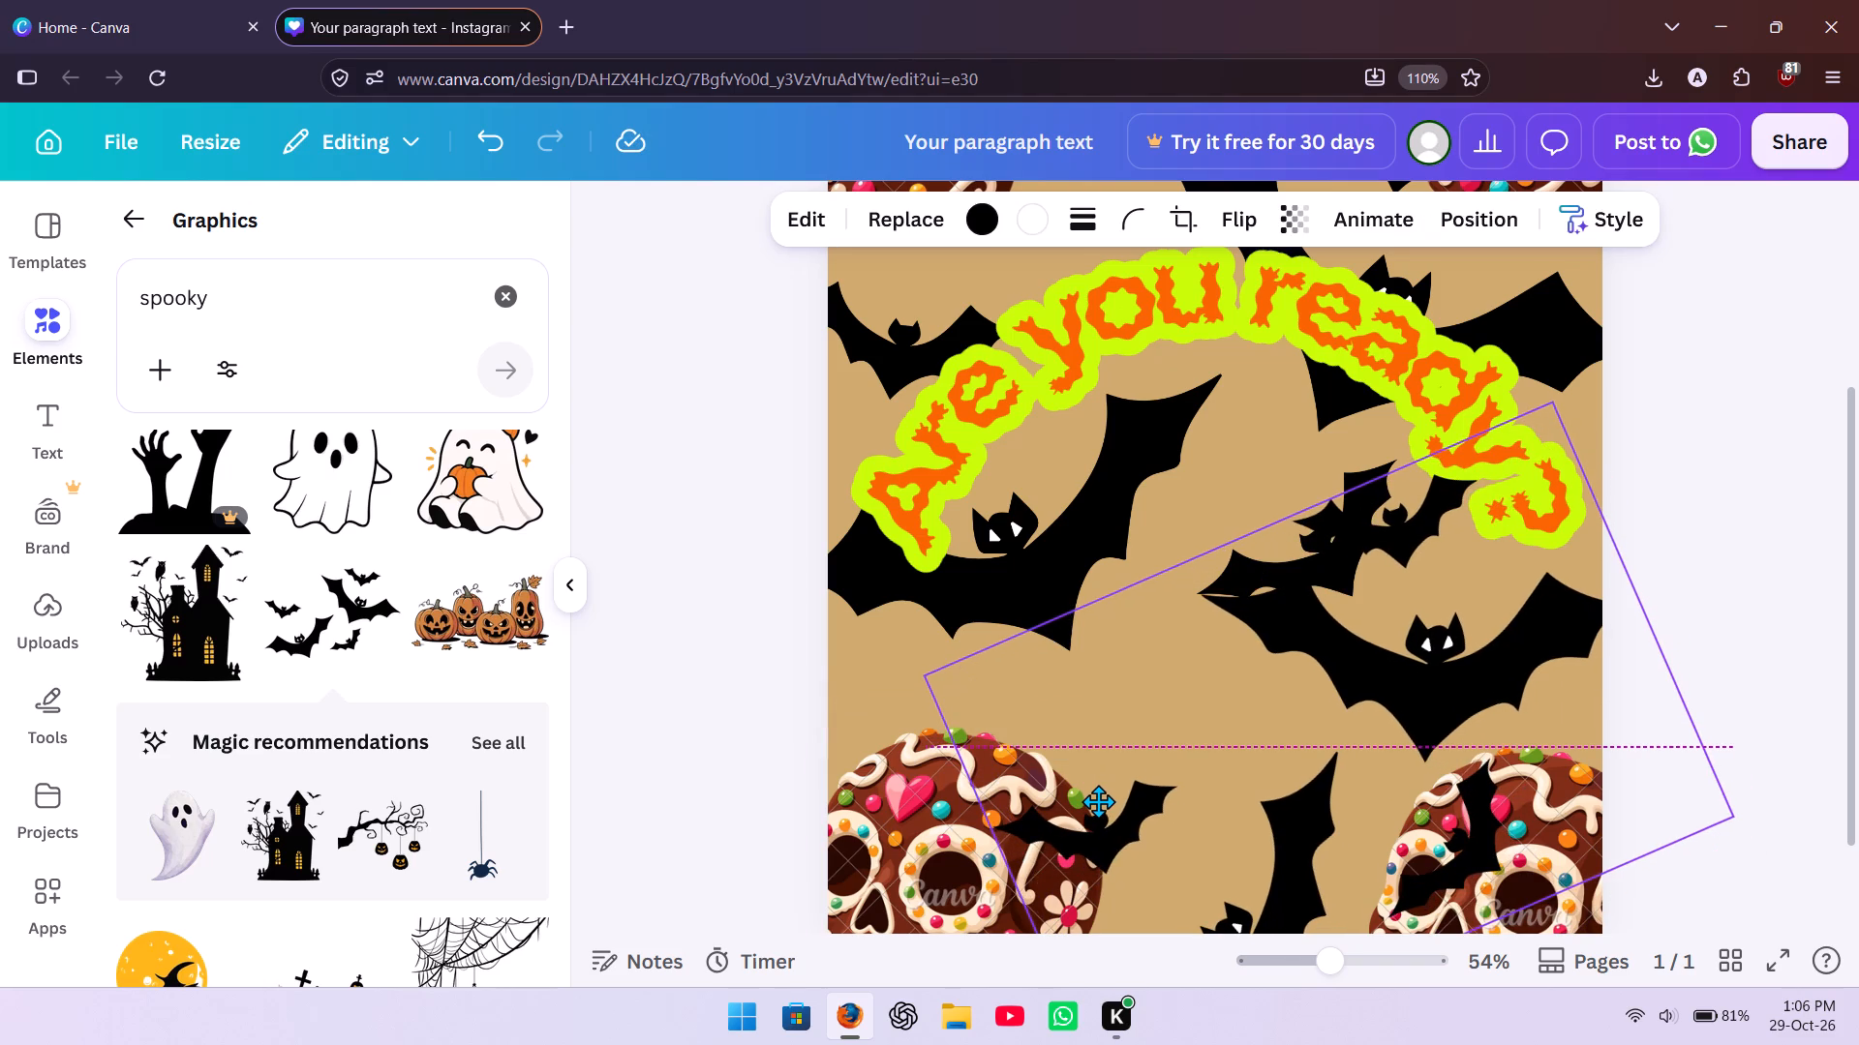
left_click_drag(1098, 801, 1125, 802)
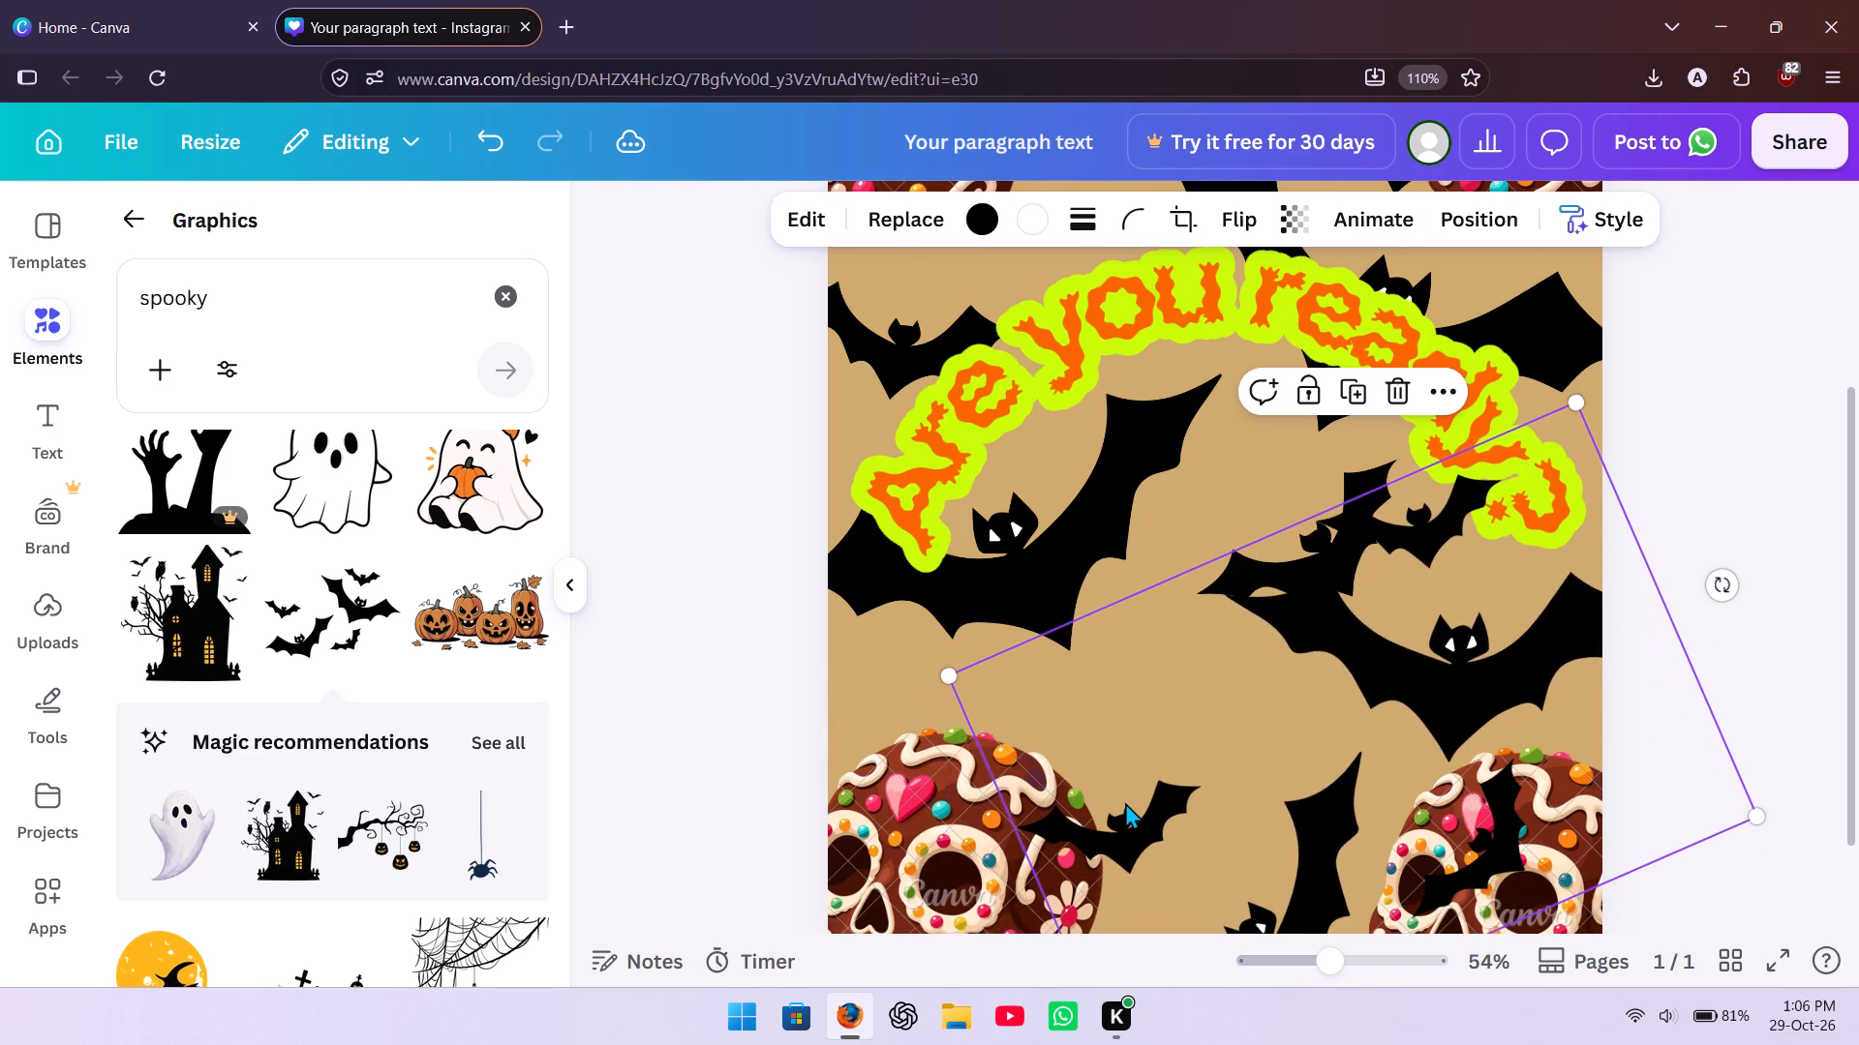
Duplicate the large tilted bats and place the copy, made smaller and tilted clockwise, over the page's lower-left area above the skull.
left_click(1441, 389)
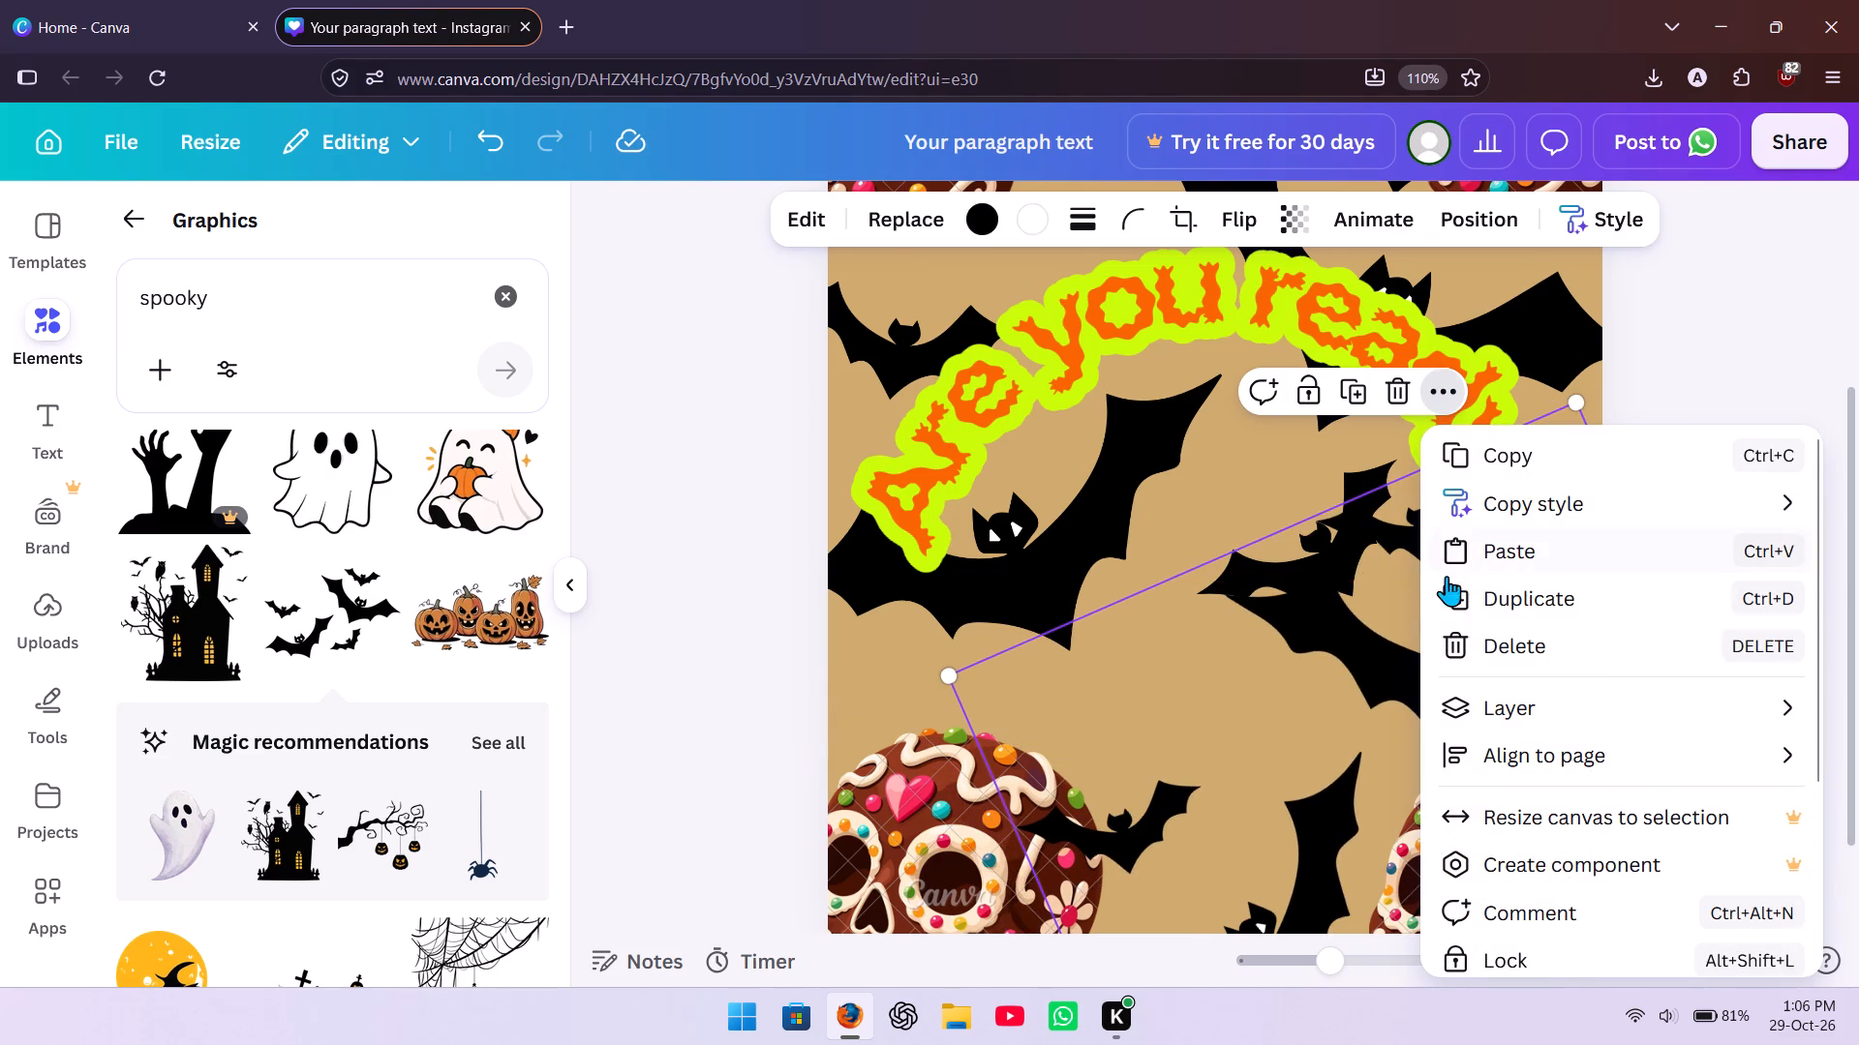
left_click(1459, 584)
left_click_drag(1410, 668, 1277, 644)
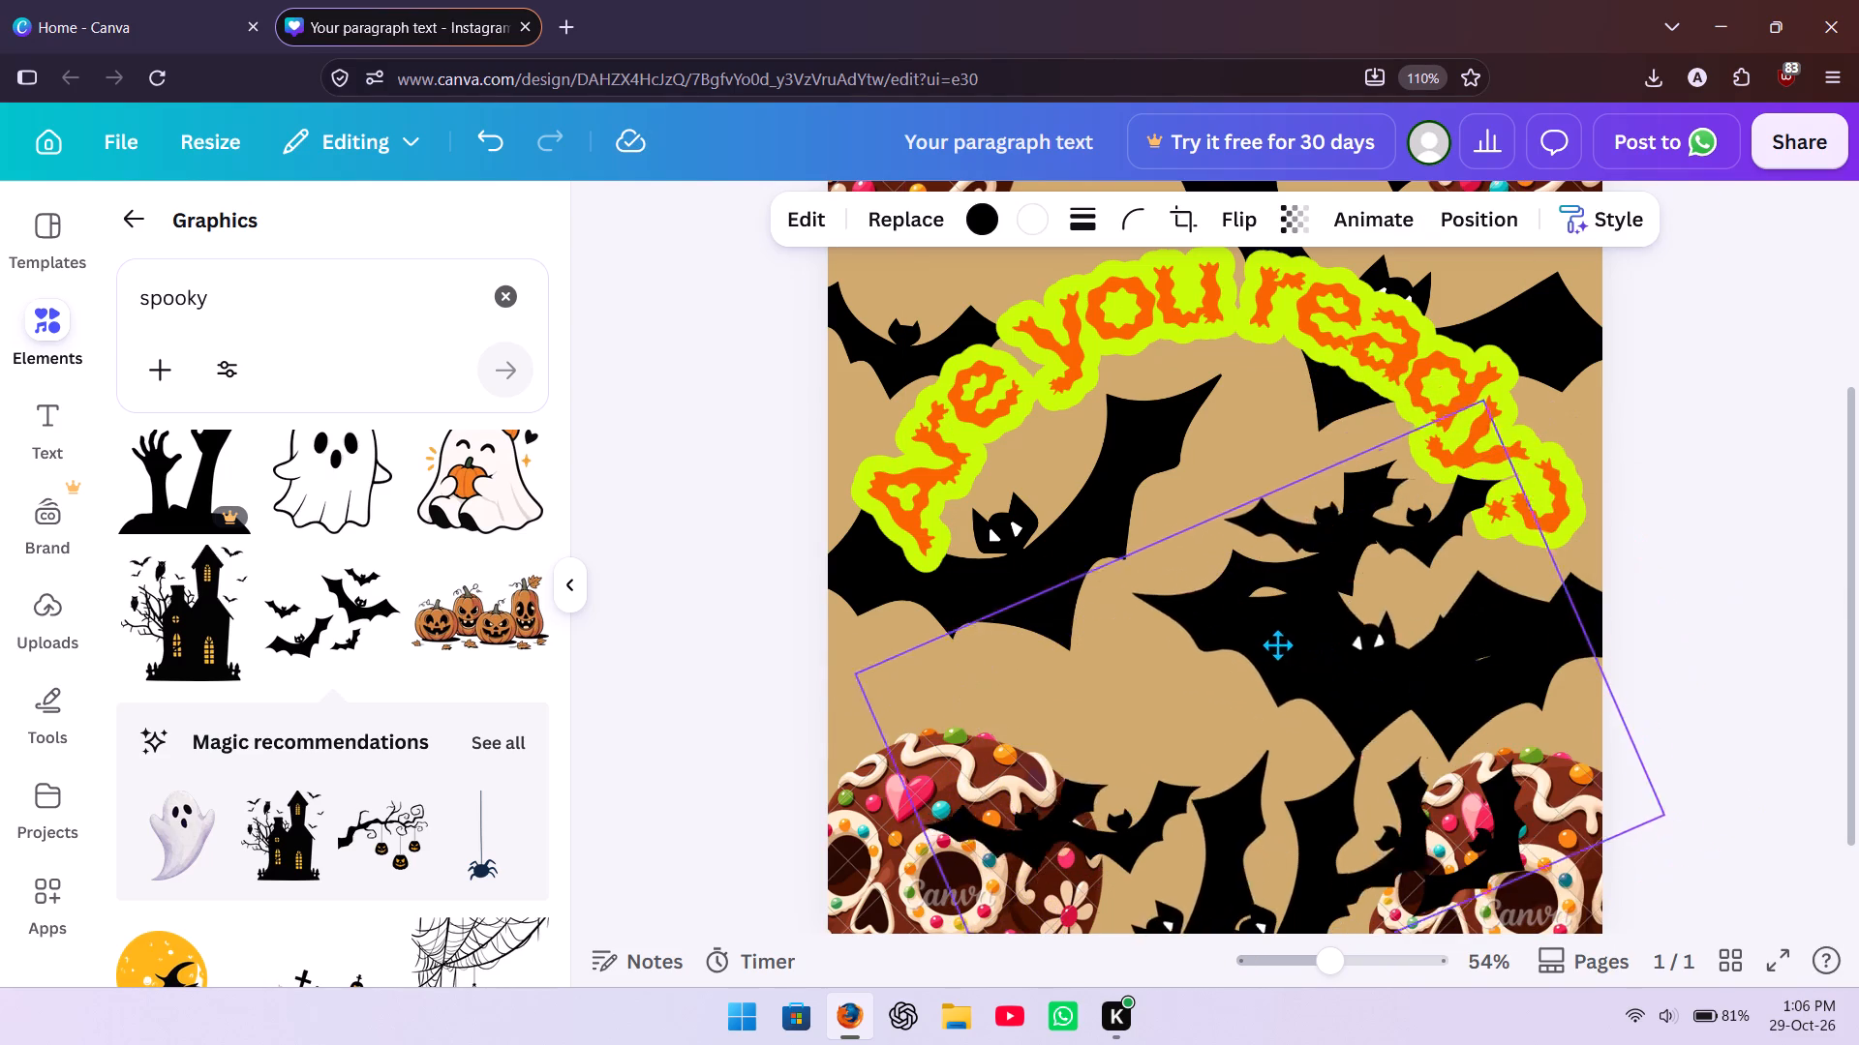
left_click_drag(1277, 644, 1154, 611)
left_click_drag(1514, 769, 1291, 682)
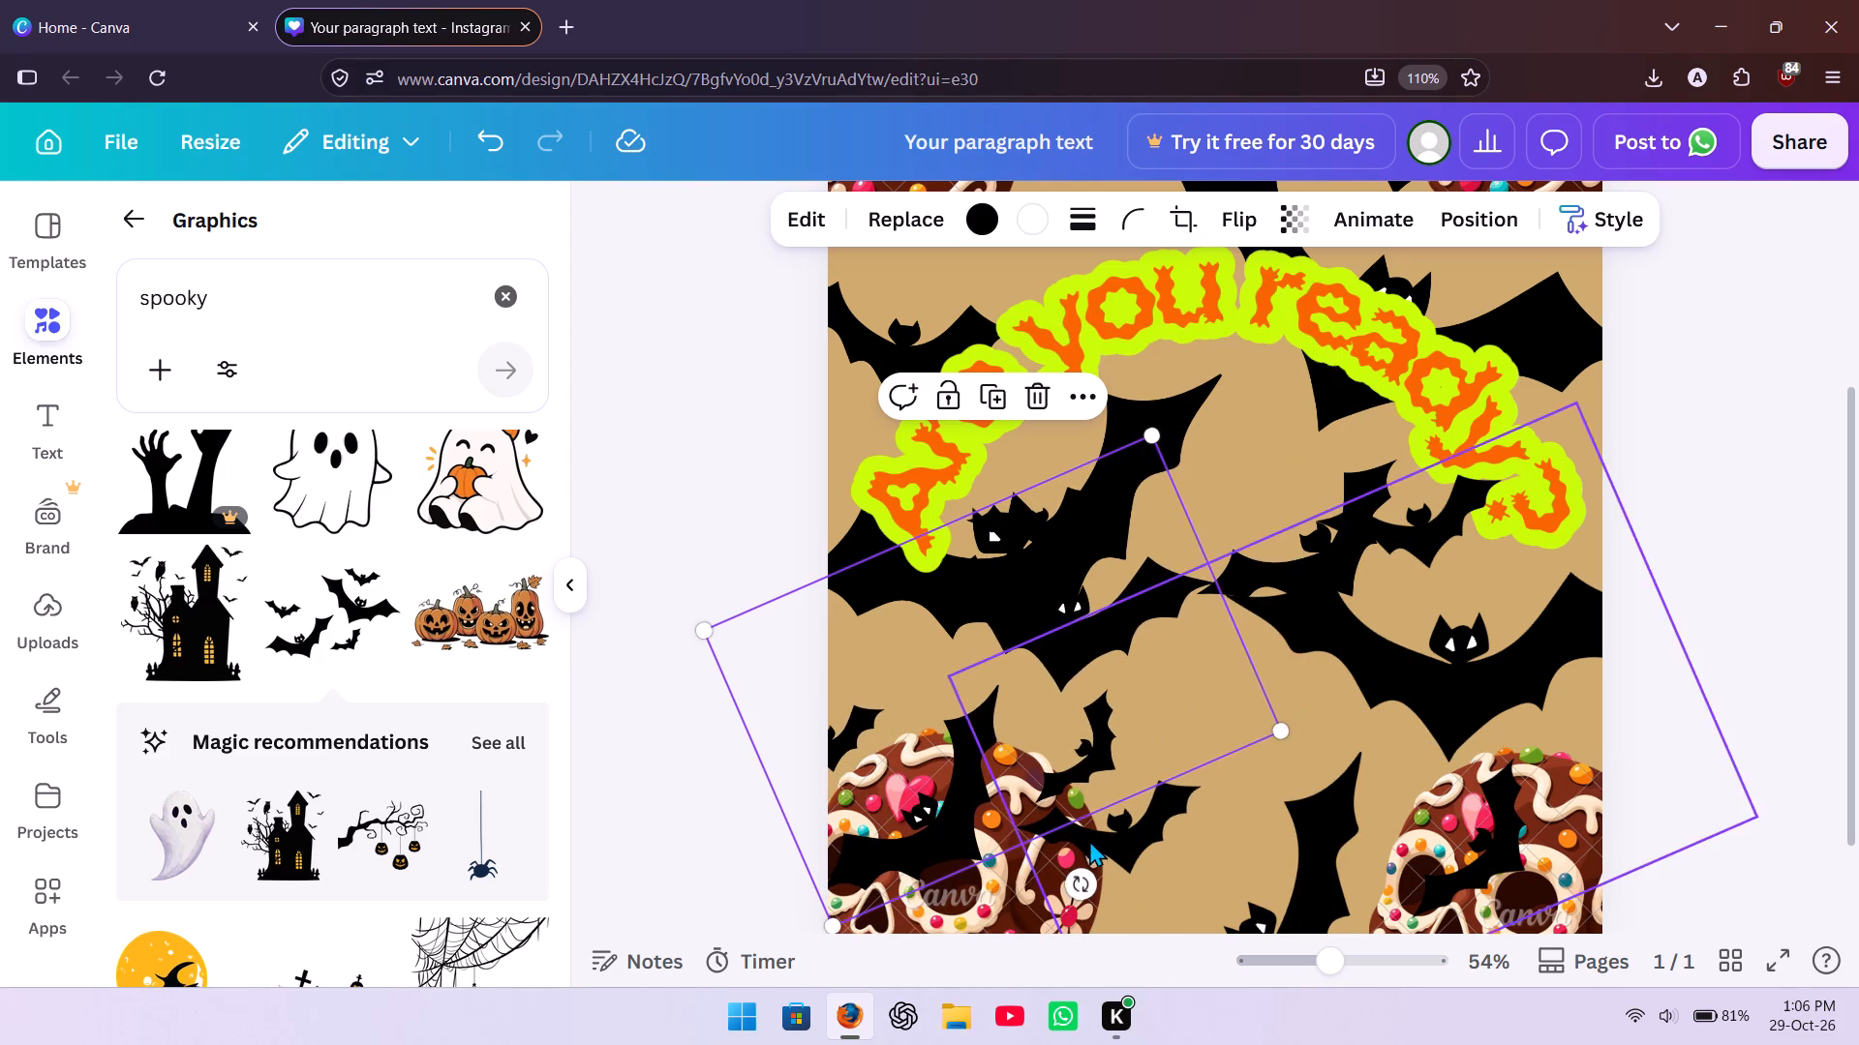
left_click_drag(1083, 879, 880, 754)
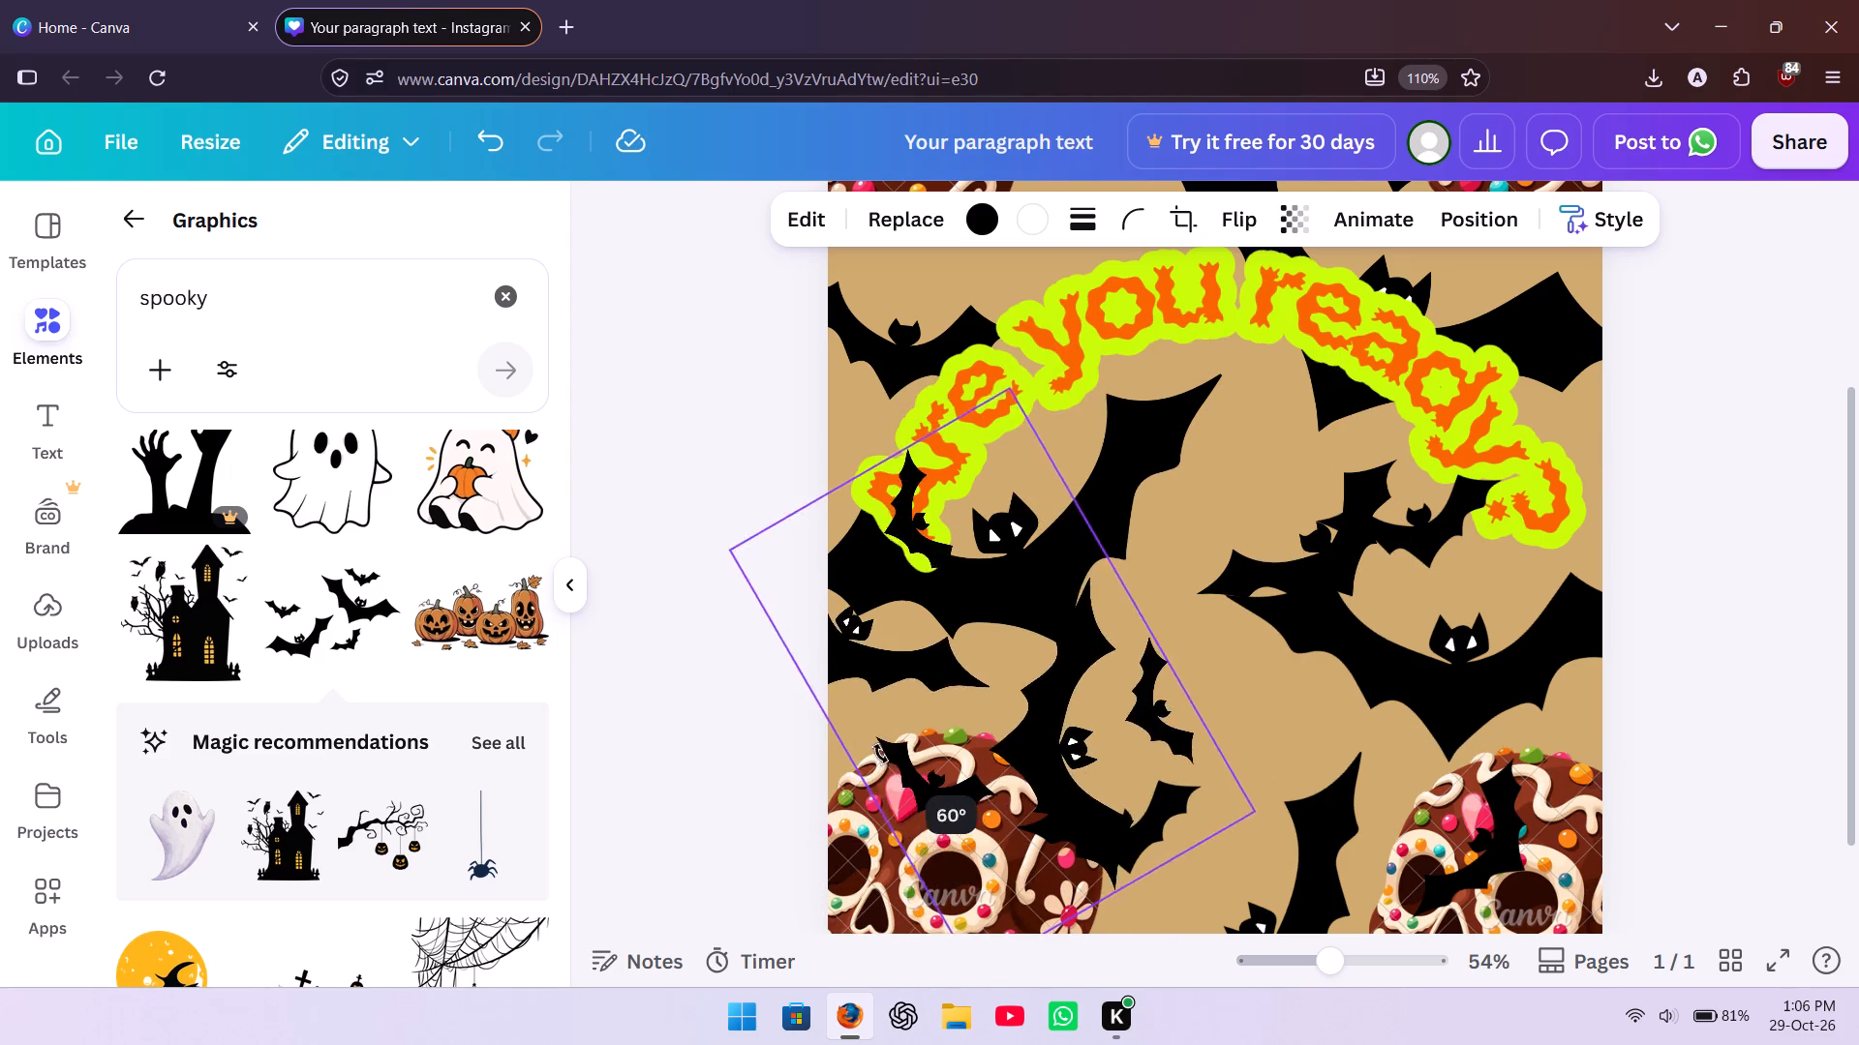
left_click_drag(880, 754, 899, 837)
left_click_drag(1053, 651, 1128, 710)
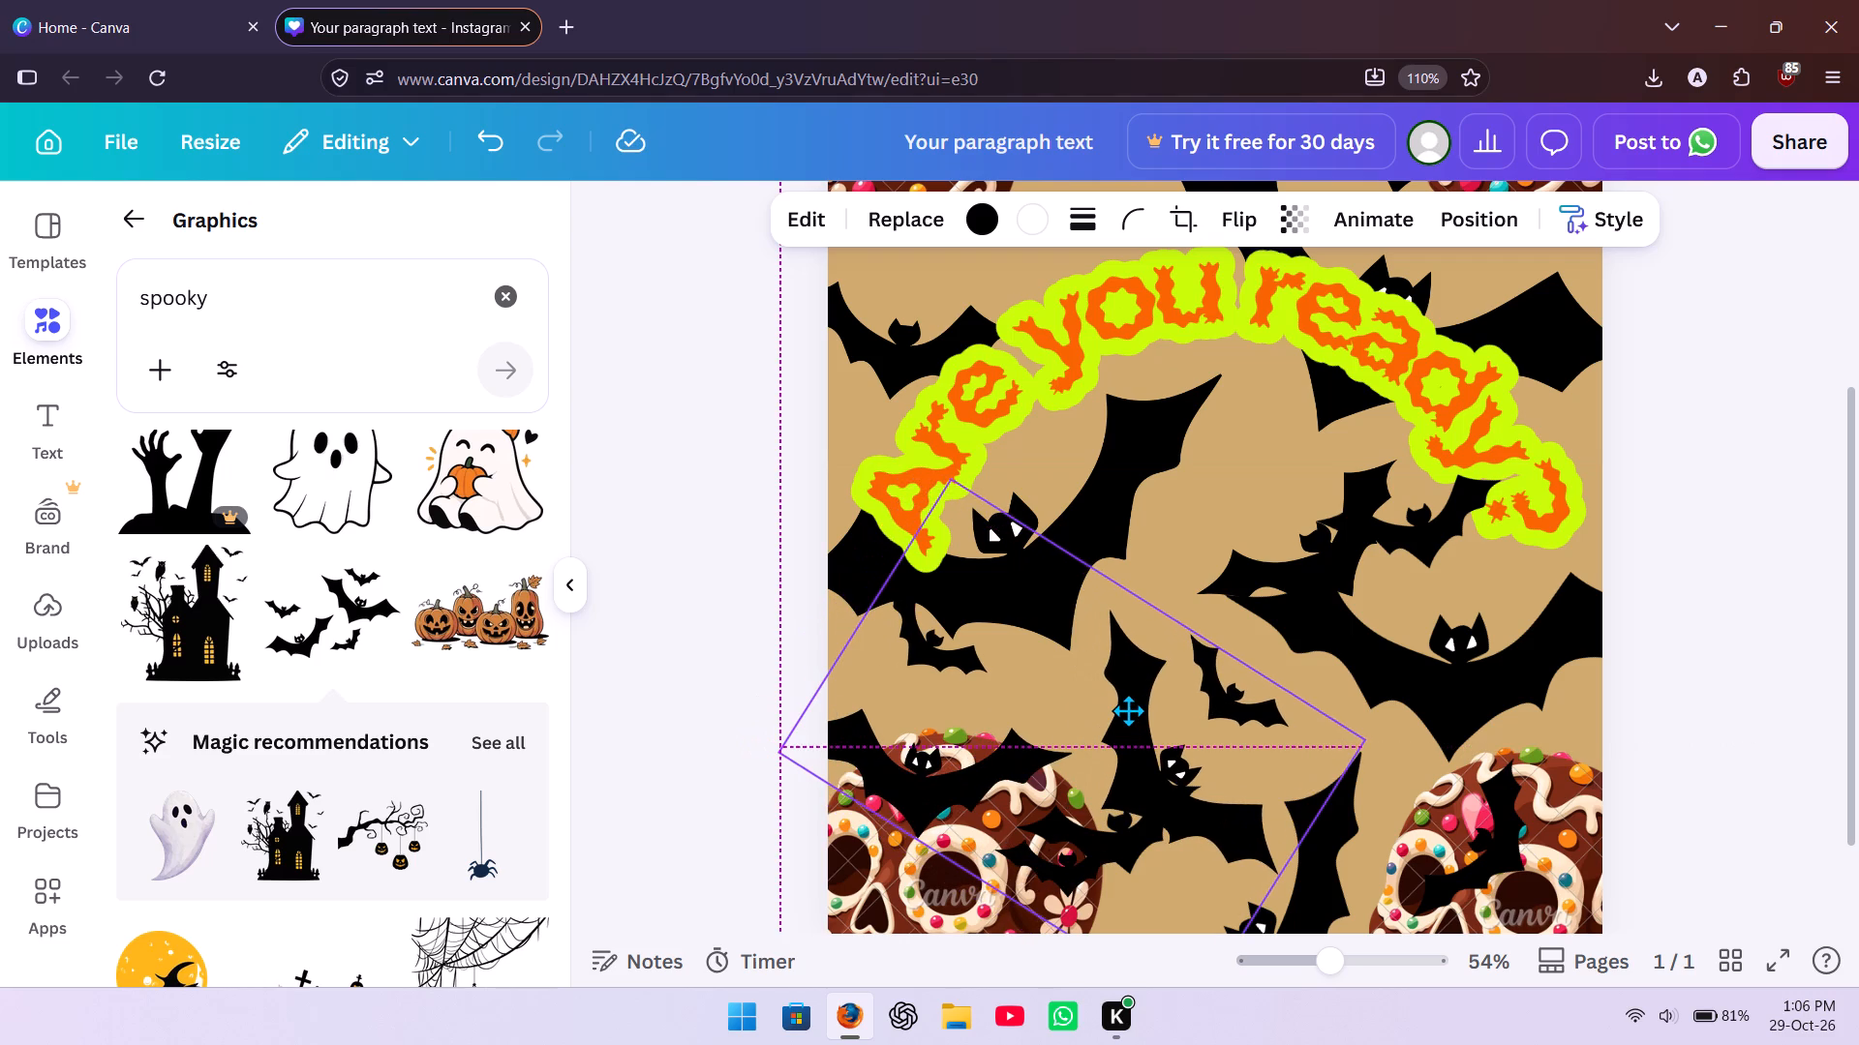
left_click_drag(1128, 710, 1112, 705)
Send the new clockwise-tilted bats copy at the page's lower left backward in the layer order.
left_click(1138, 404)
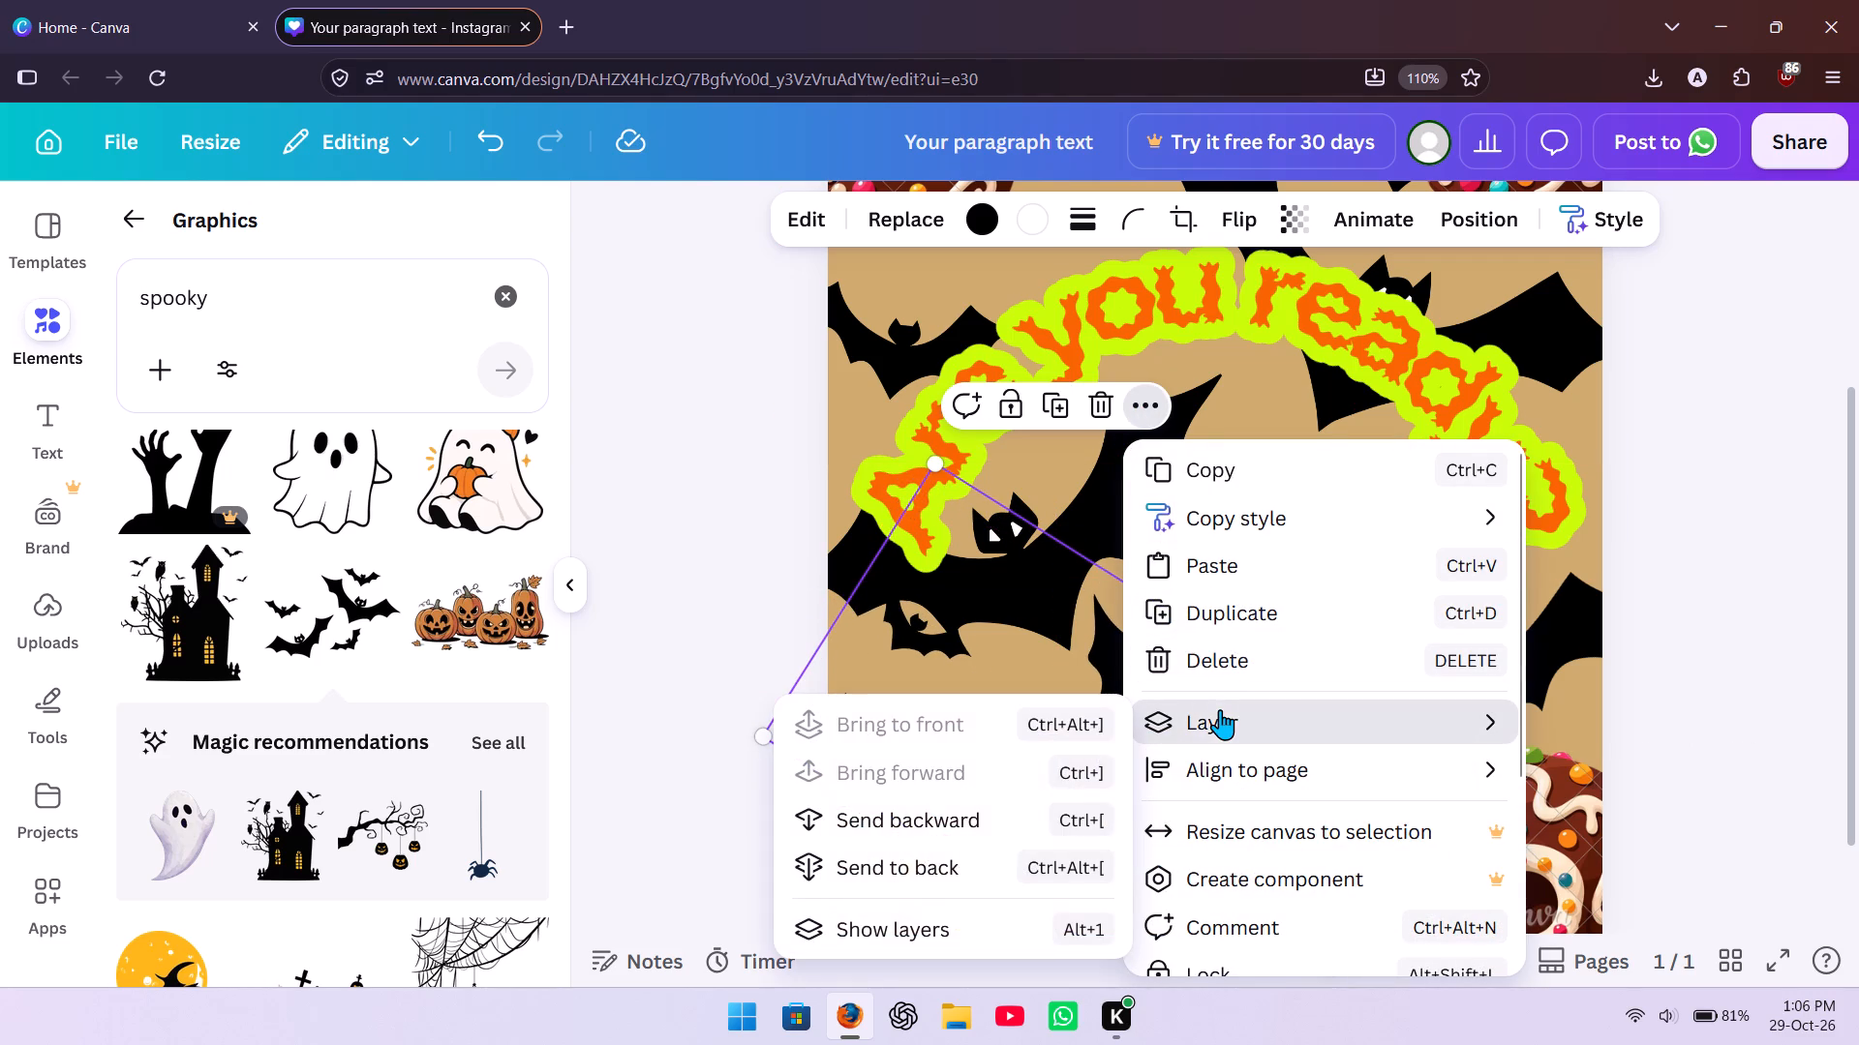
left_click(1009, 826)
left_click(720, 534)
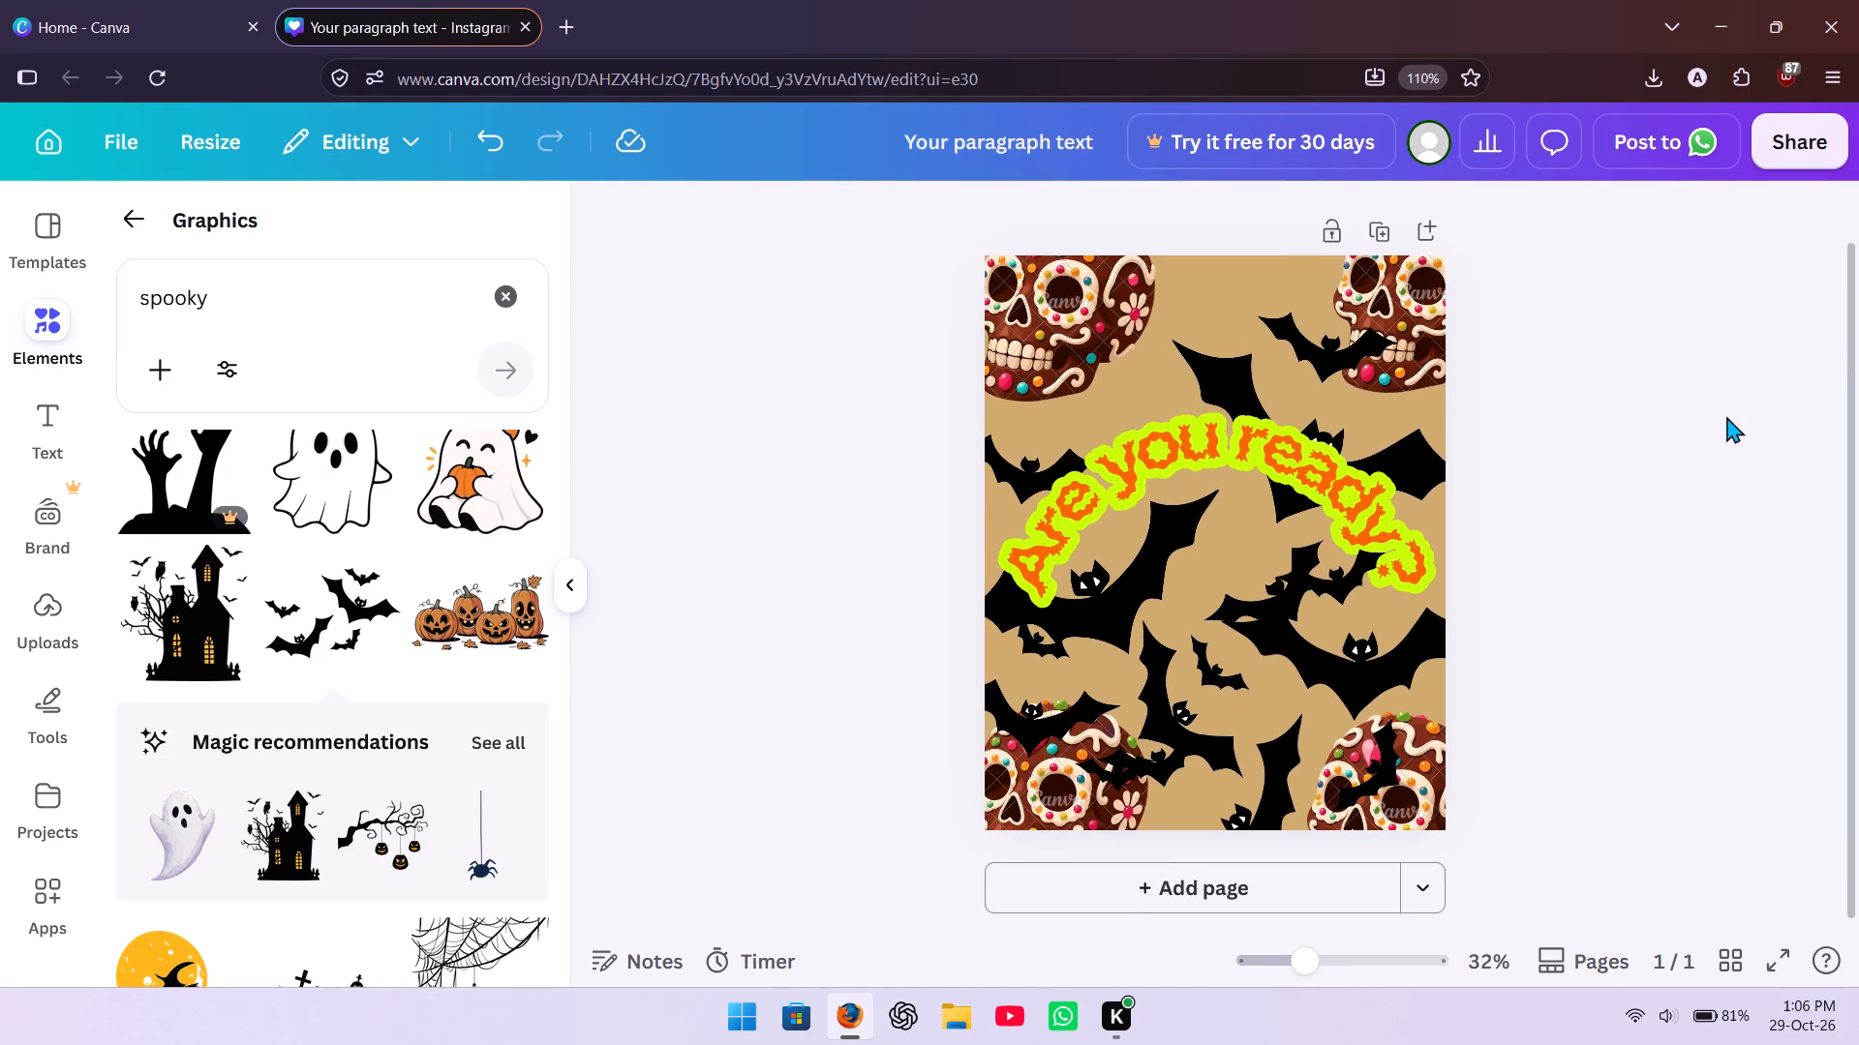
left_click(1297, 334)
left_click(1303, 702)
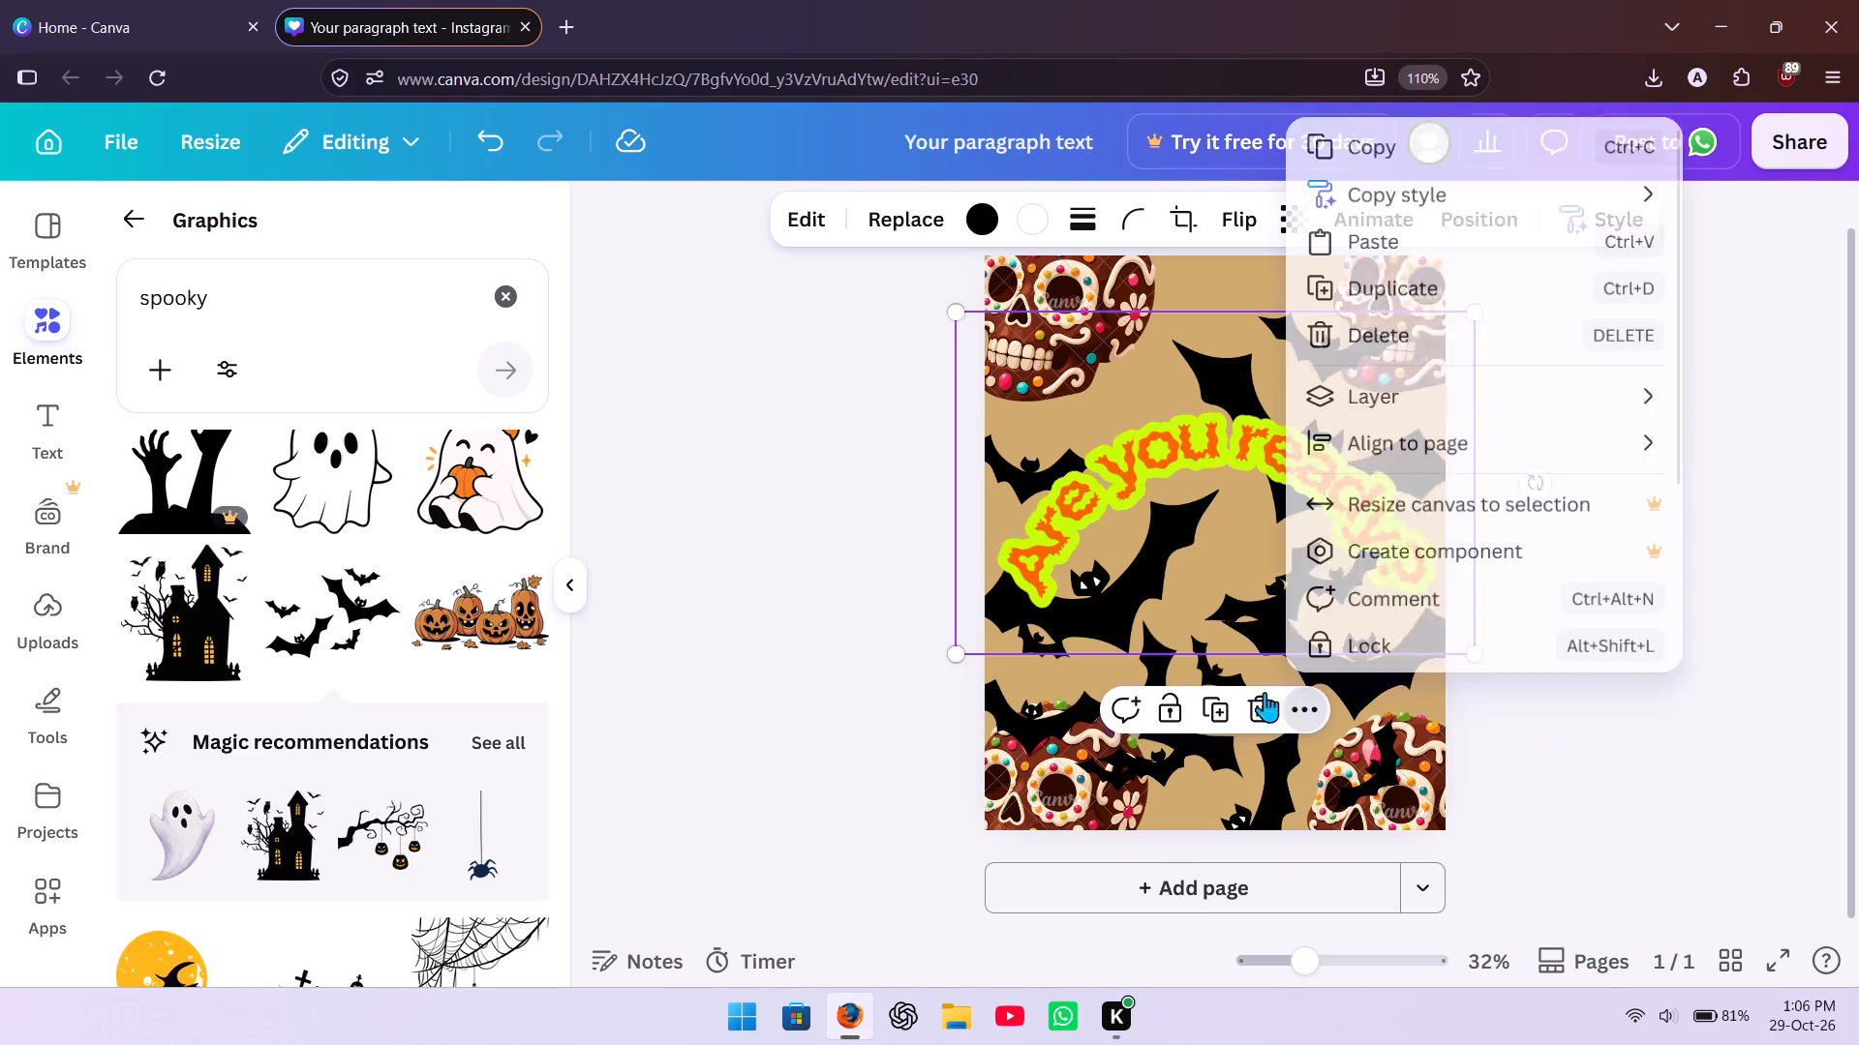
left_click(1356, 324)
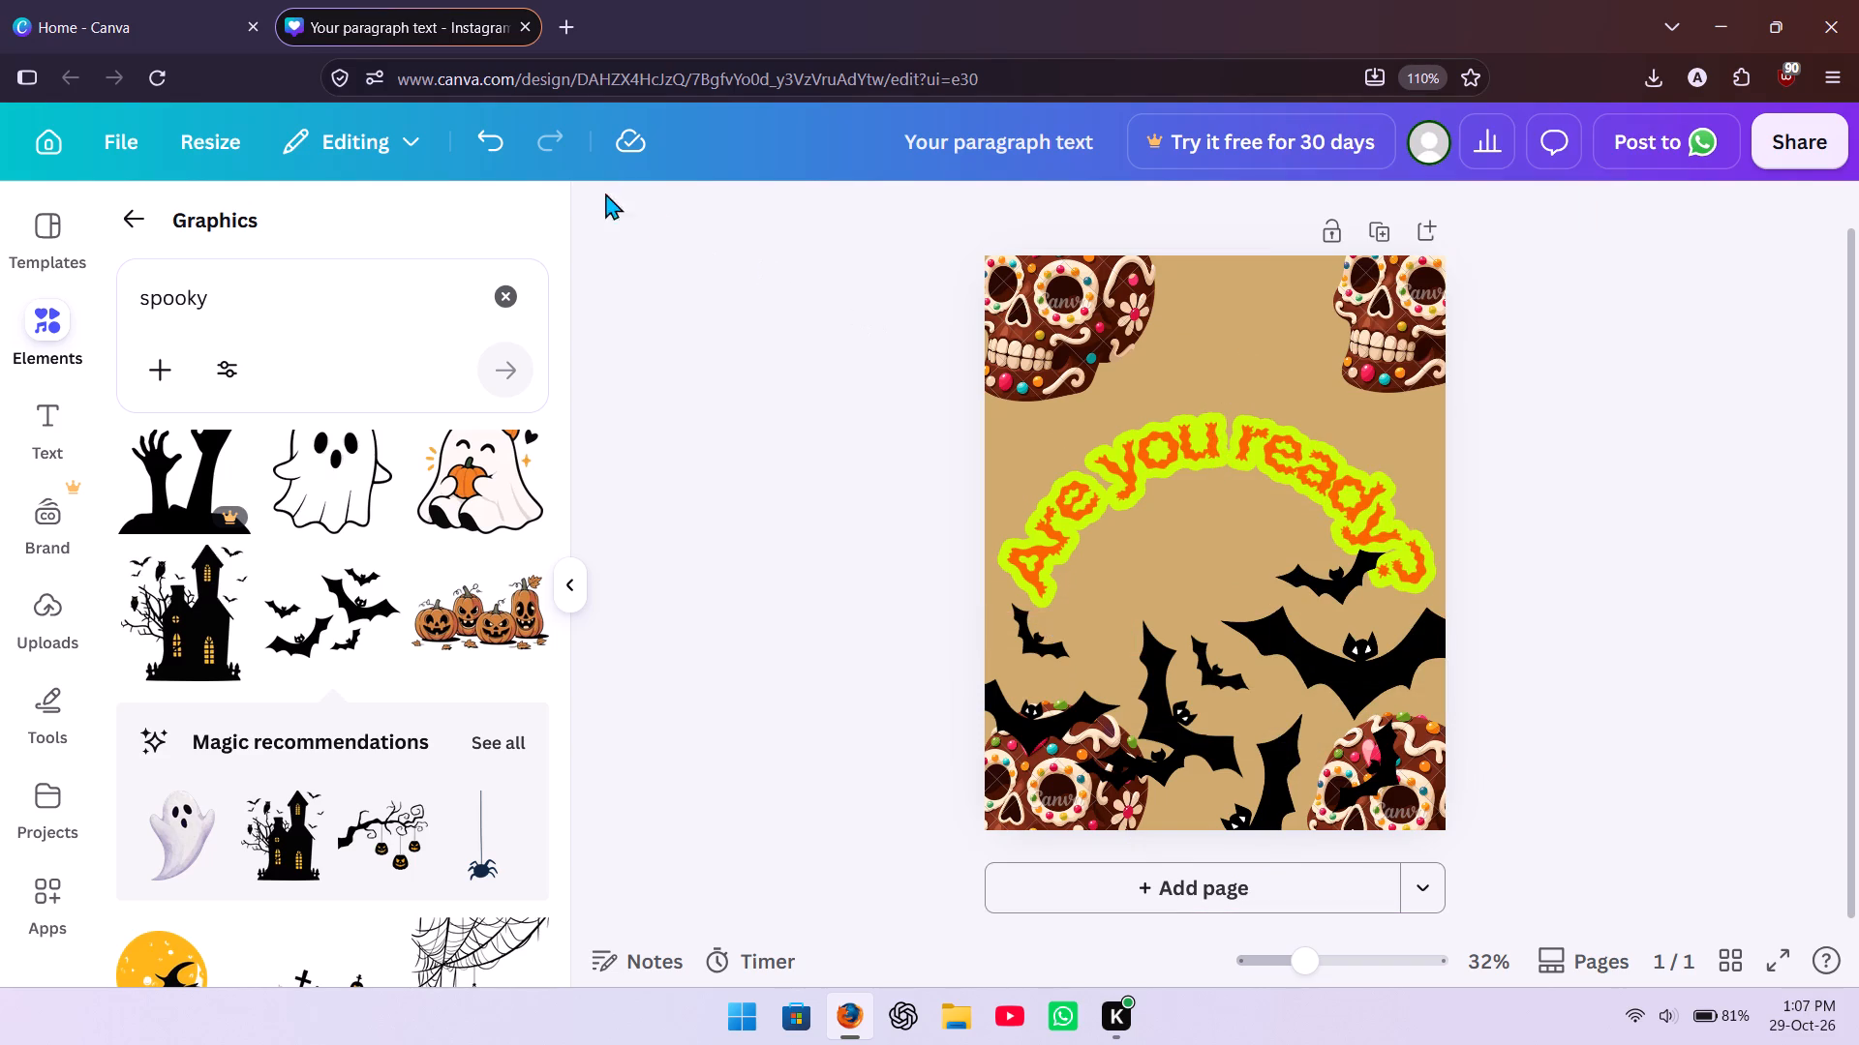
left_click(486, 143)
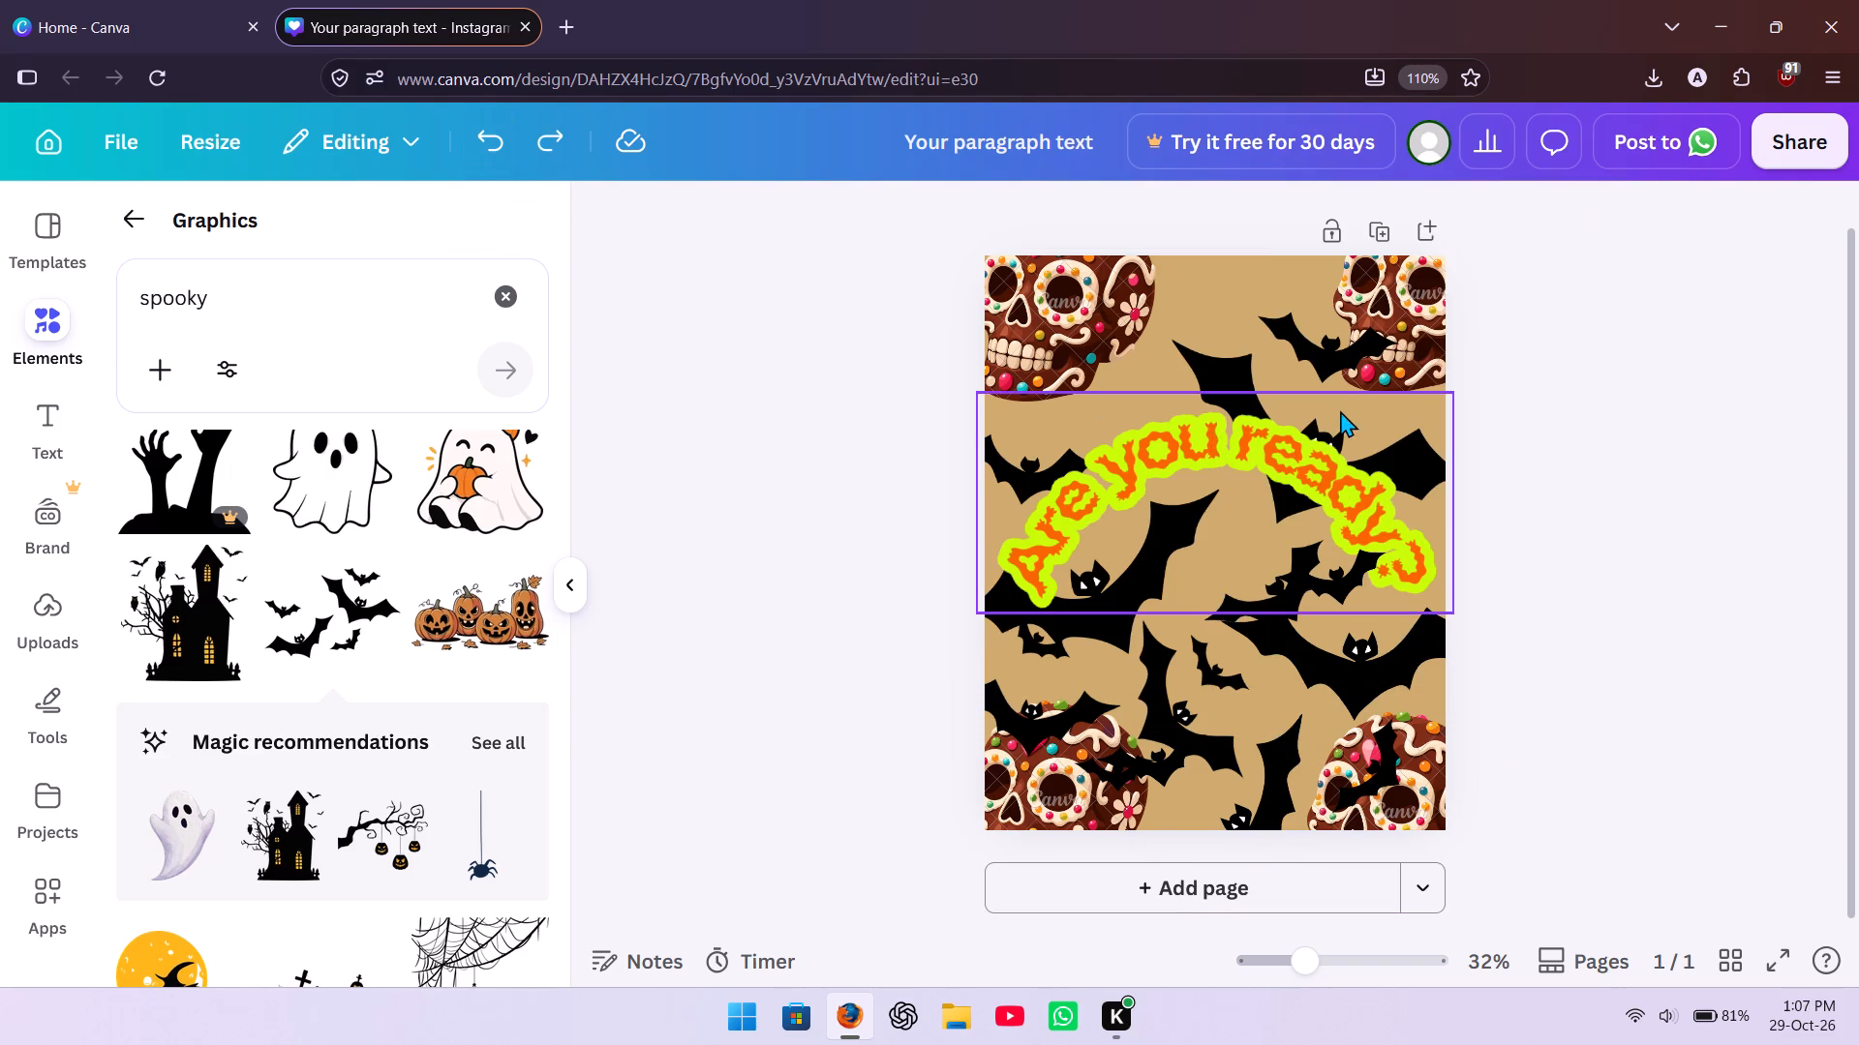
Duplicate the large upright bats behind the text and place the copy, much smaller and tilted counterclockwise, between the two upper skulls.
left_click(1315, 341)
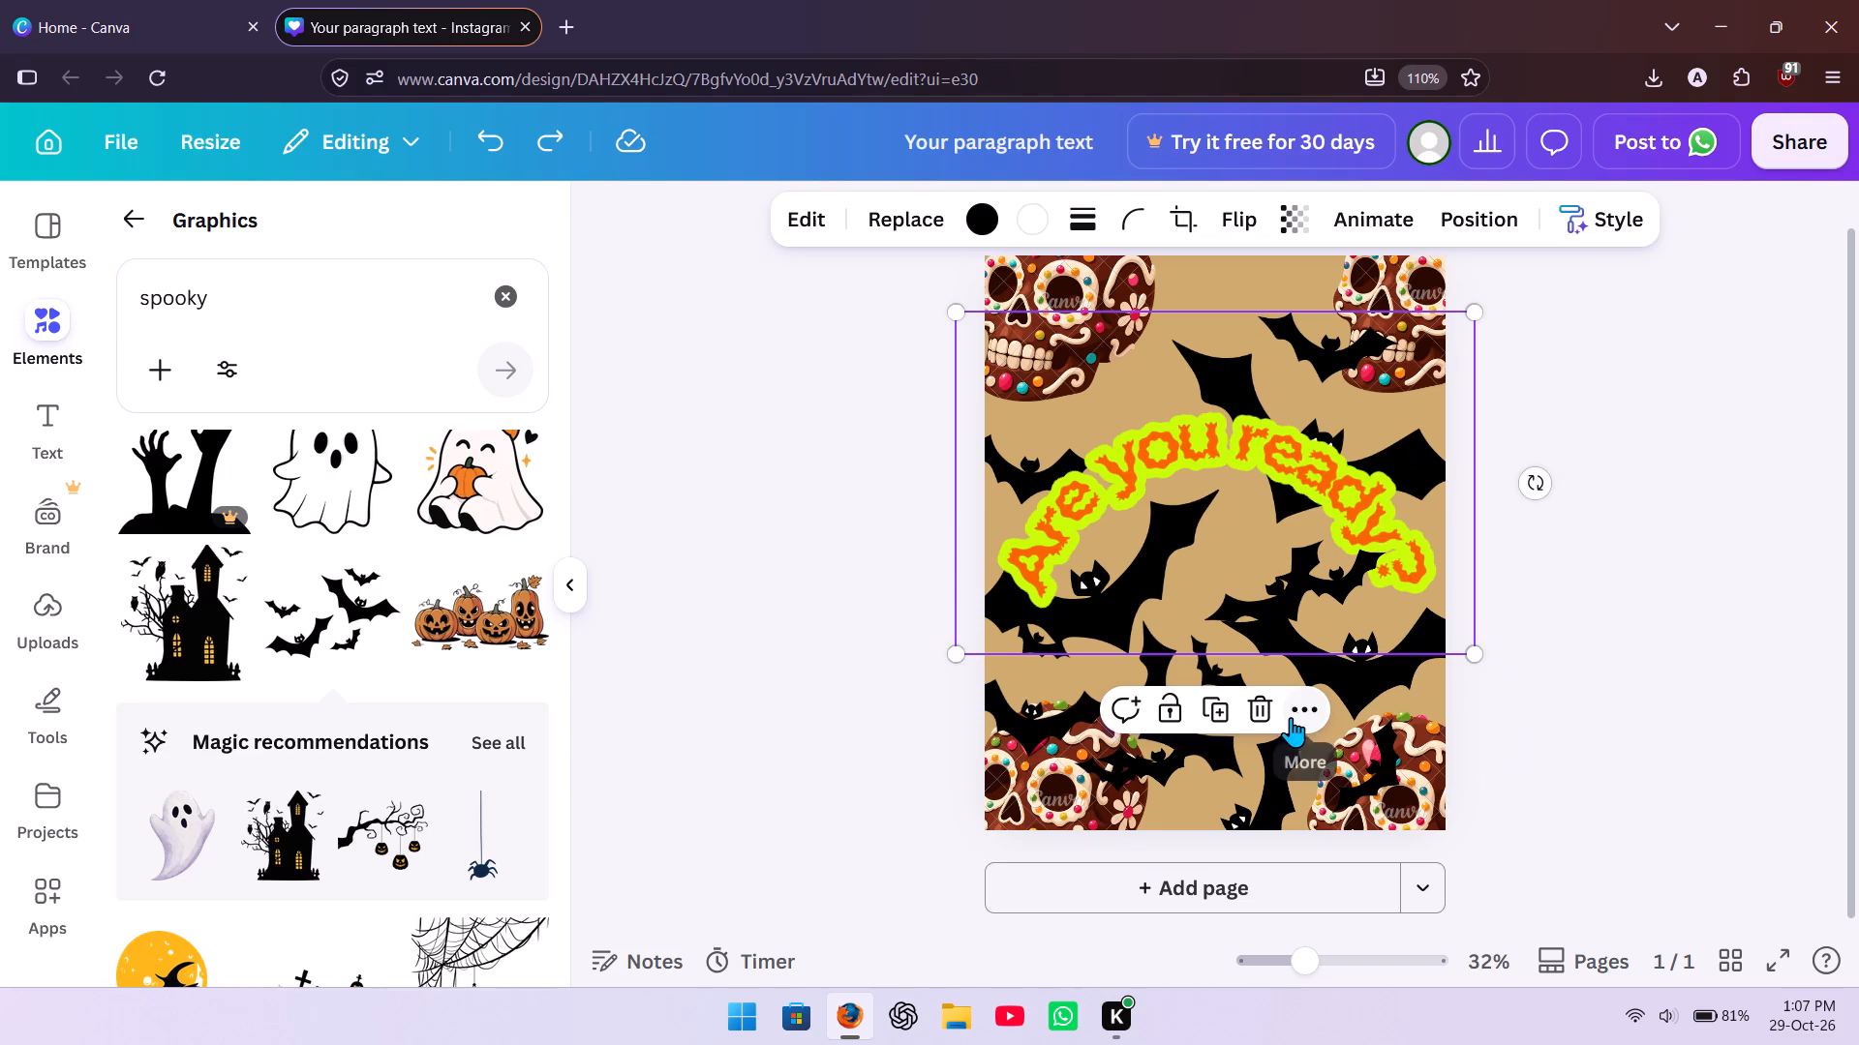
left_click(1297, 710)
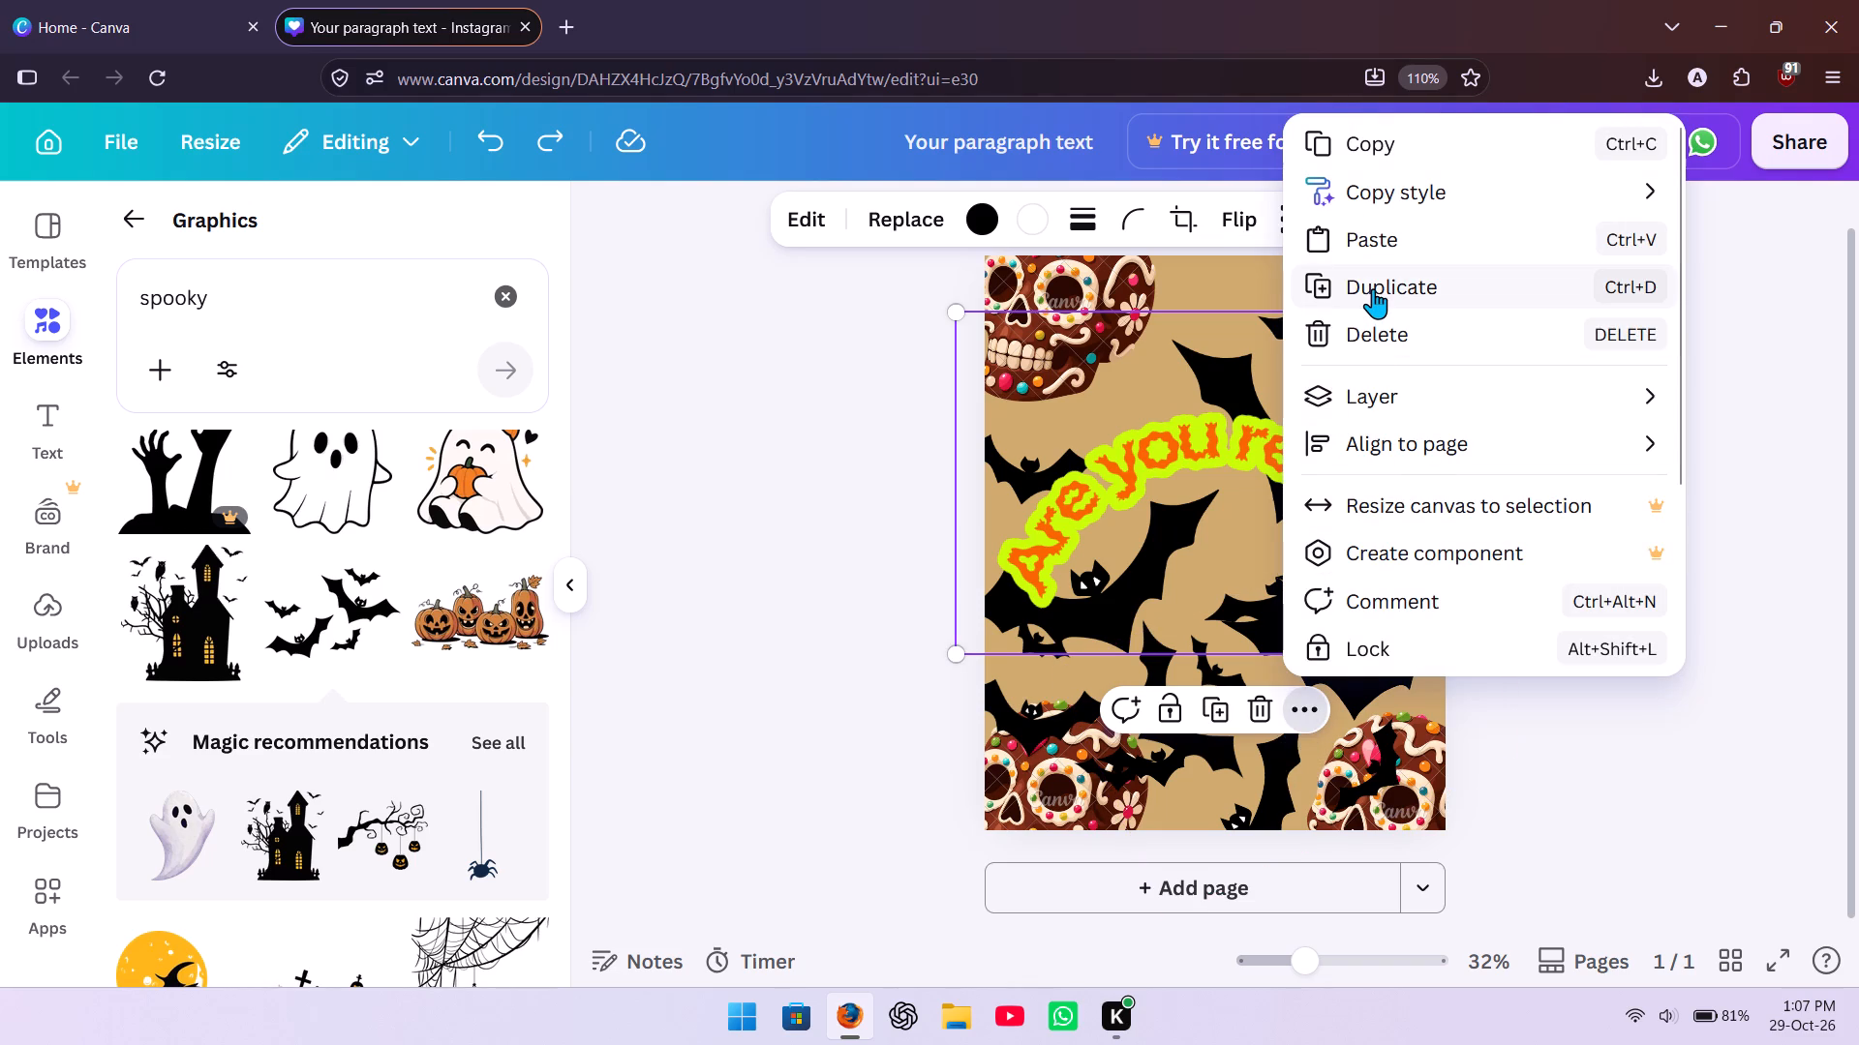
left_click(1373, 288)
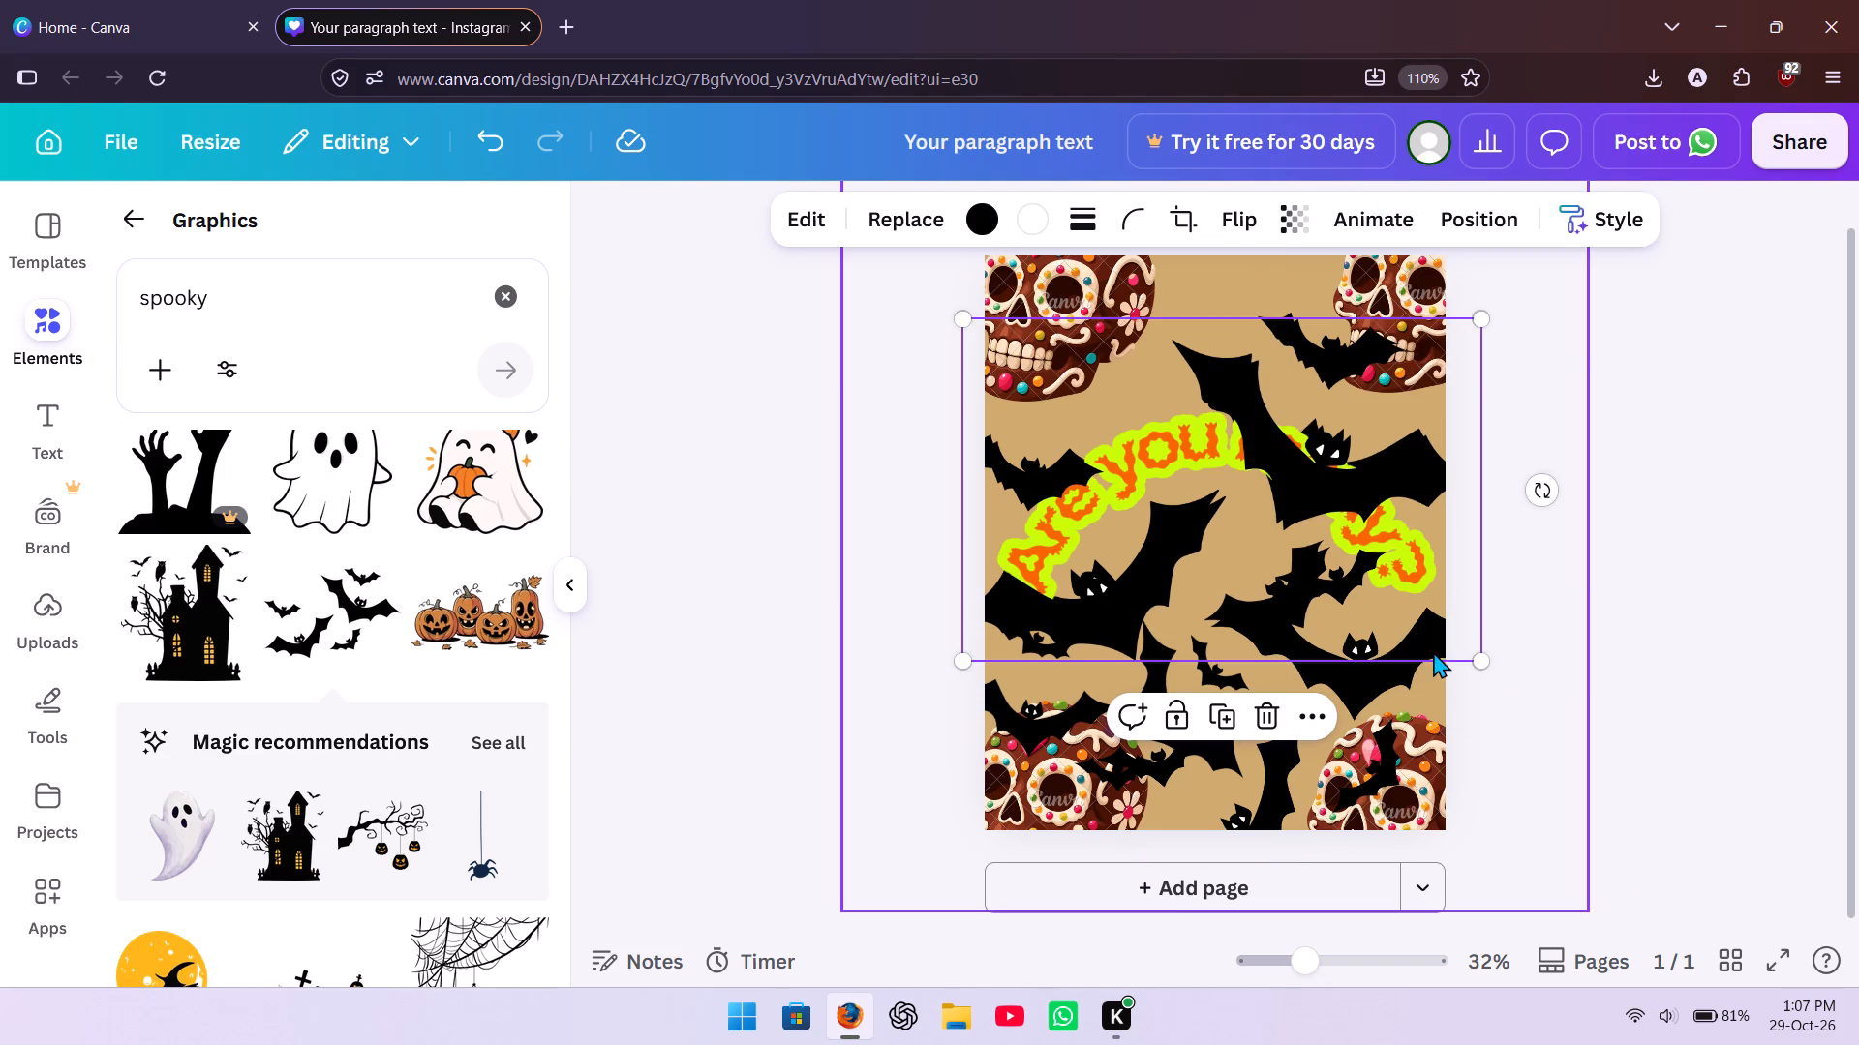
left_click_drag(1479, 655, 1286, 443)
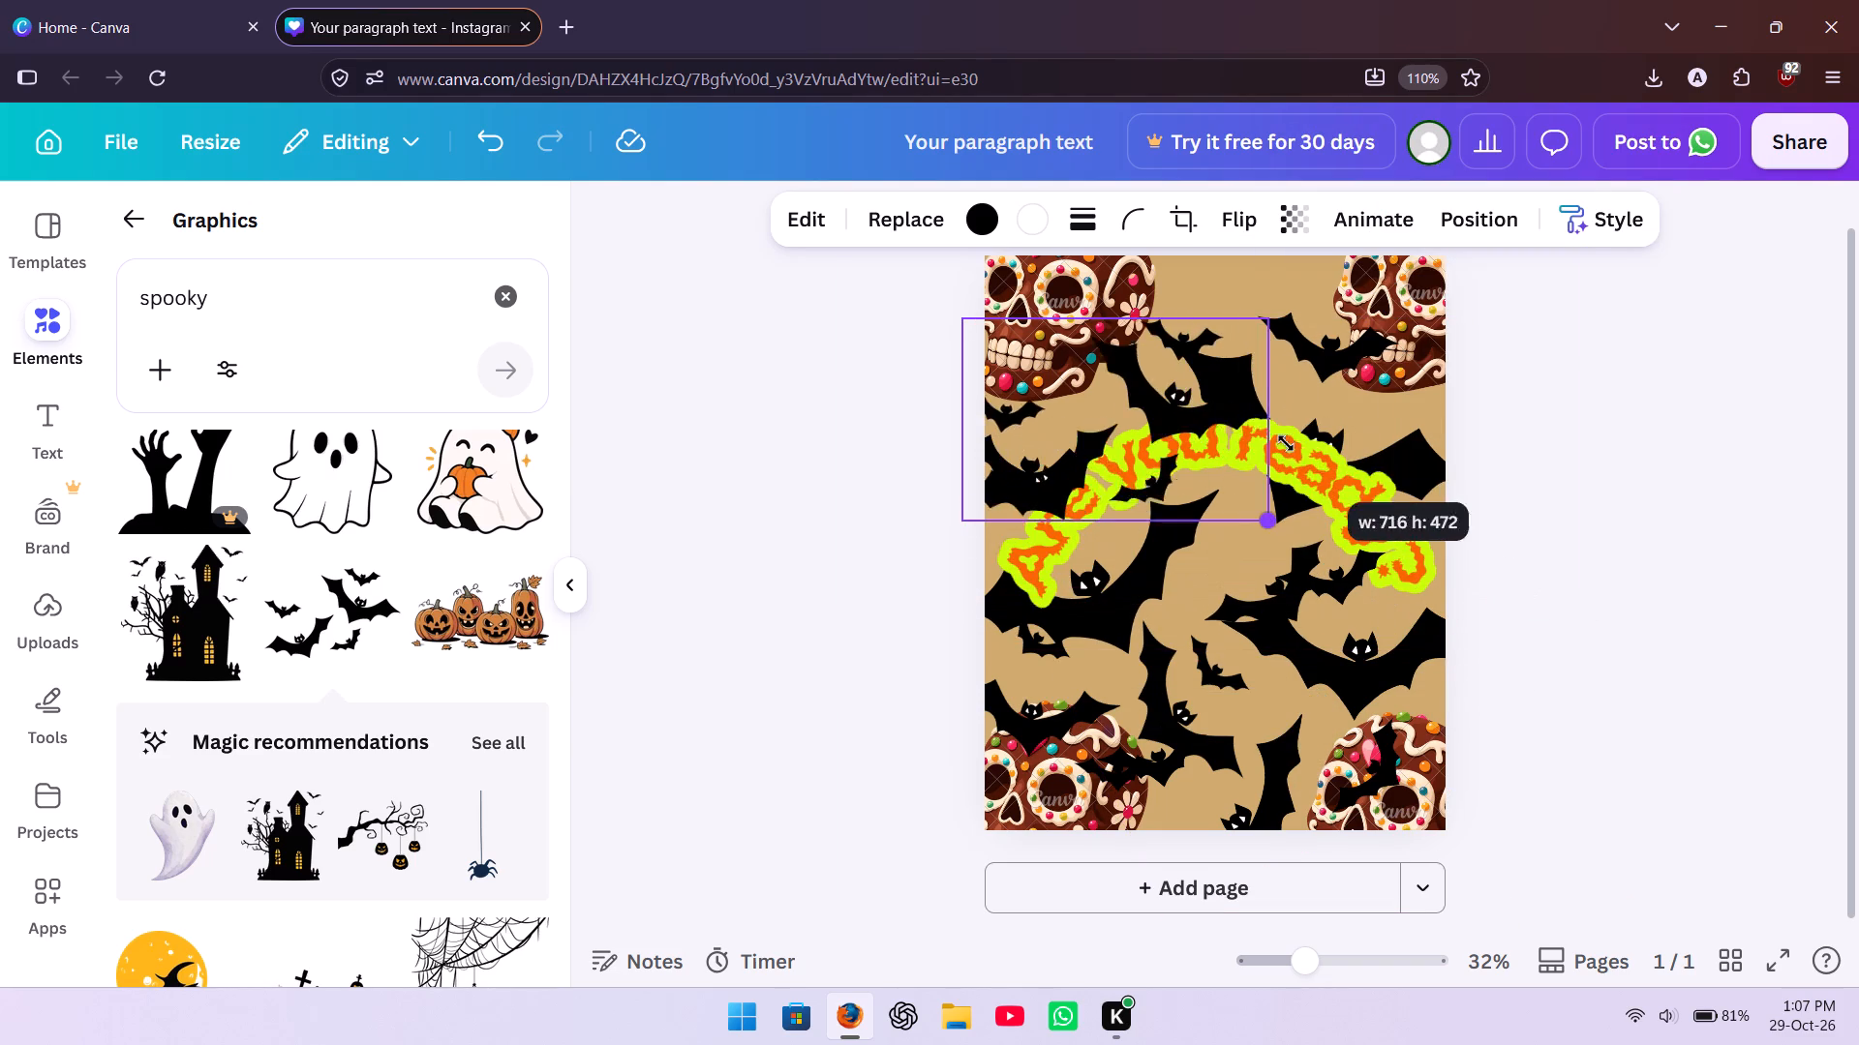
left_click_drag(1286, 443, 1234, 409)
left_click_drag(1104, 363, 1206, 295)
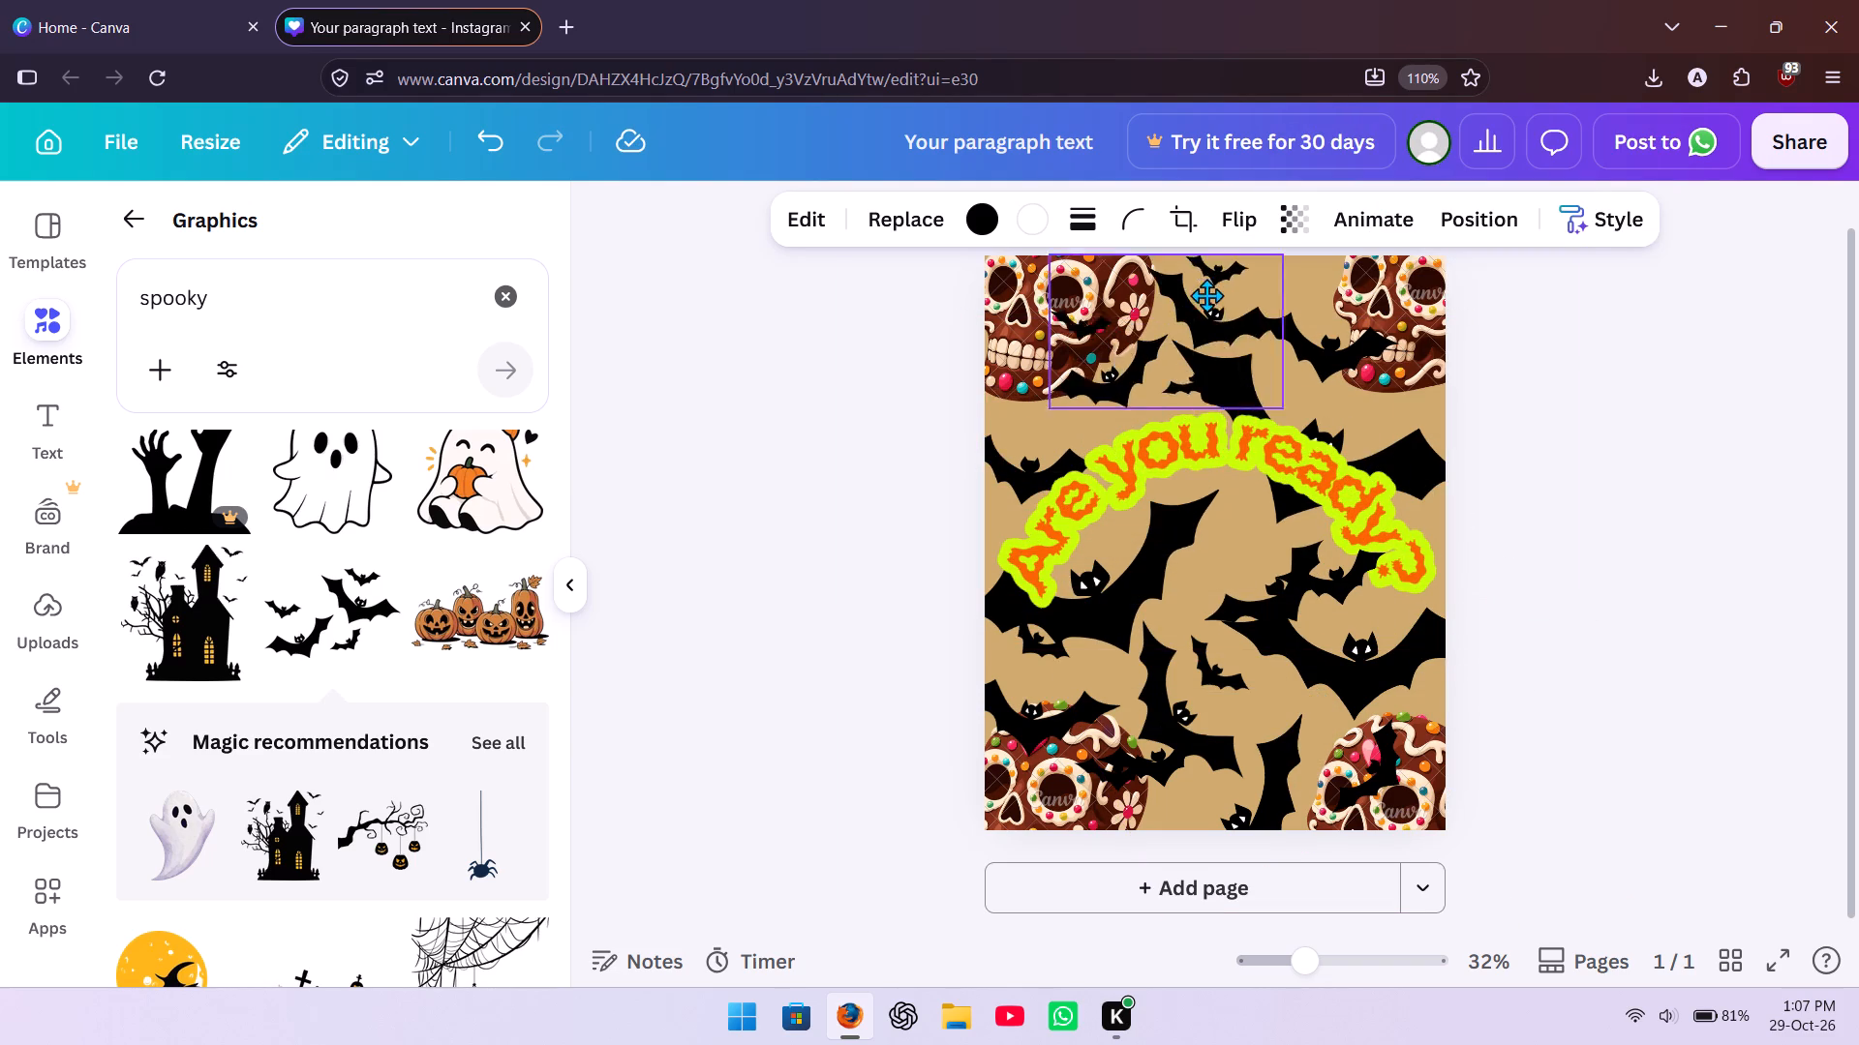
left_click_drag(1206, 295, 1217, 283)
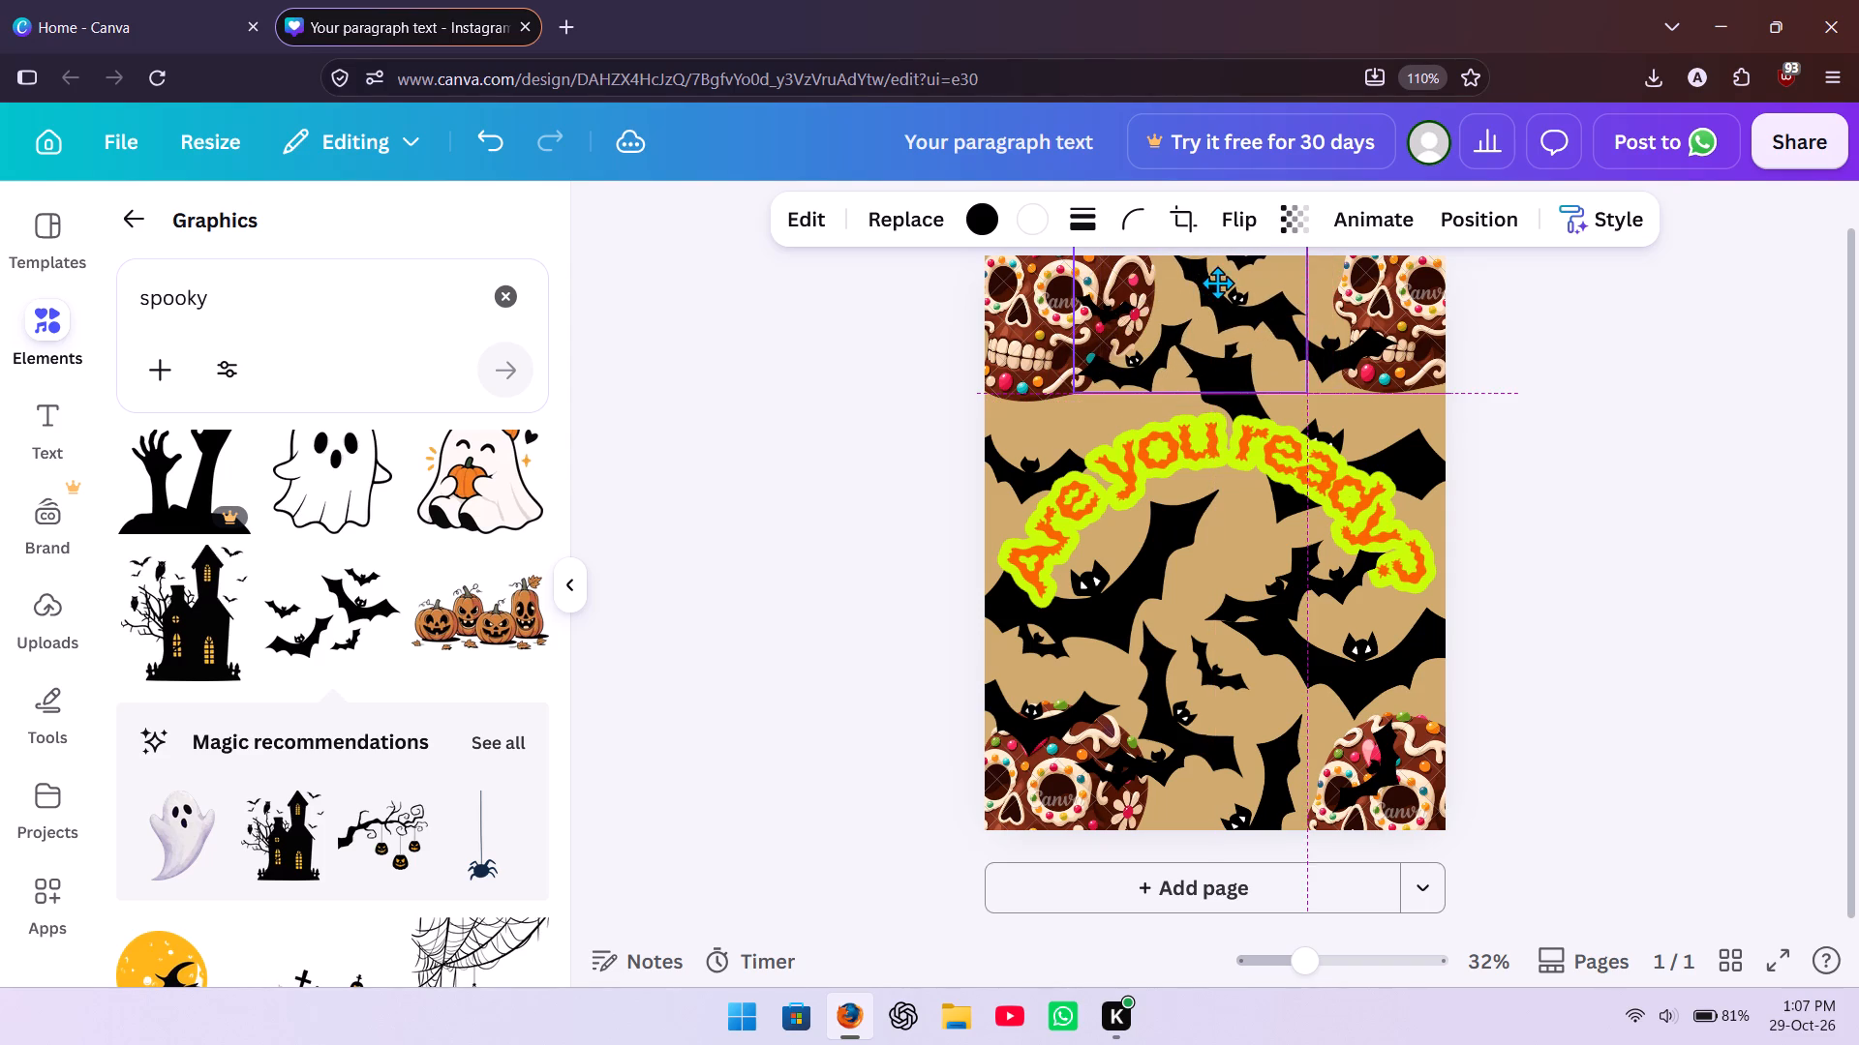
left_click_drag(1217, 283, 1216, 283)
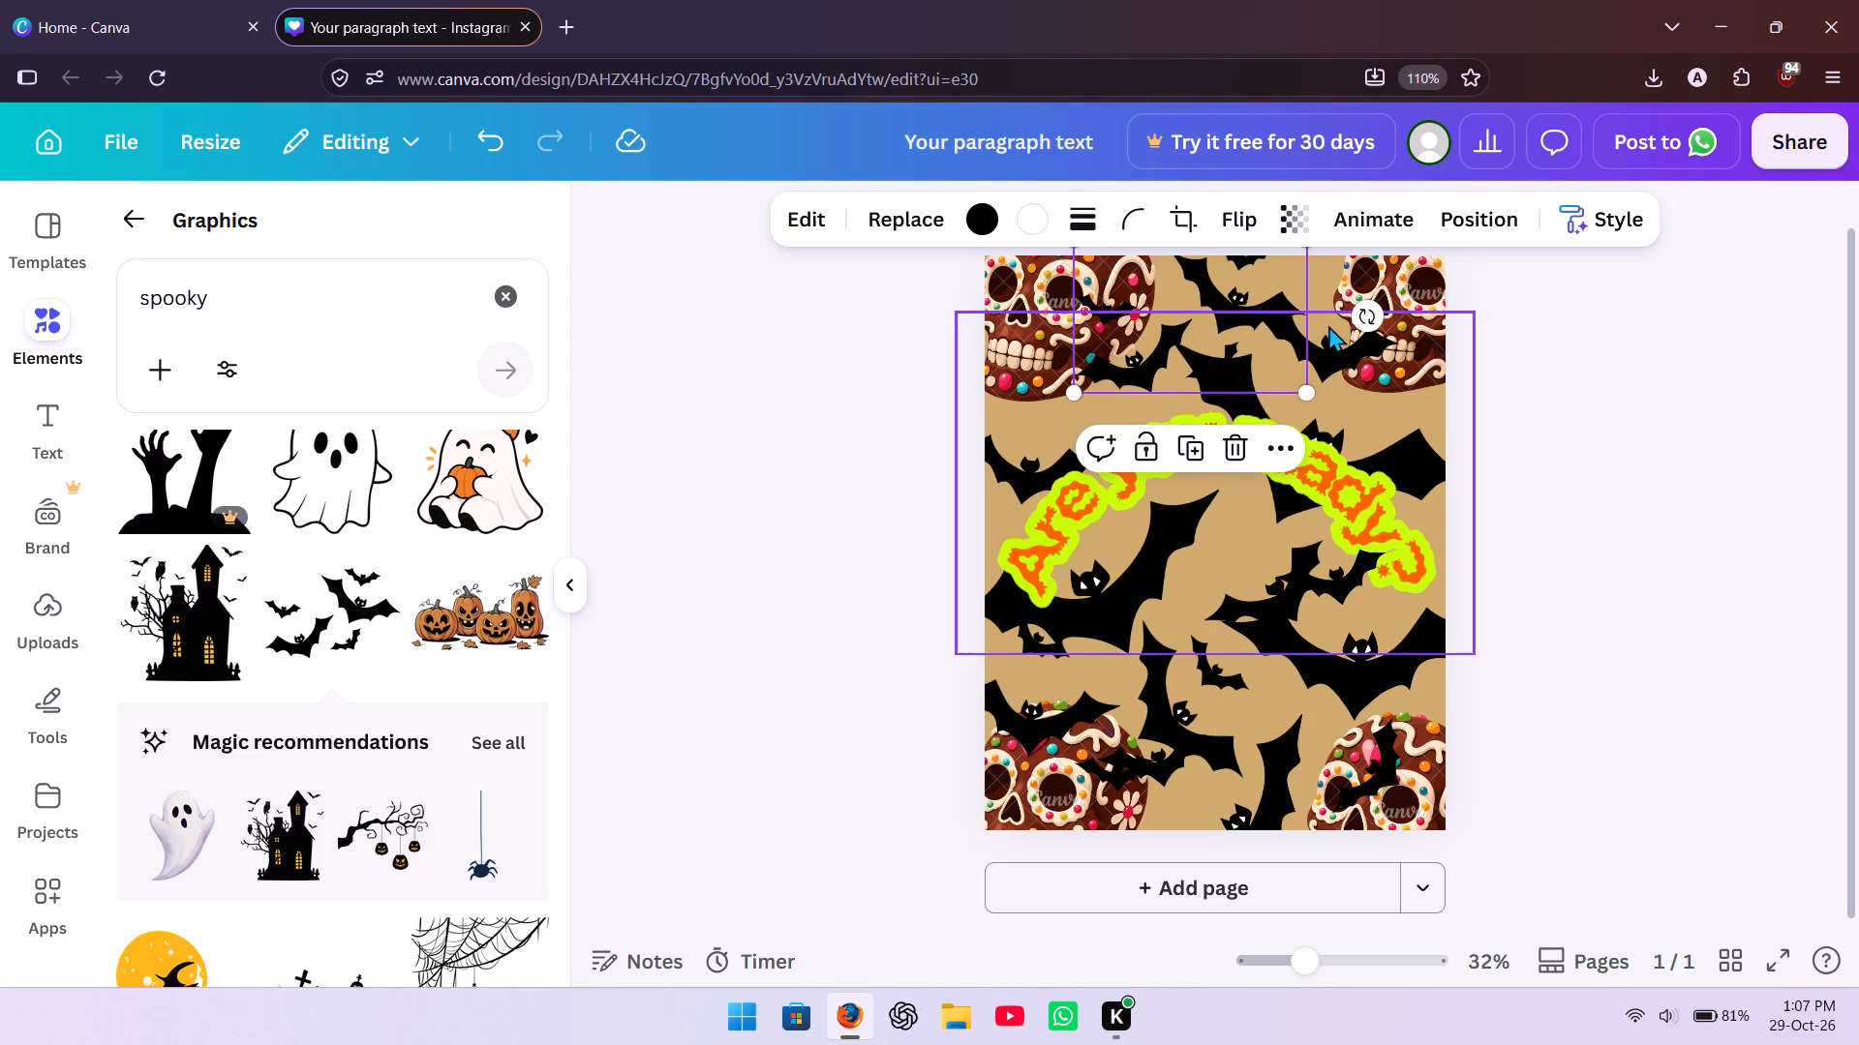
left_click_drag(1362, 312, 1348, 238)
Send the small bats copy between the upper skulls backward in the layer order.
left_click(1274, 490)
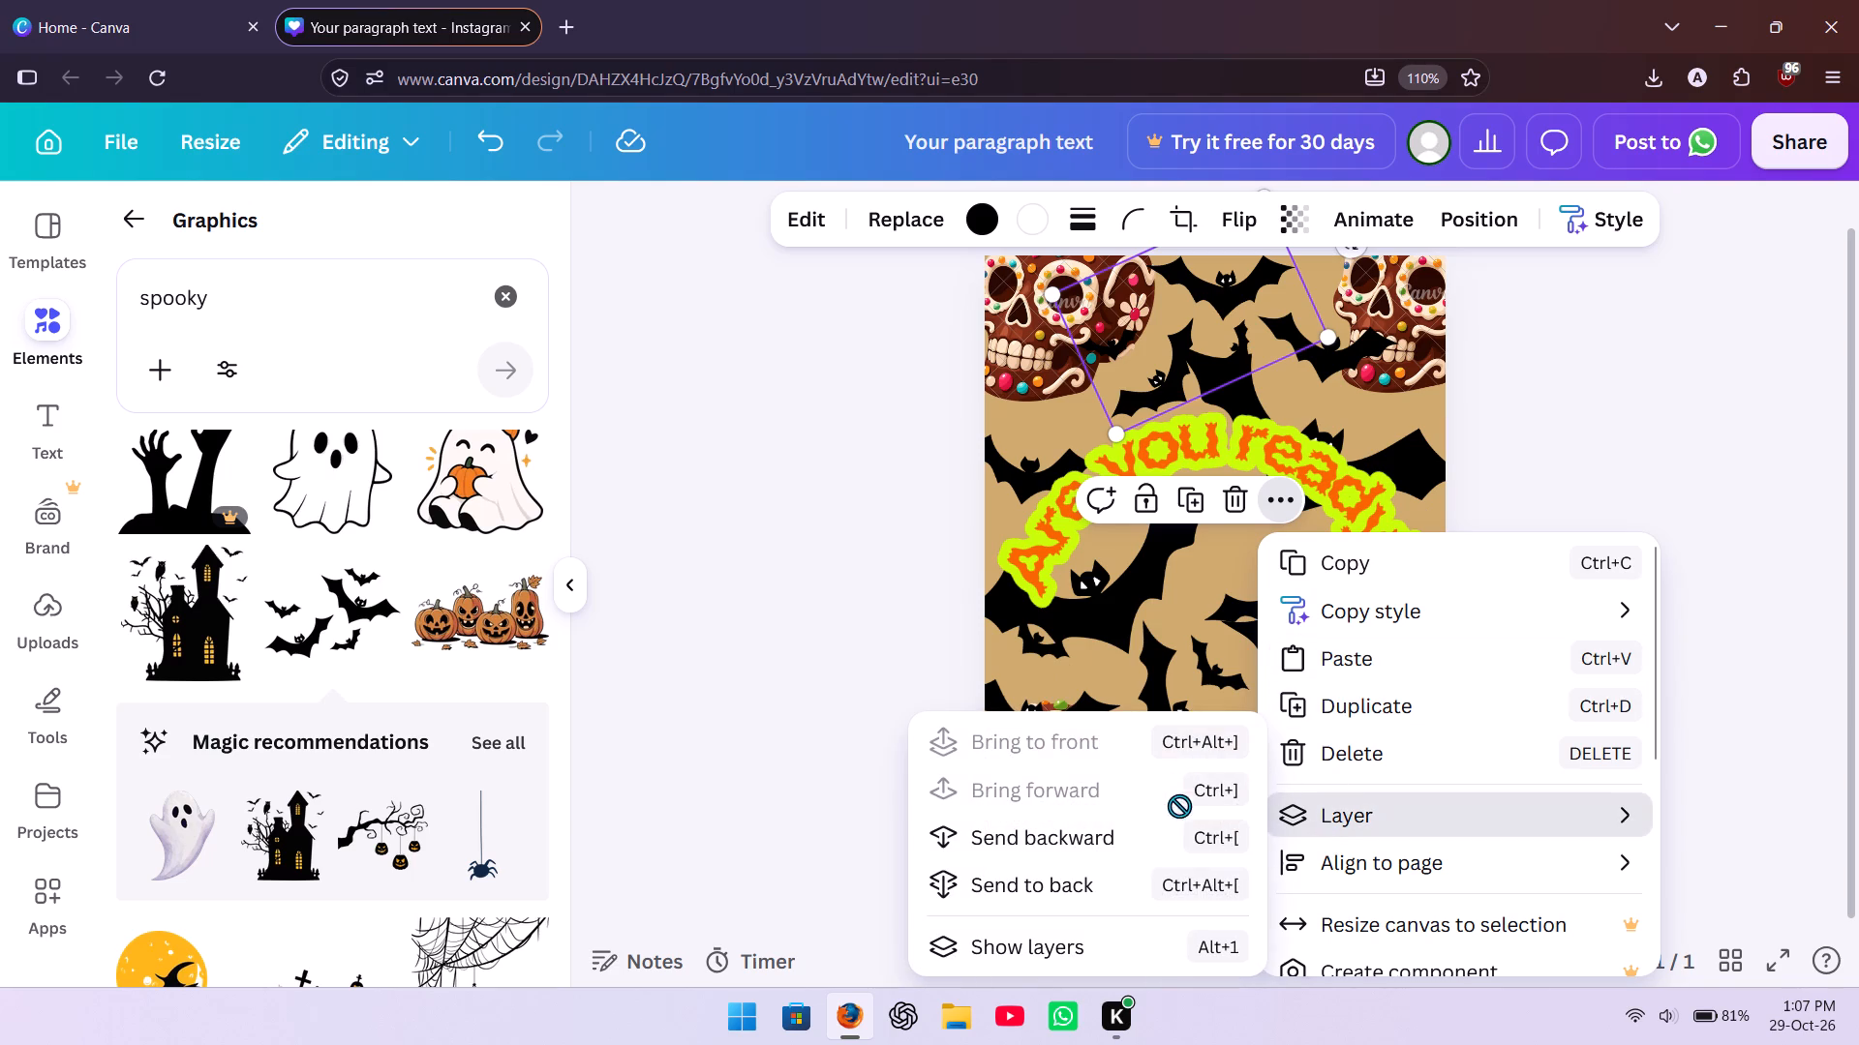
left_click(1176, 828)
left_click(1213, 836)
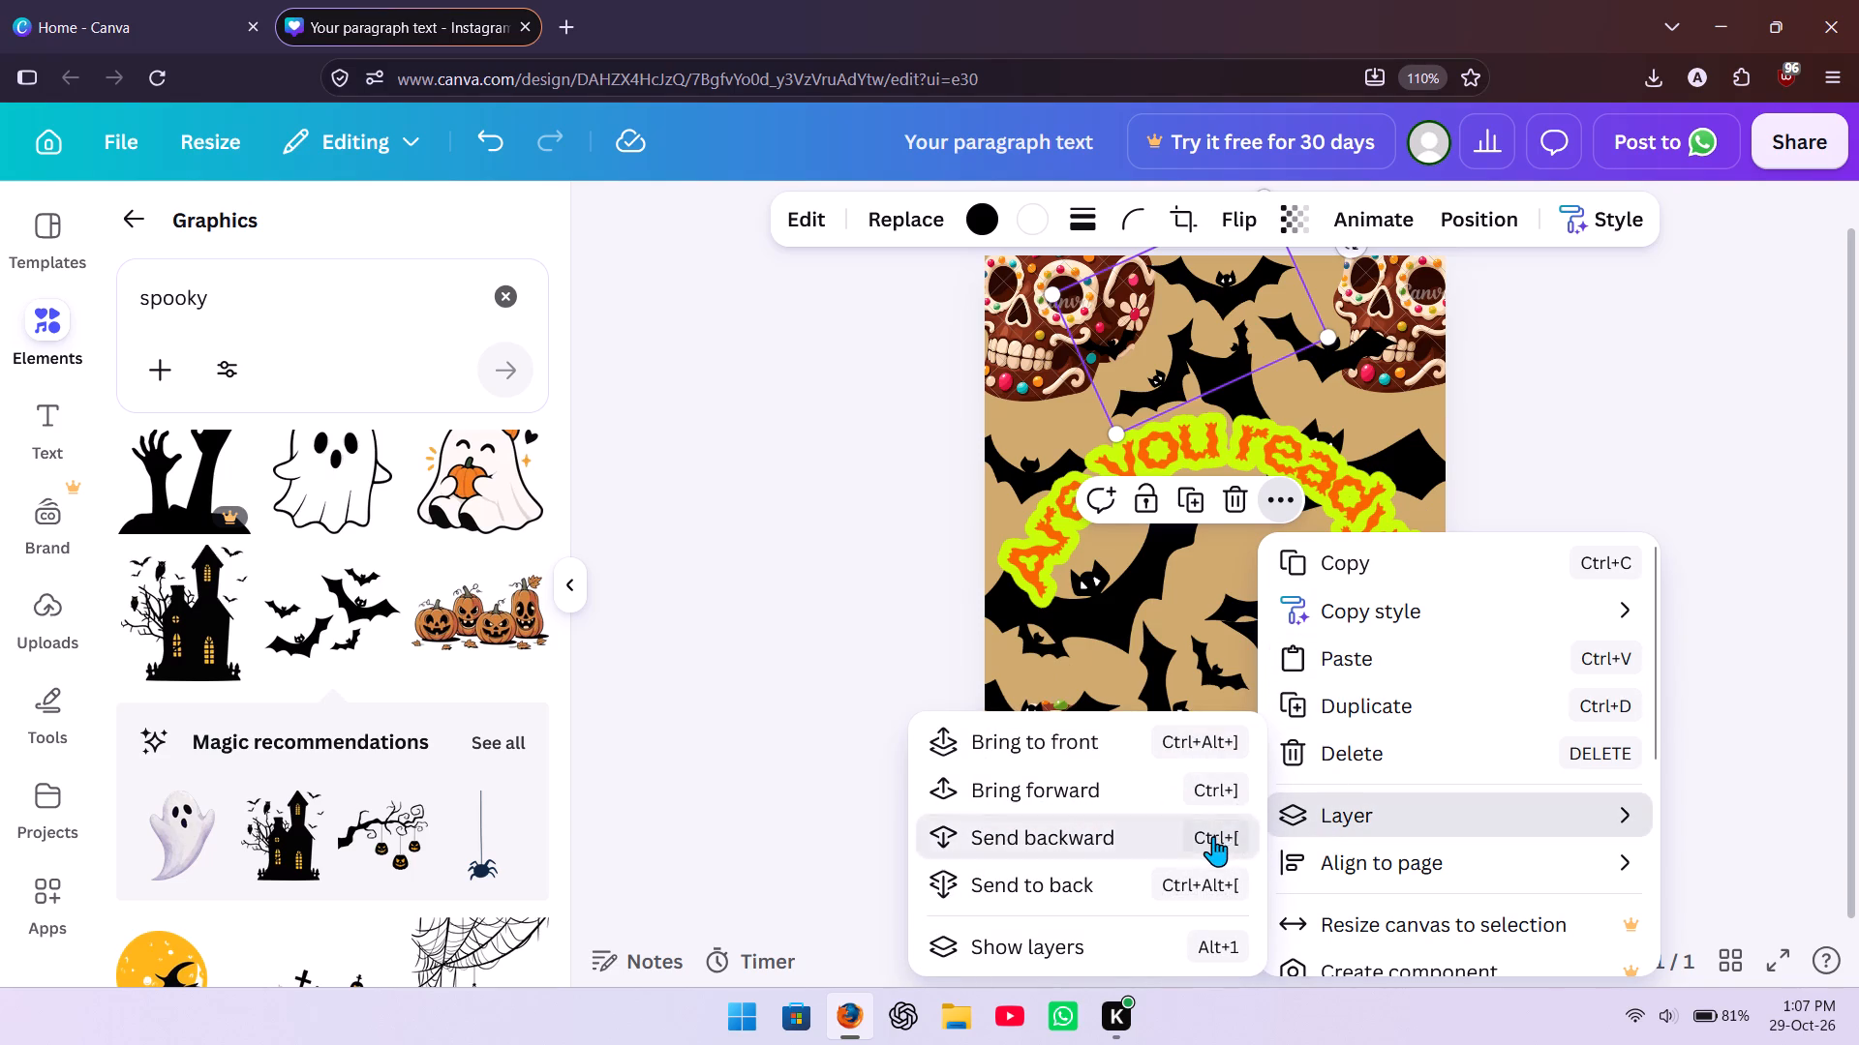
left_click(1683, 640)
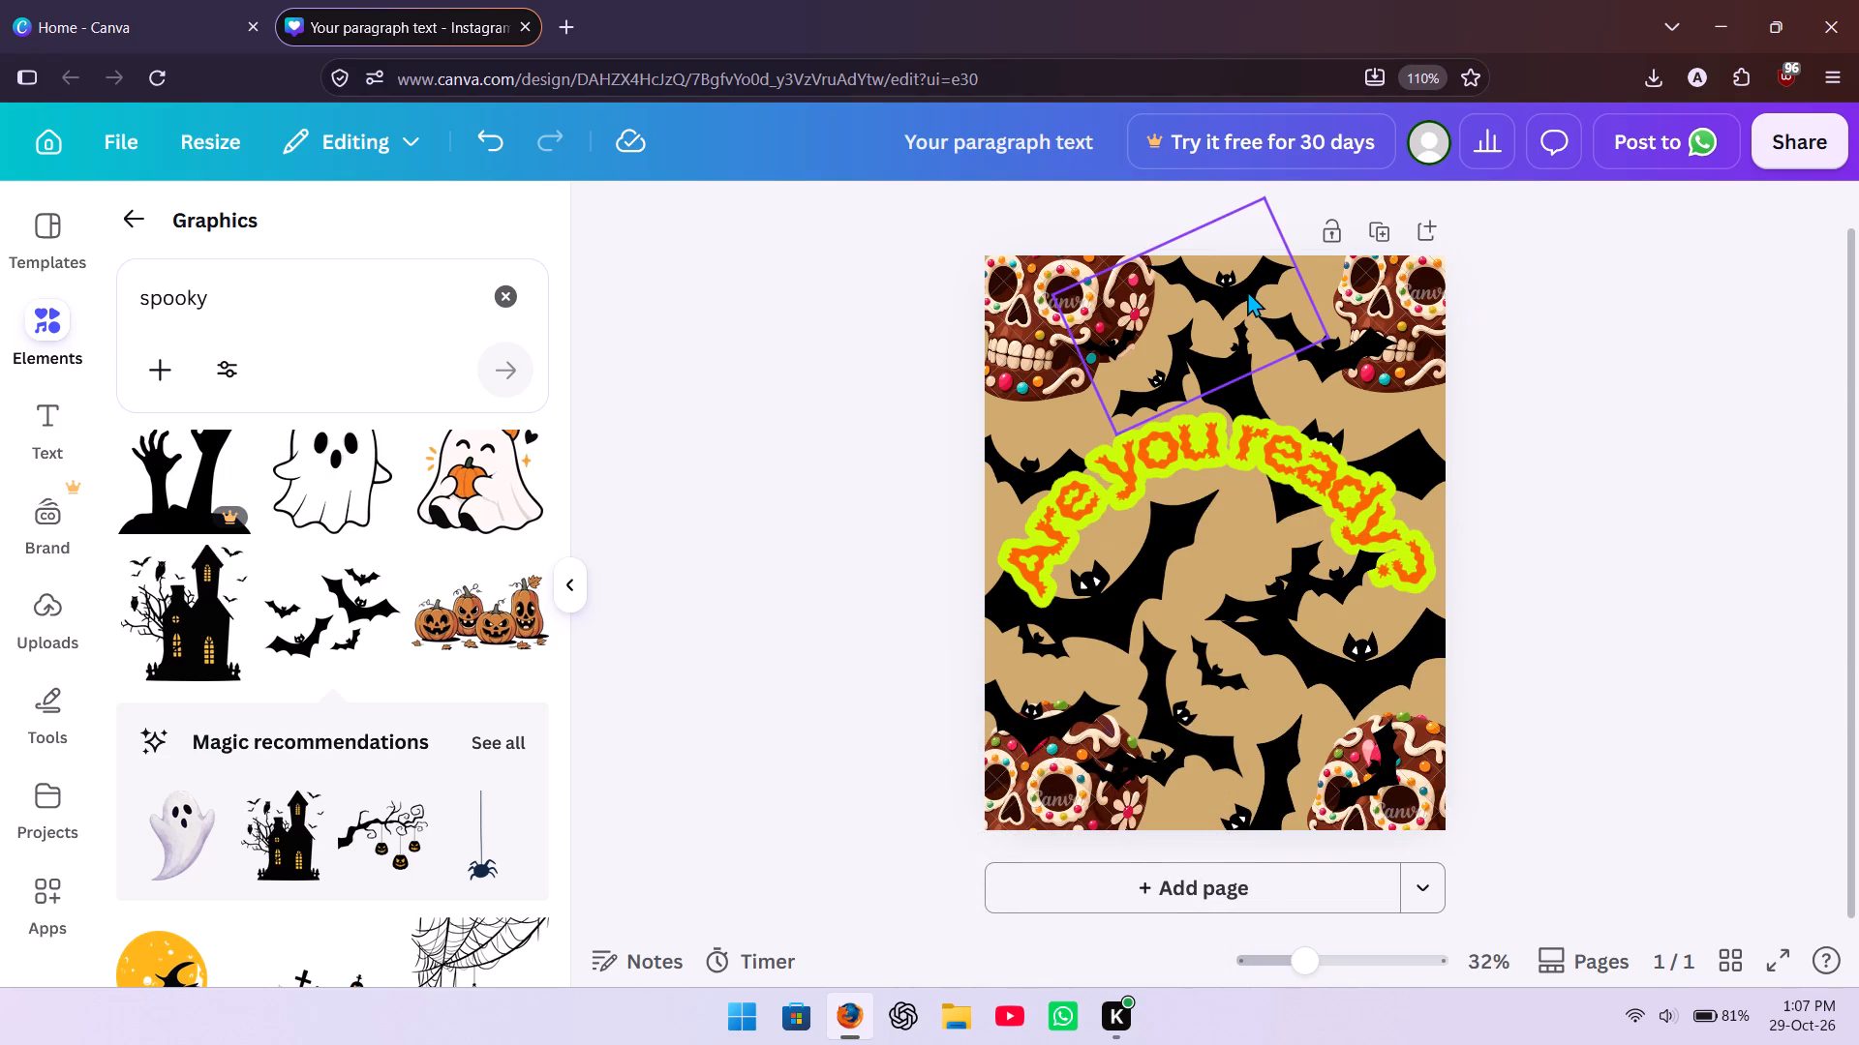
Move the small tilted bats at the top of the page left so that they overlap the upper-left skull.
left_click_drag(1243, 290, 1209, 294)
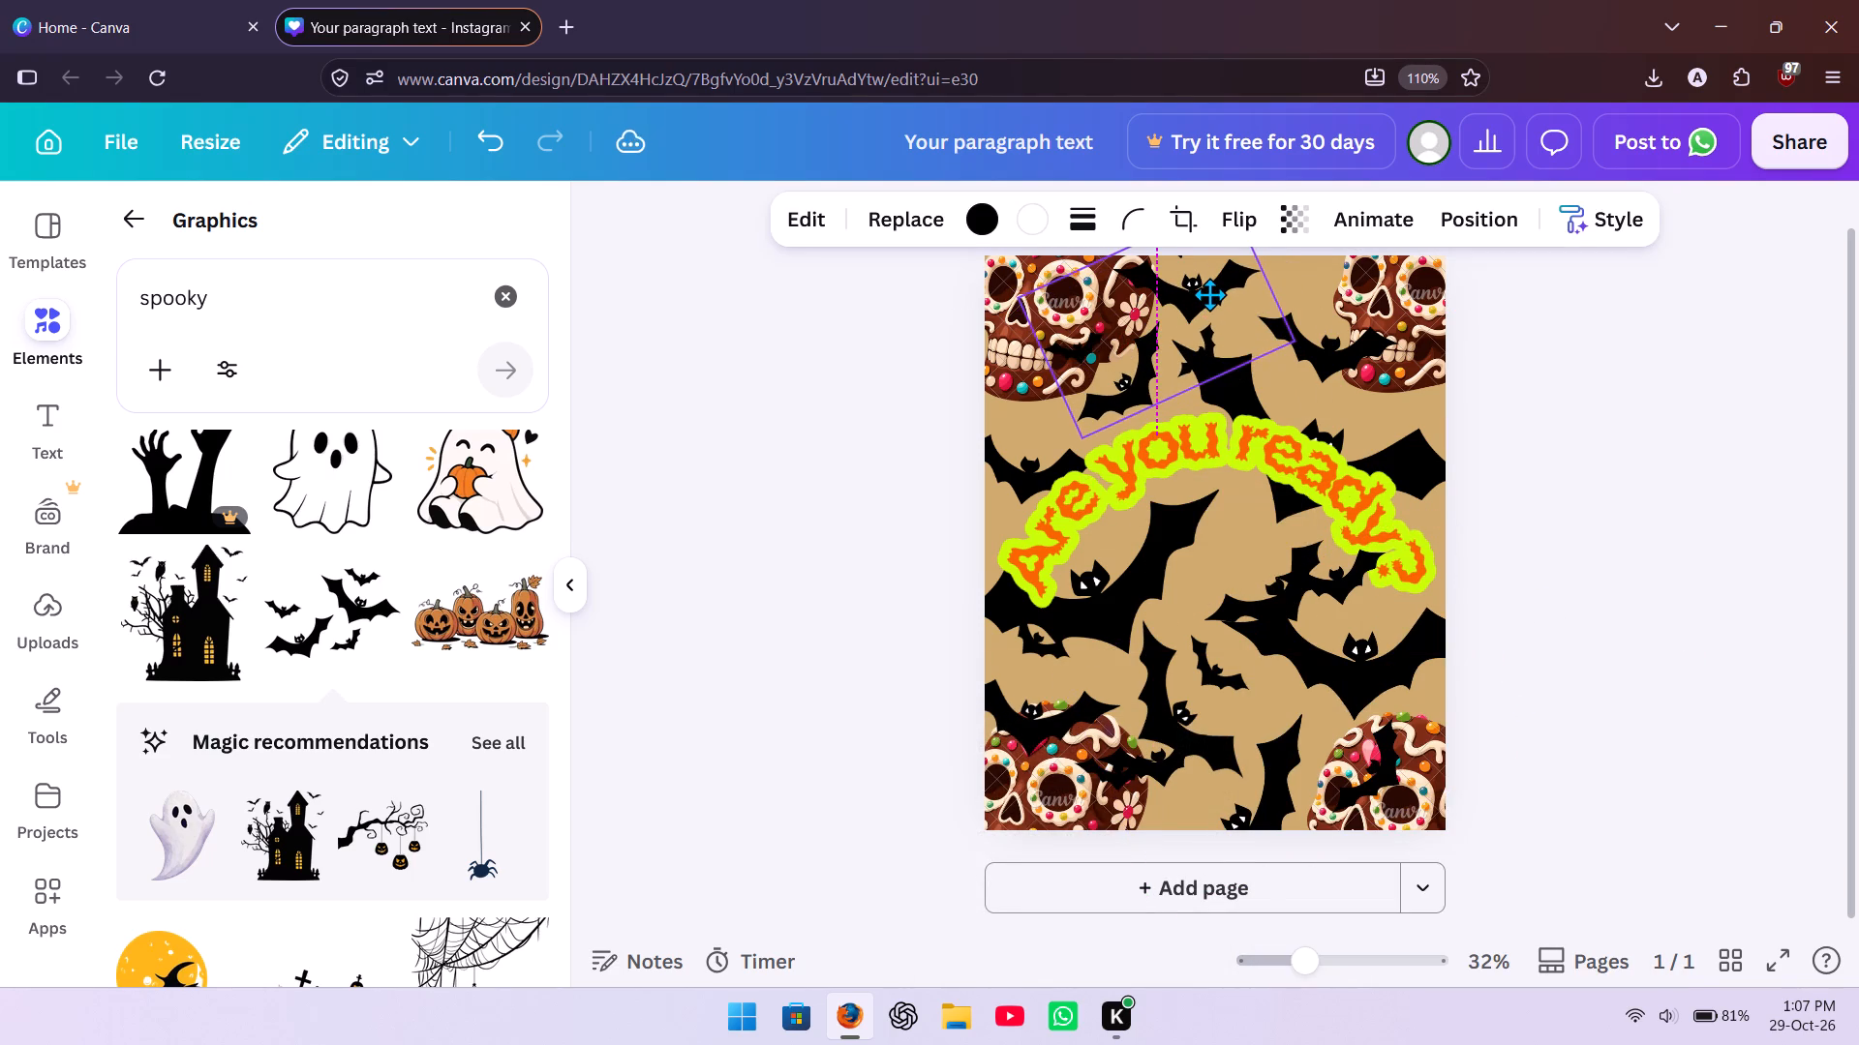
left_click_drag(1209, 294, 1169, 291)
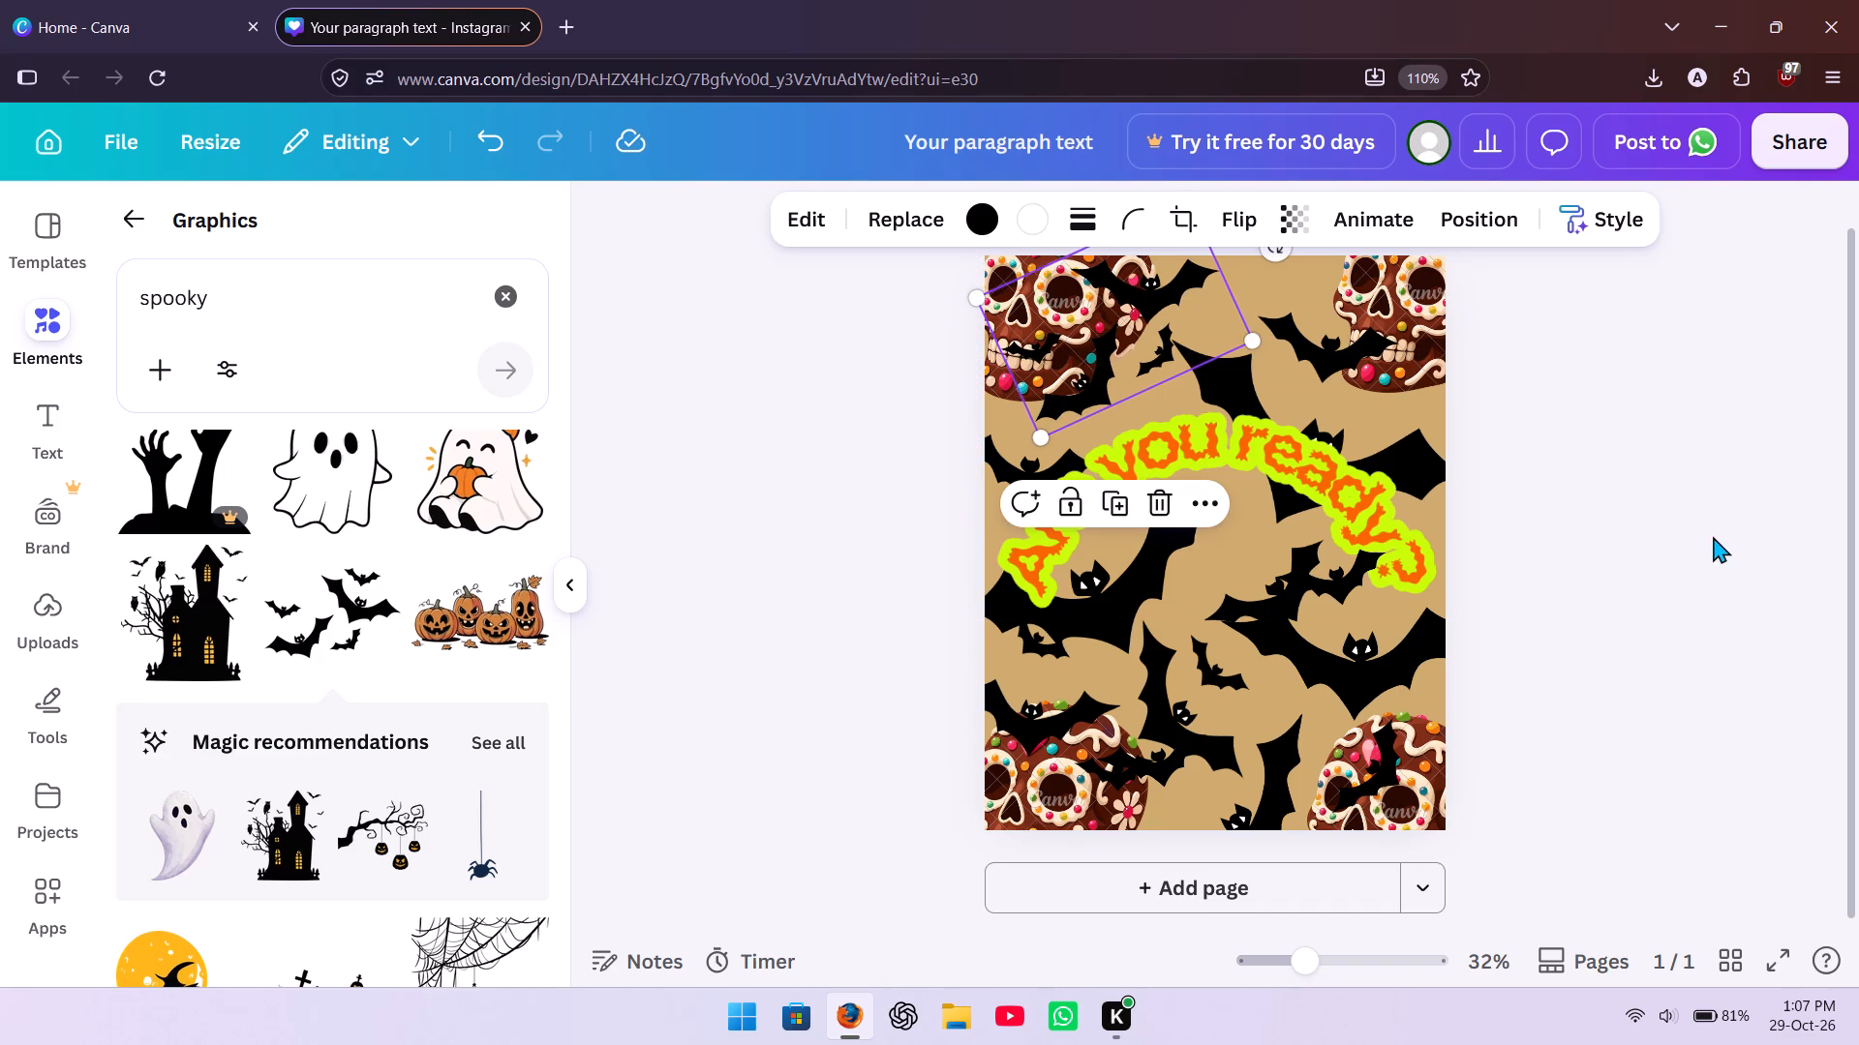
left_click(1715, 533)
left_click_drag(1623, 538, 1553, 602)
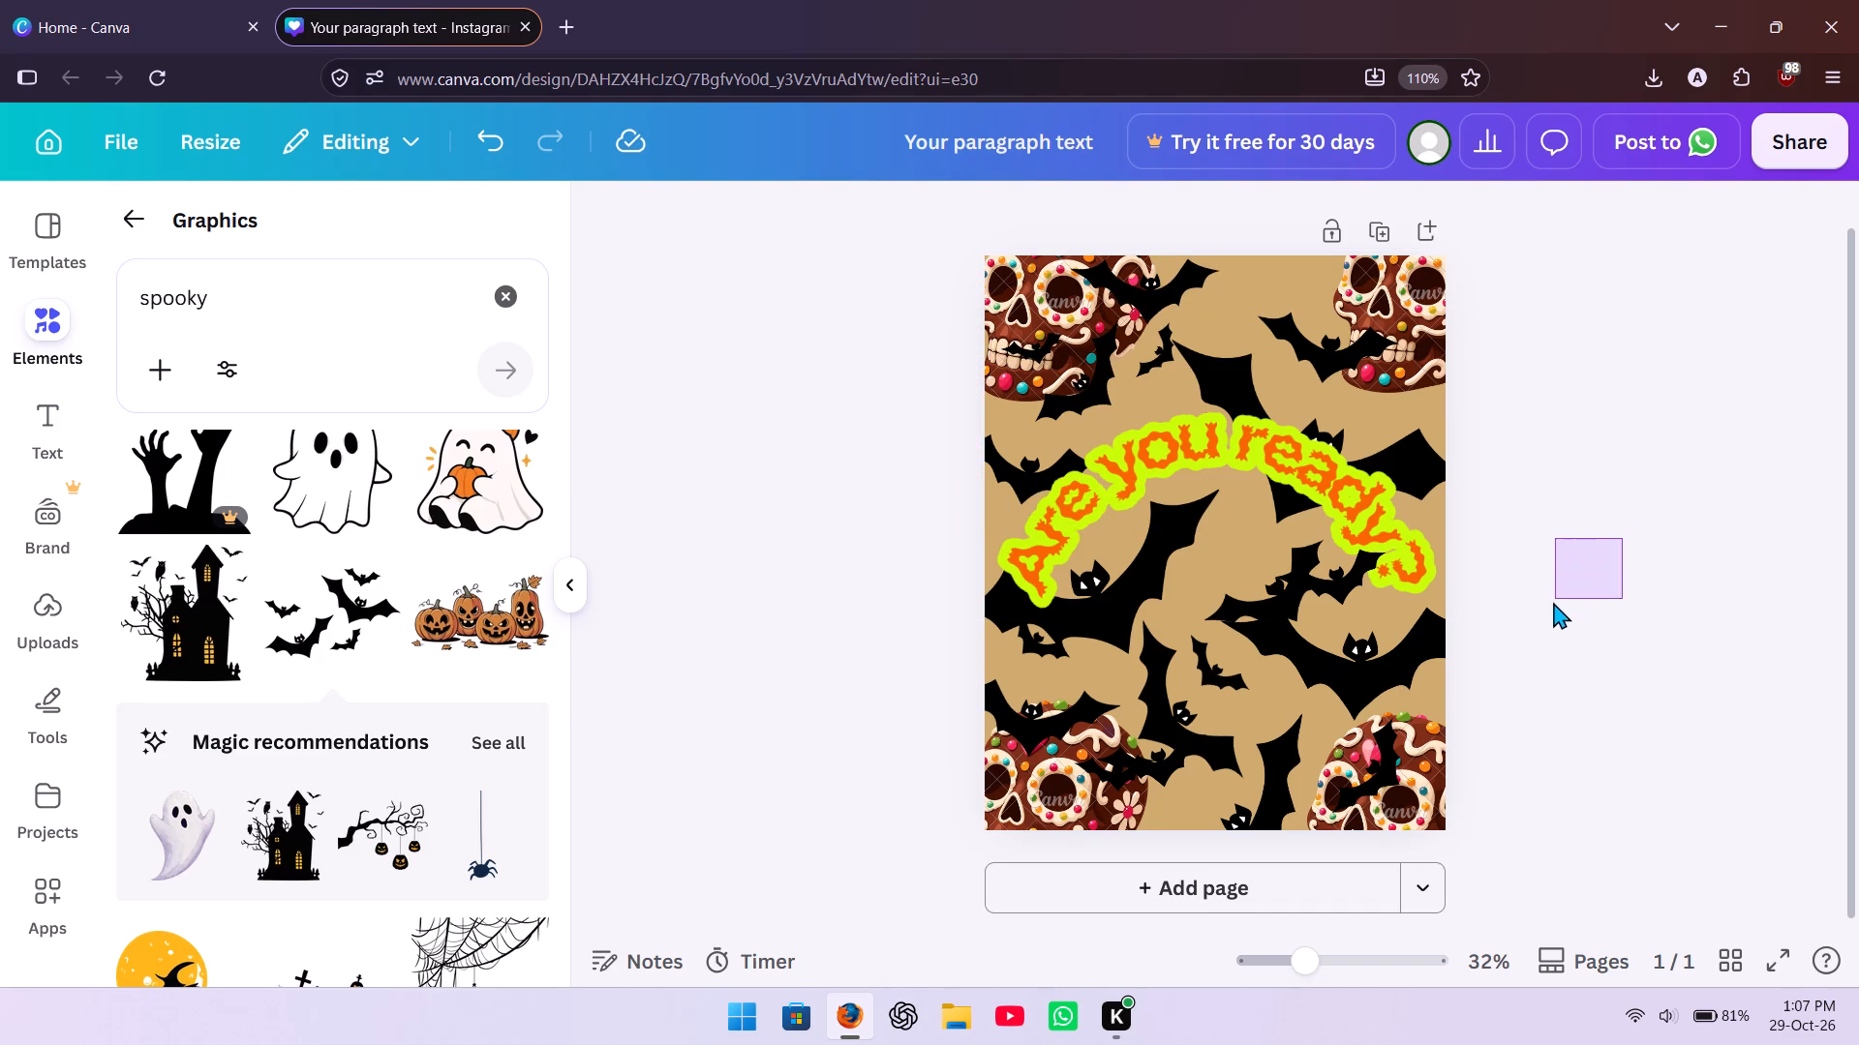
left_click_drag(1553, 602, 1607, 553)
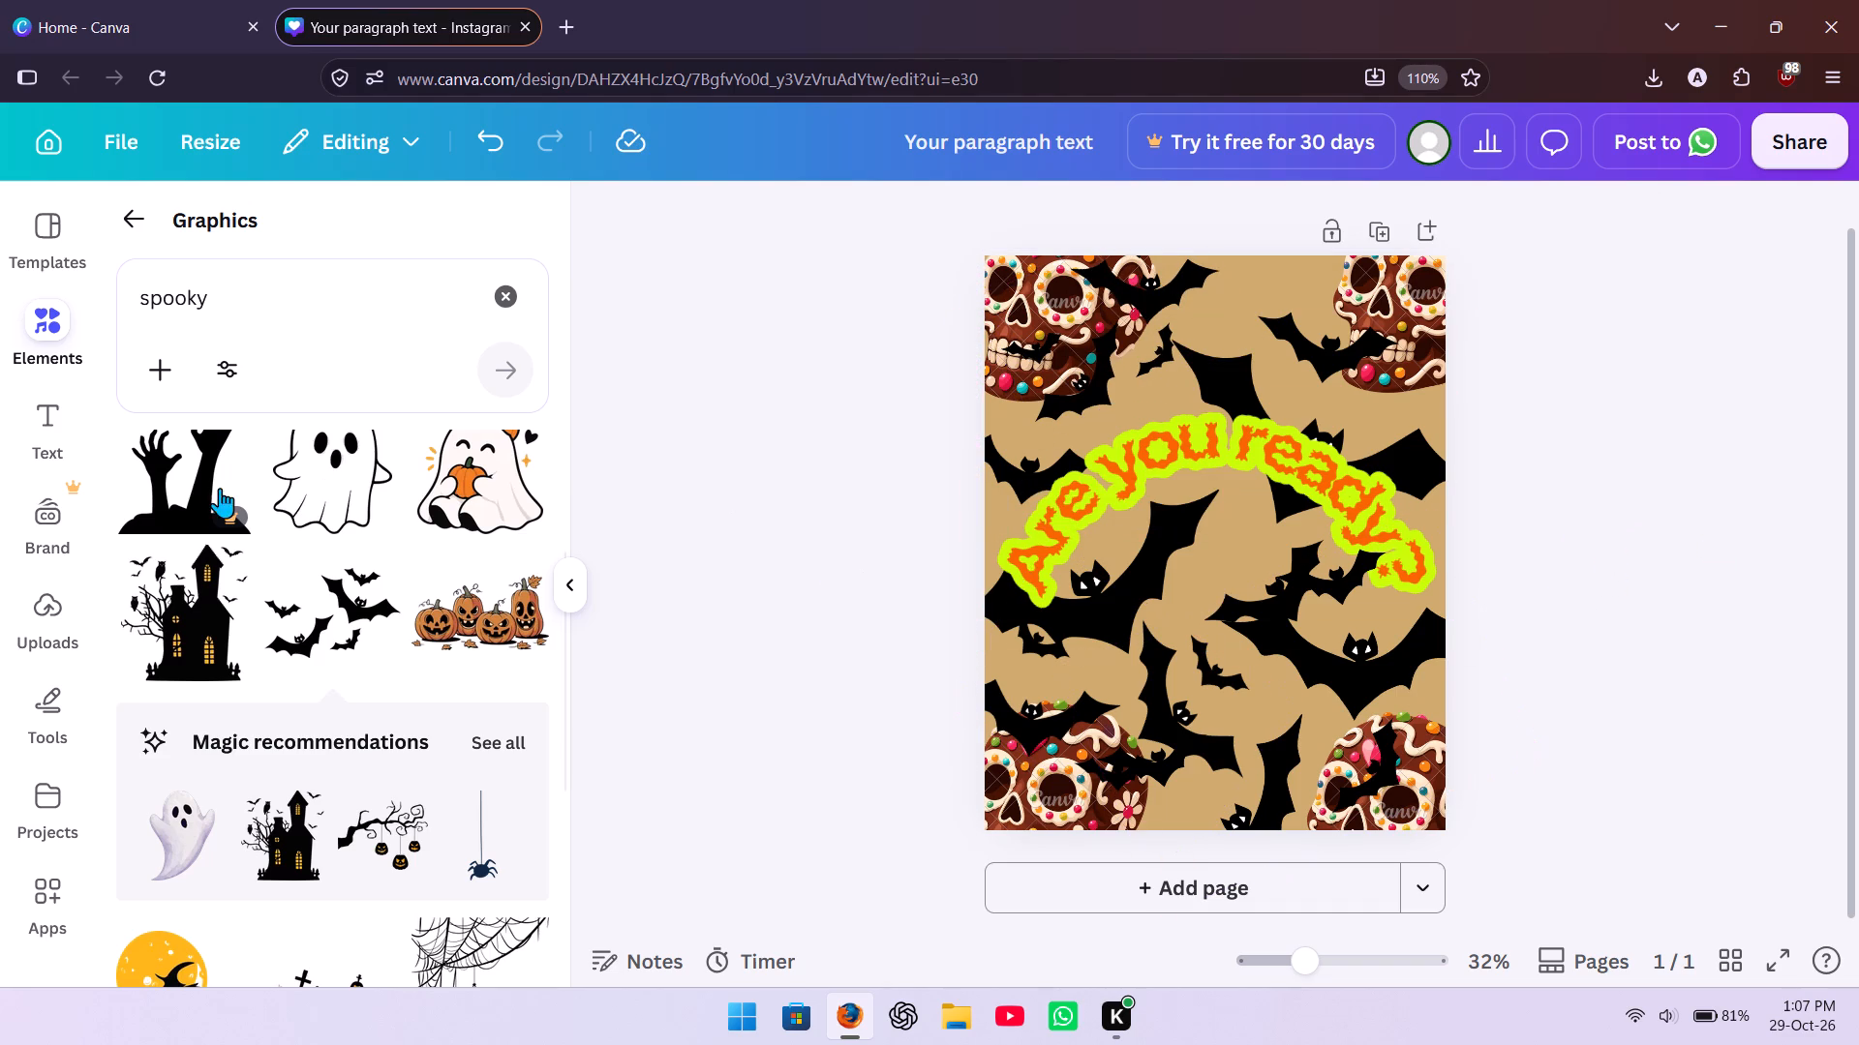
Browse the text styles and search the fonts and combinations for "spooky".
left_click(40, 406)
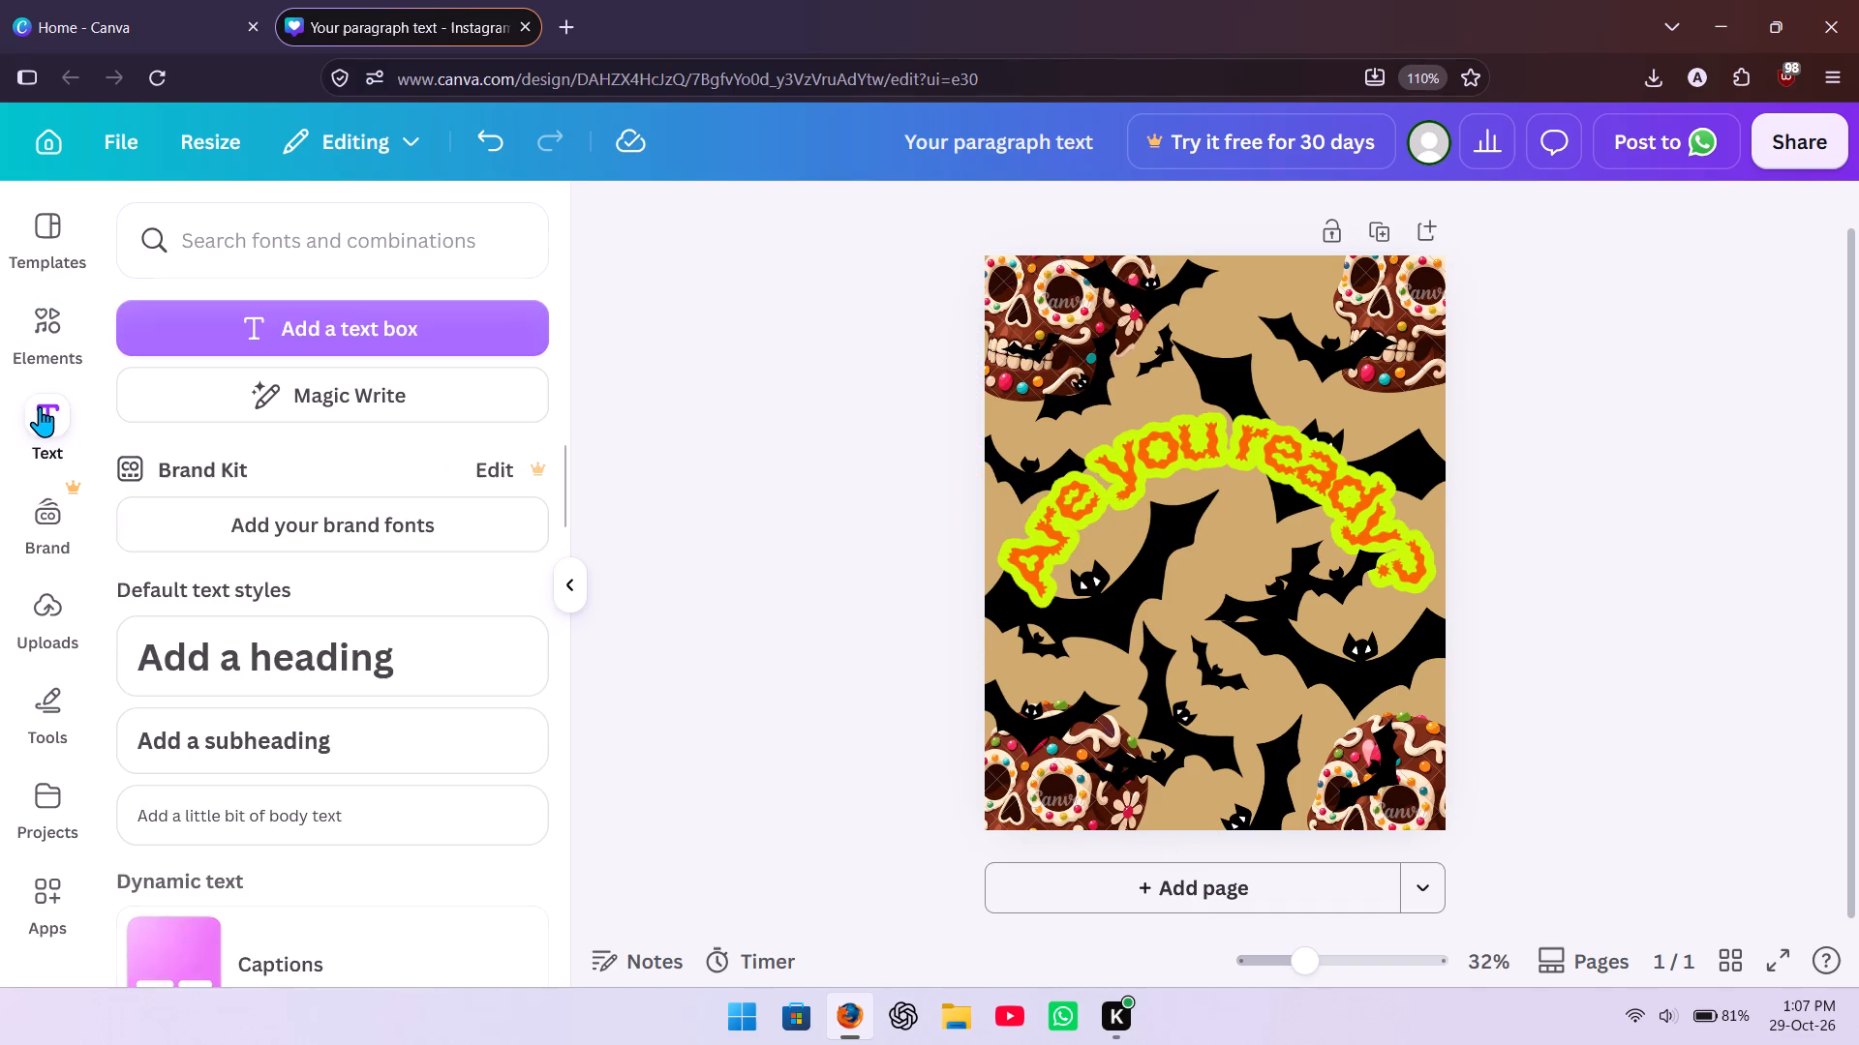
scroll(369, 590, "down", 5)
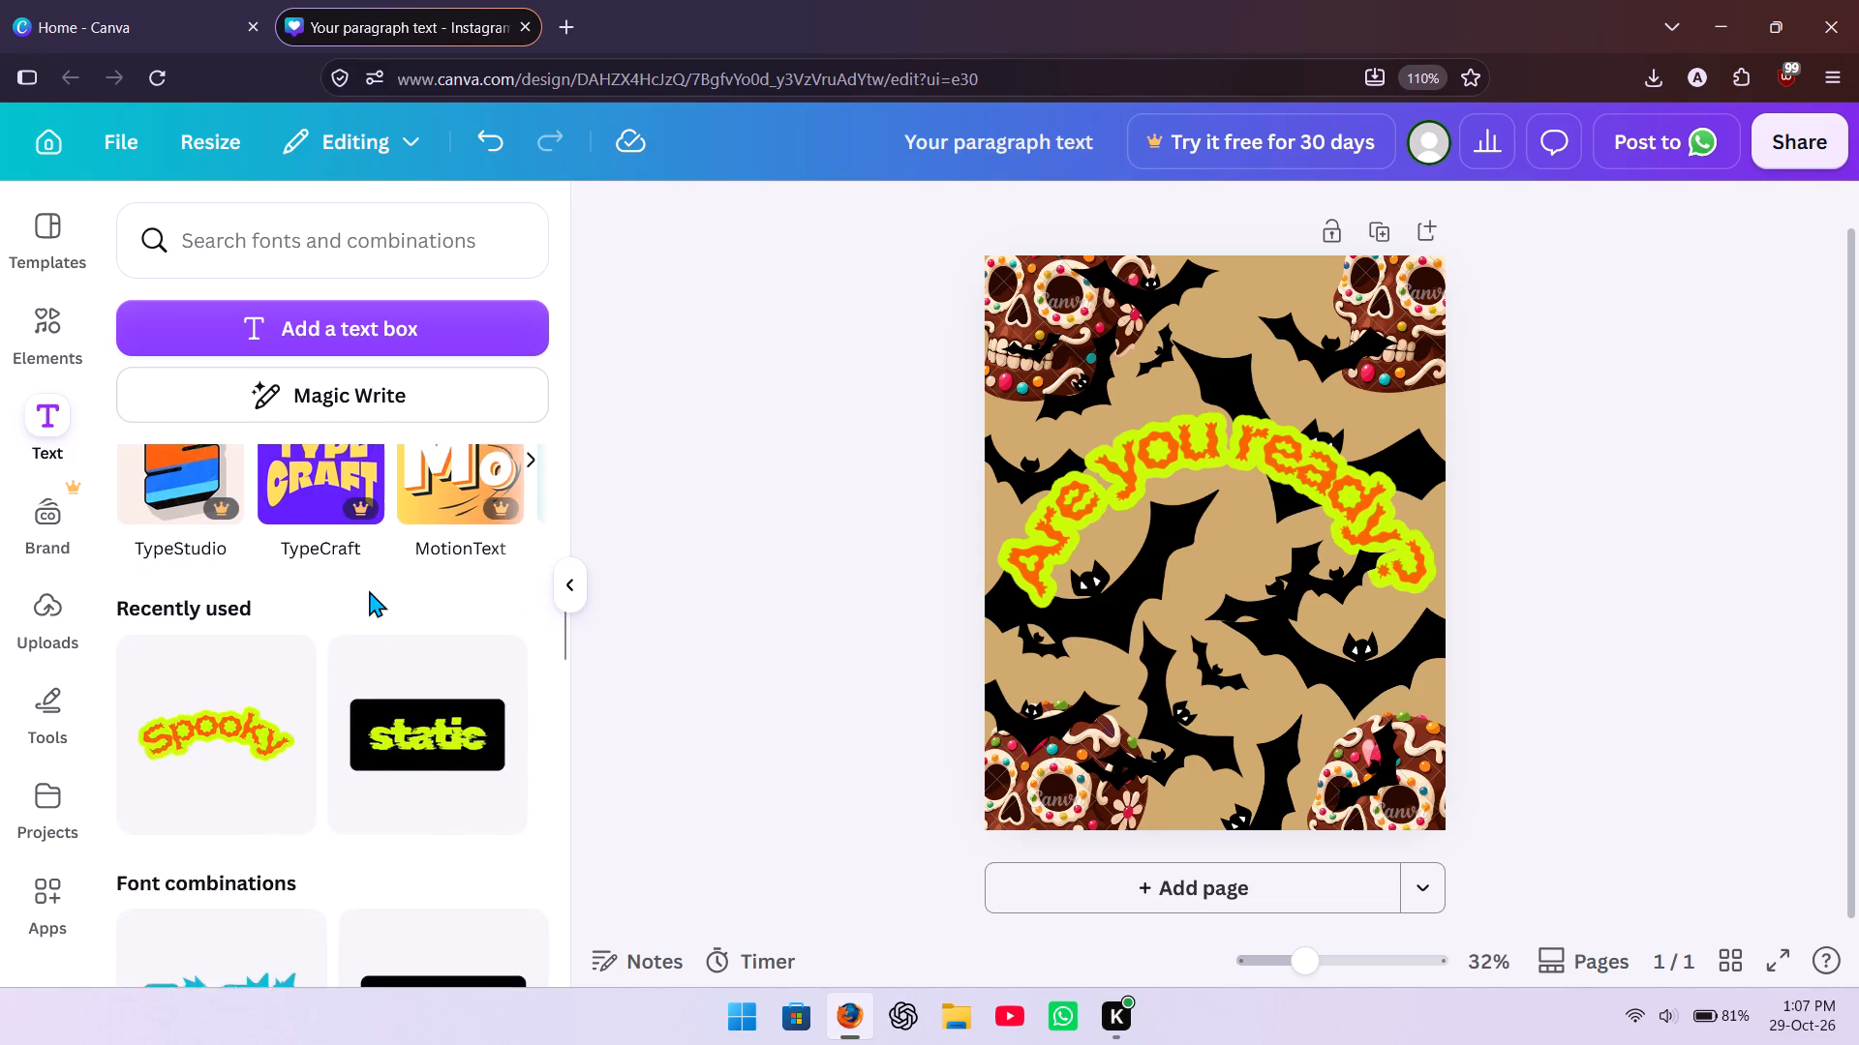
scroll(376, 682, "down", 5)
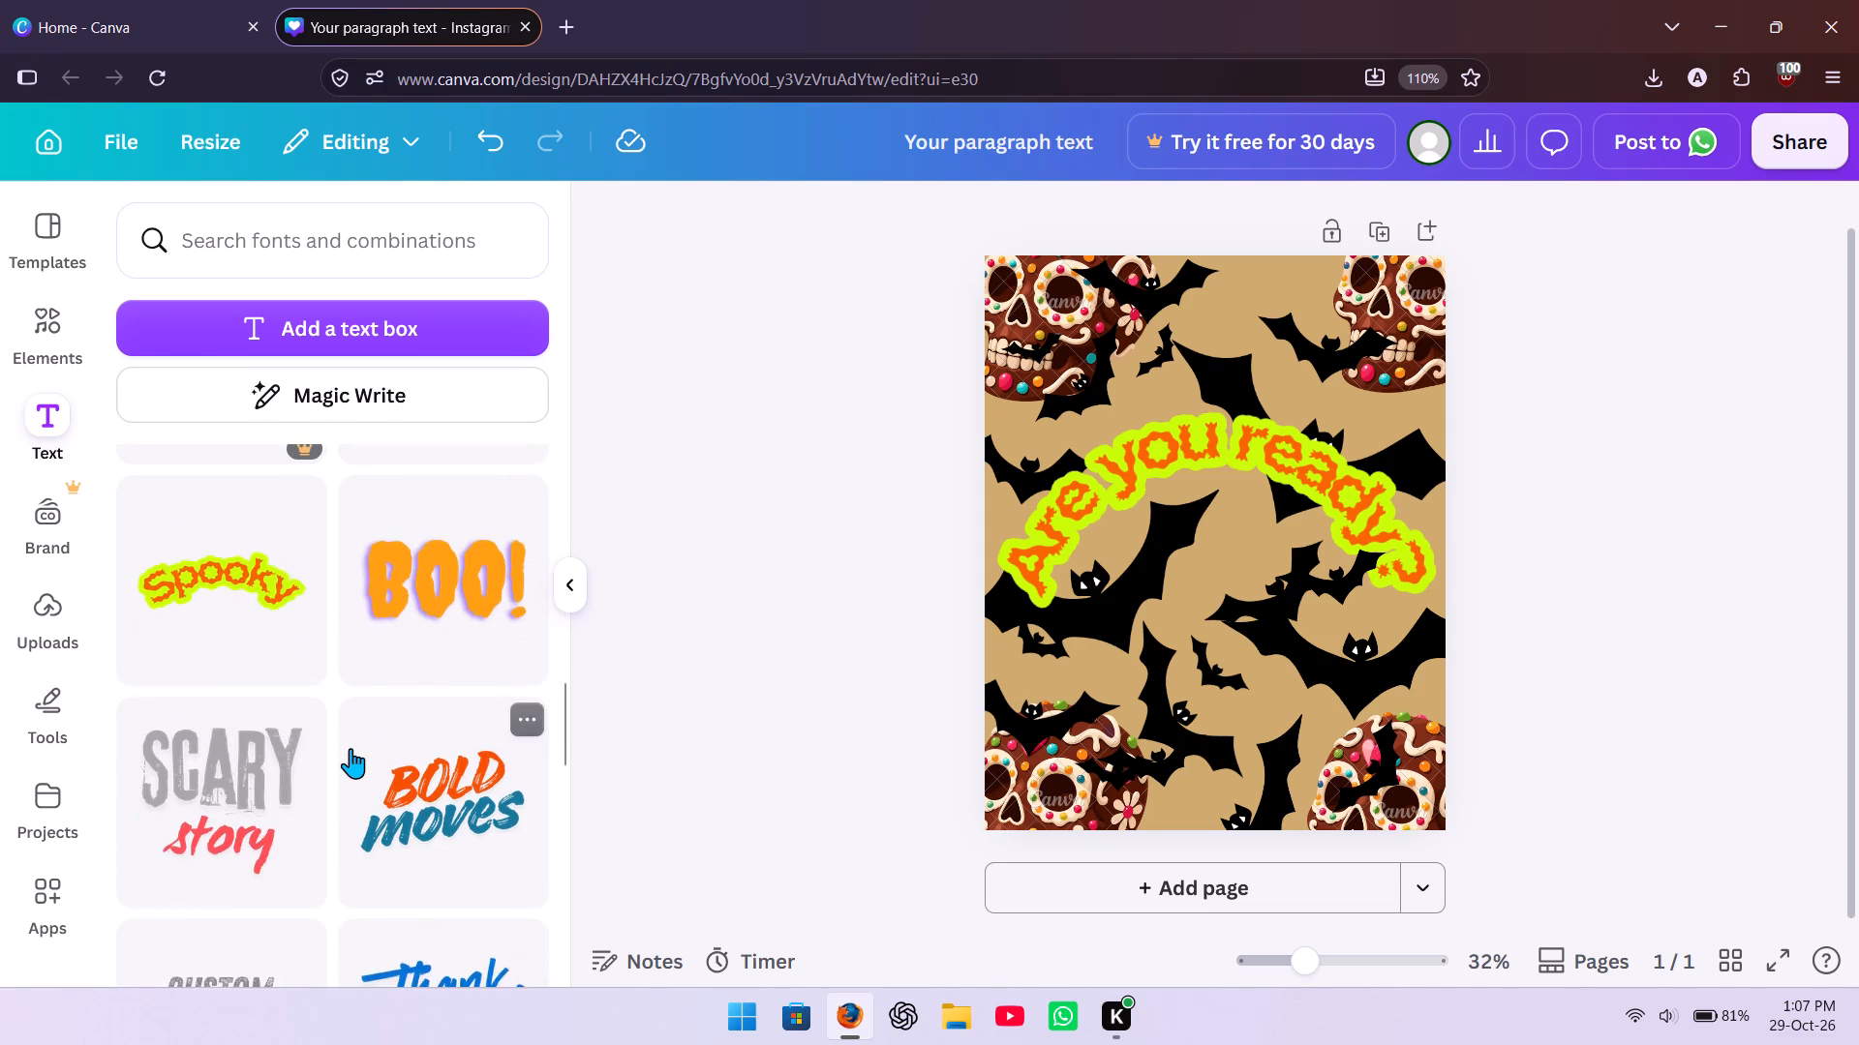
scroll(350, 748, "down", 4)
scroll(350, 748, "up", 2)
left_click(345, 236)
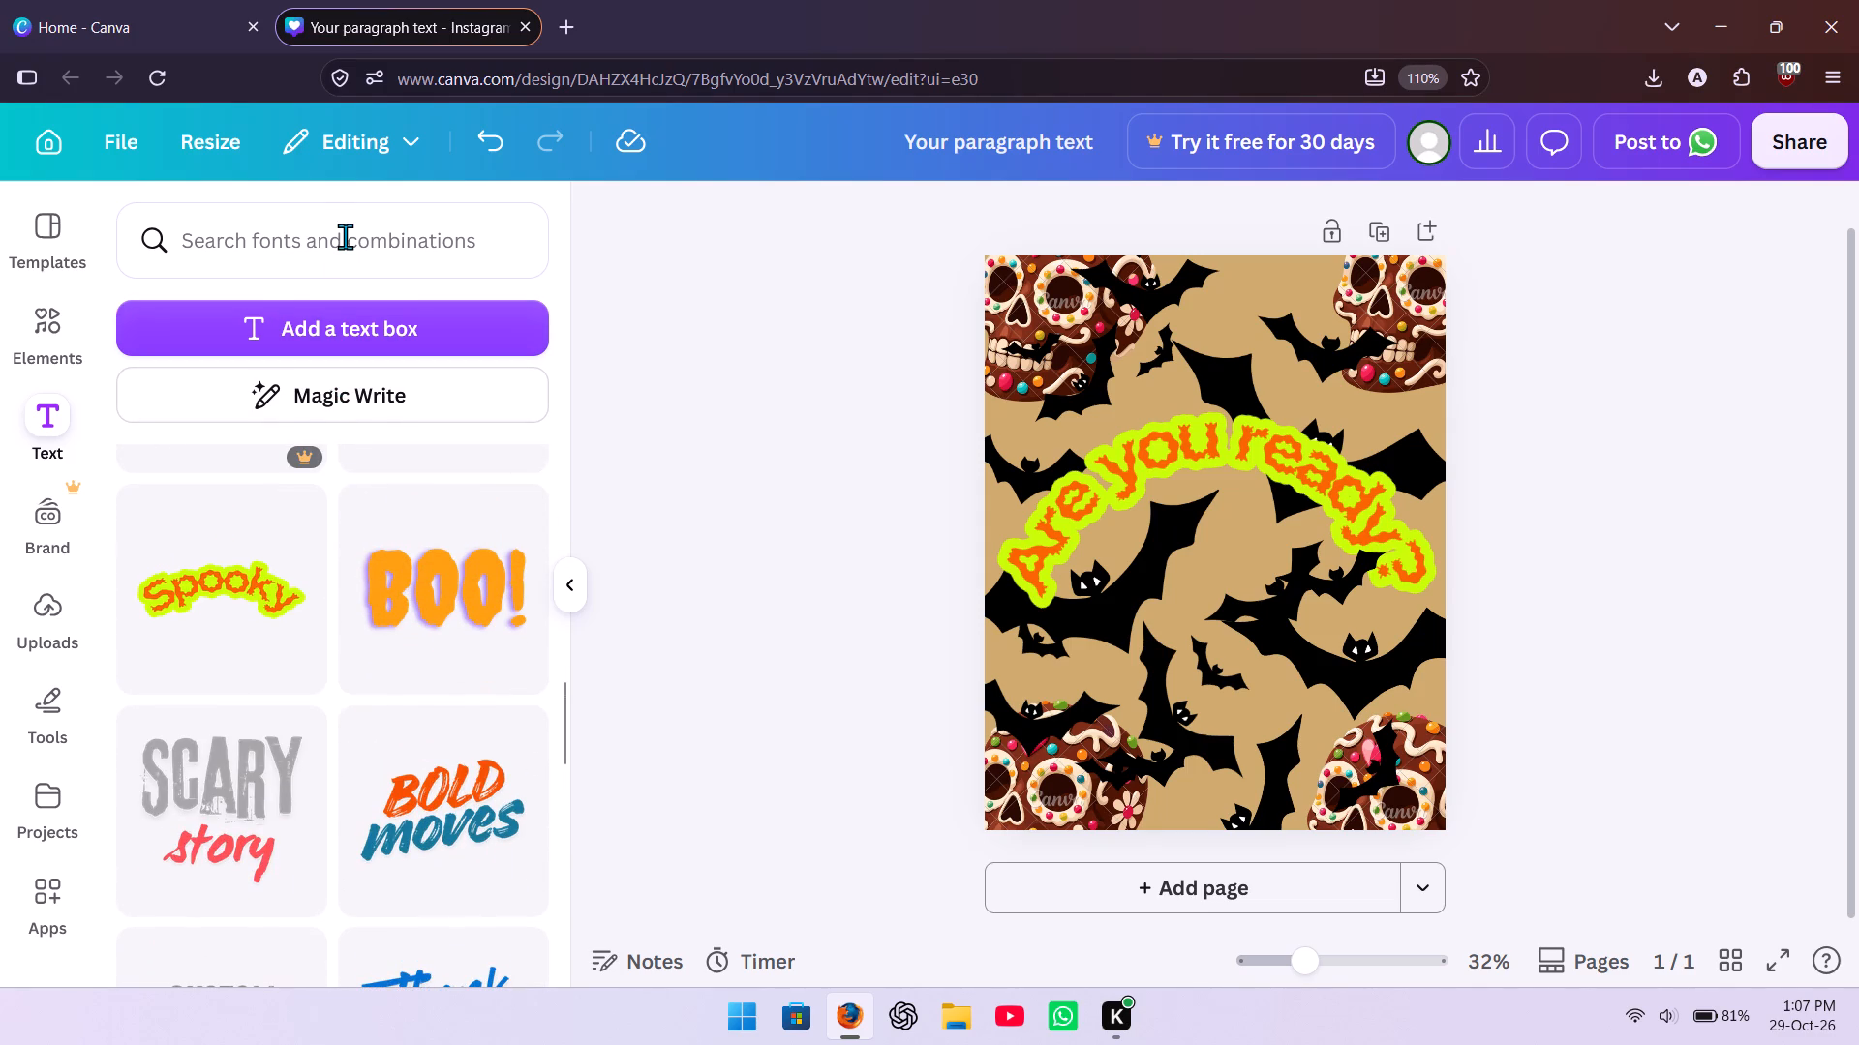
type("spooky")
key("Return")
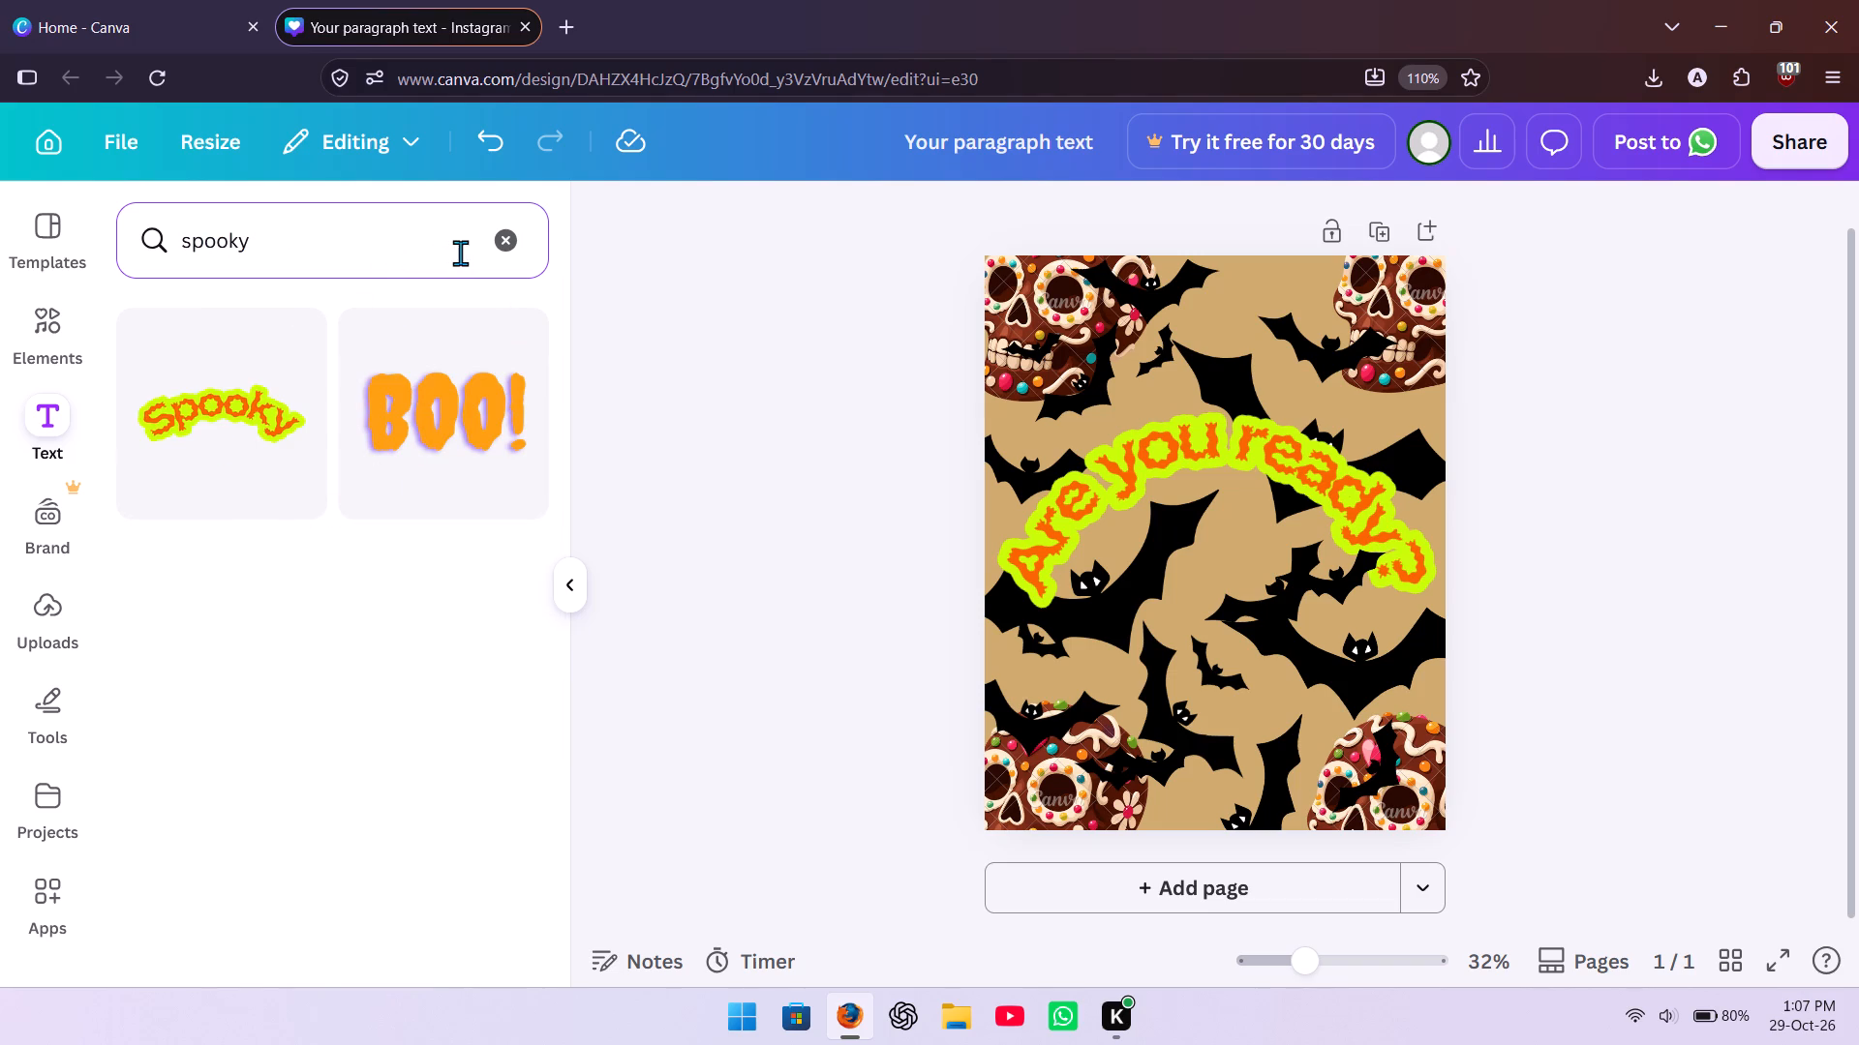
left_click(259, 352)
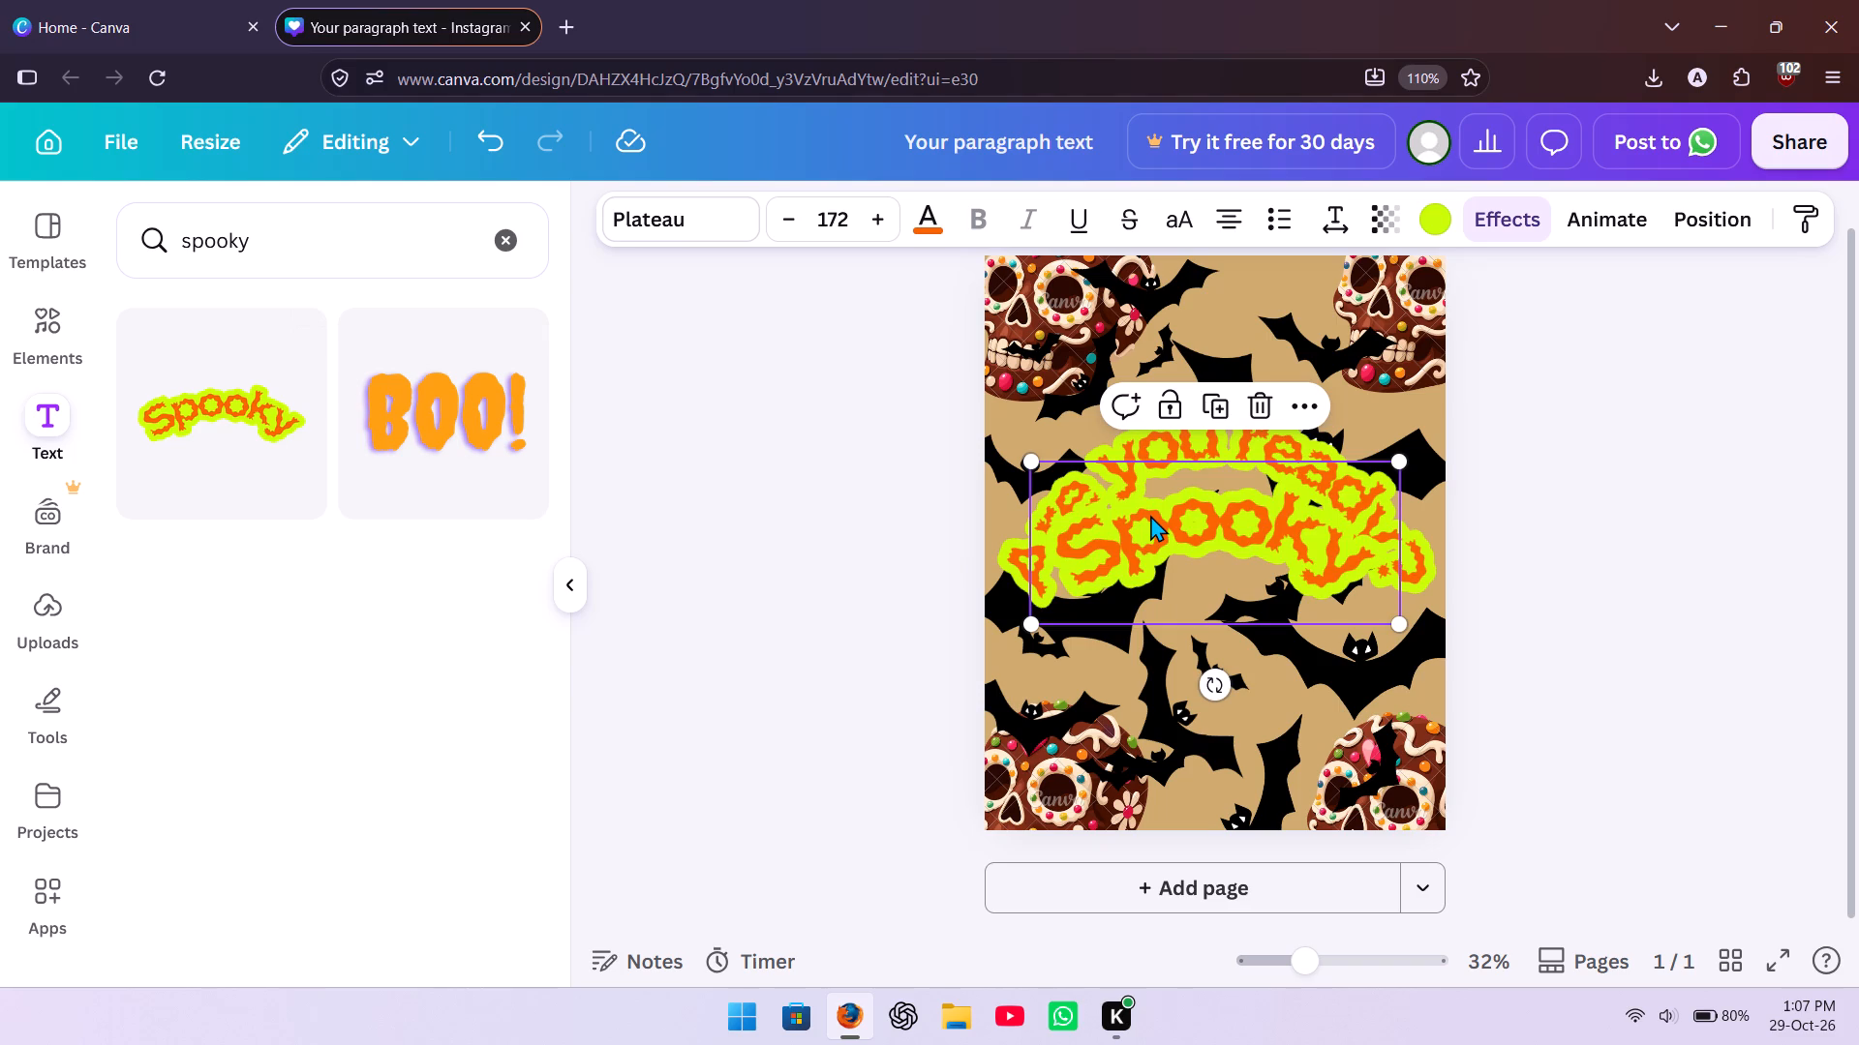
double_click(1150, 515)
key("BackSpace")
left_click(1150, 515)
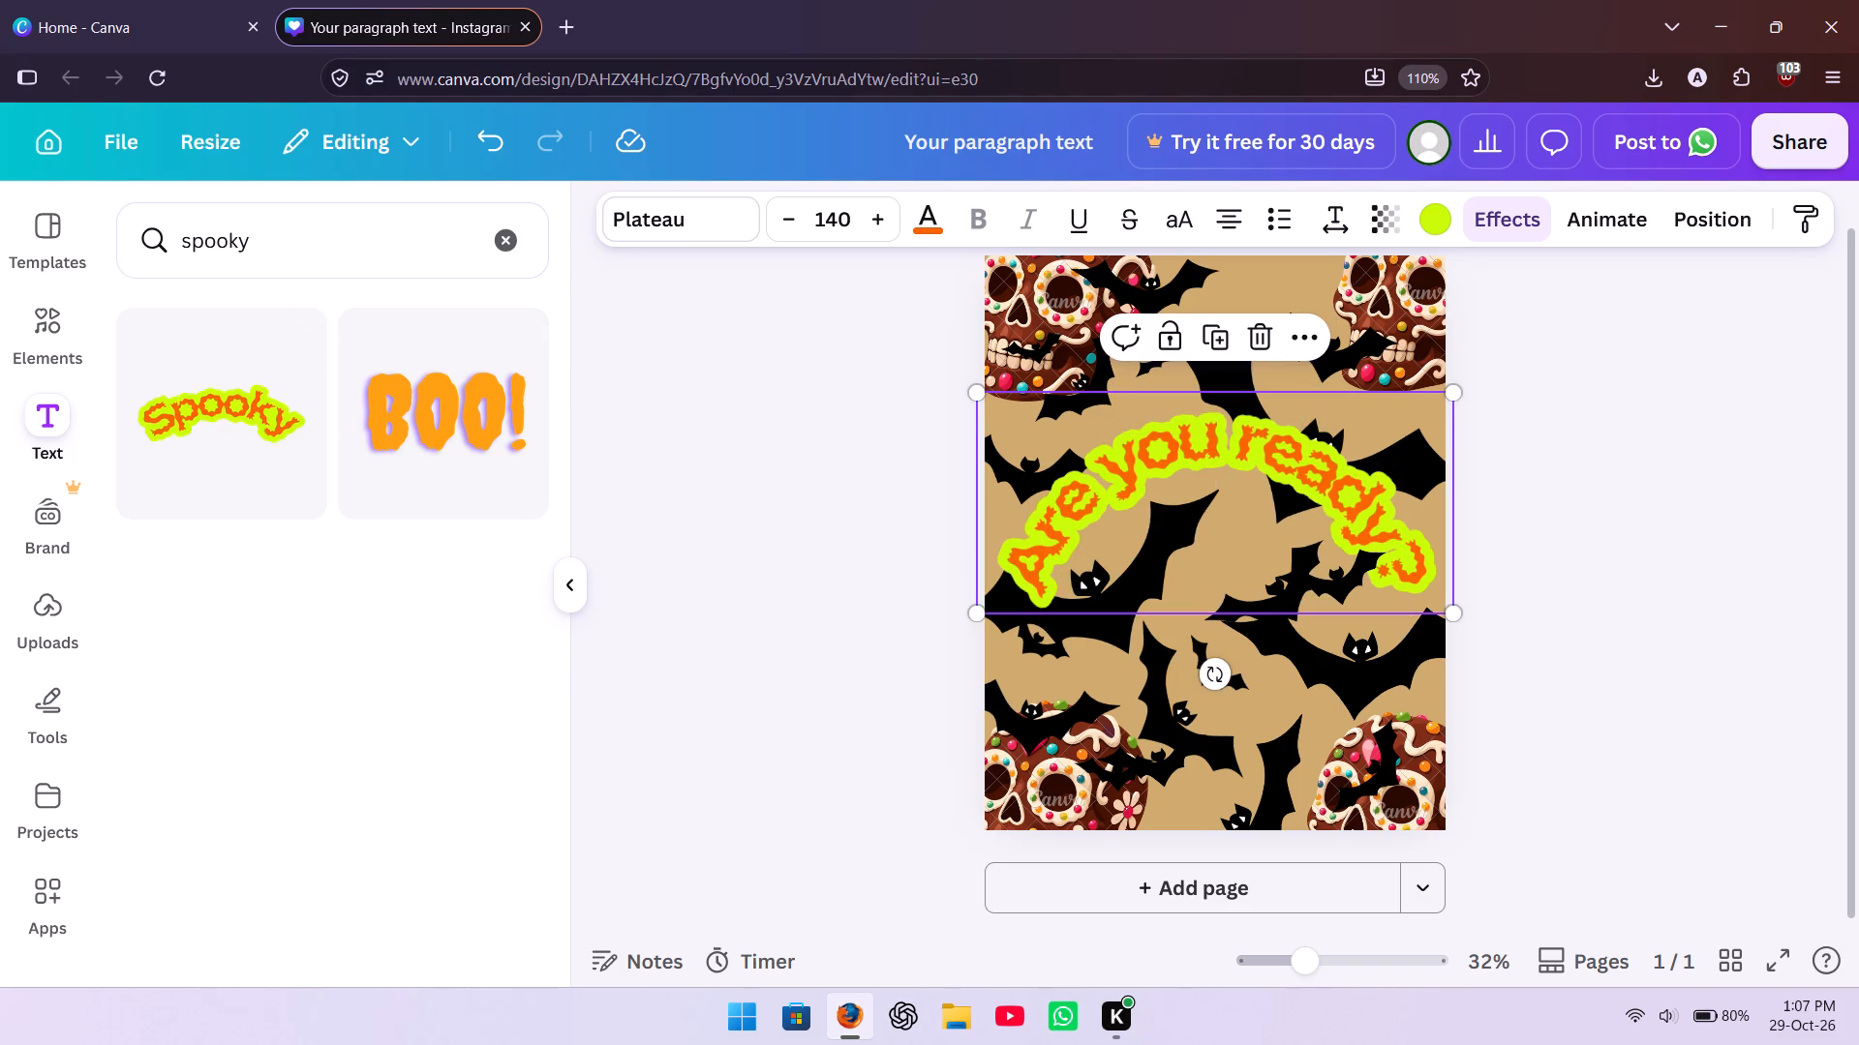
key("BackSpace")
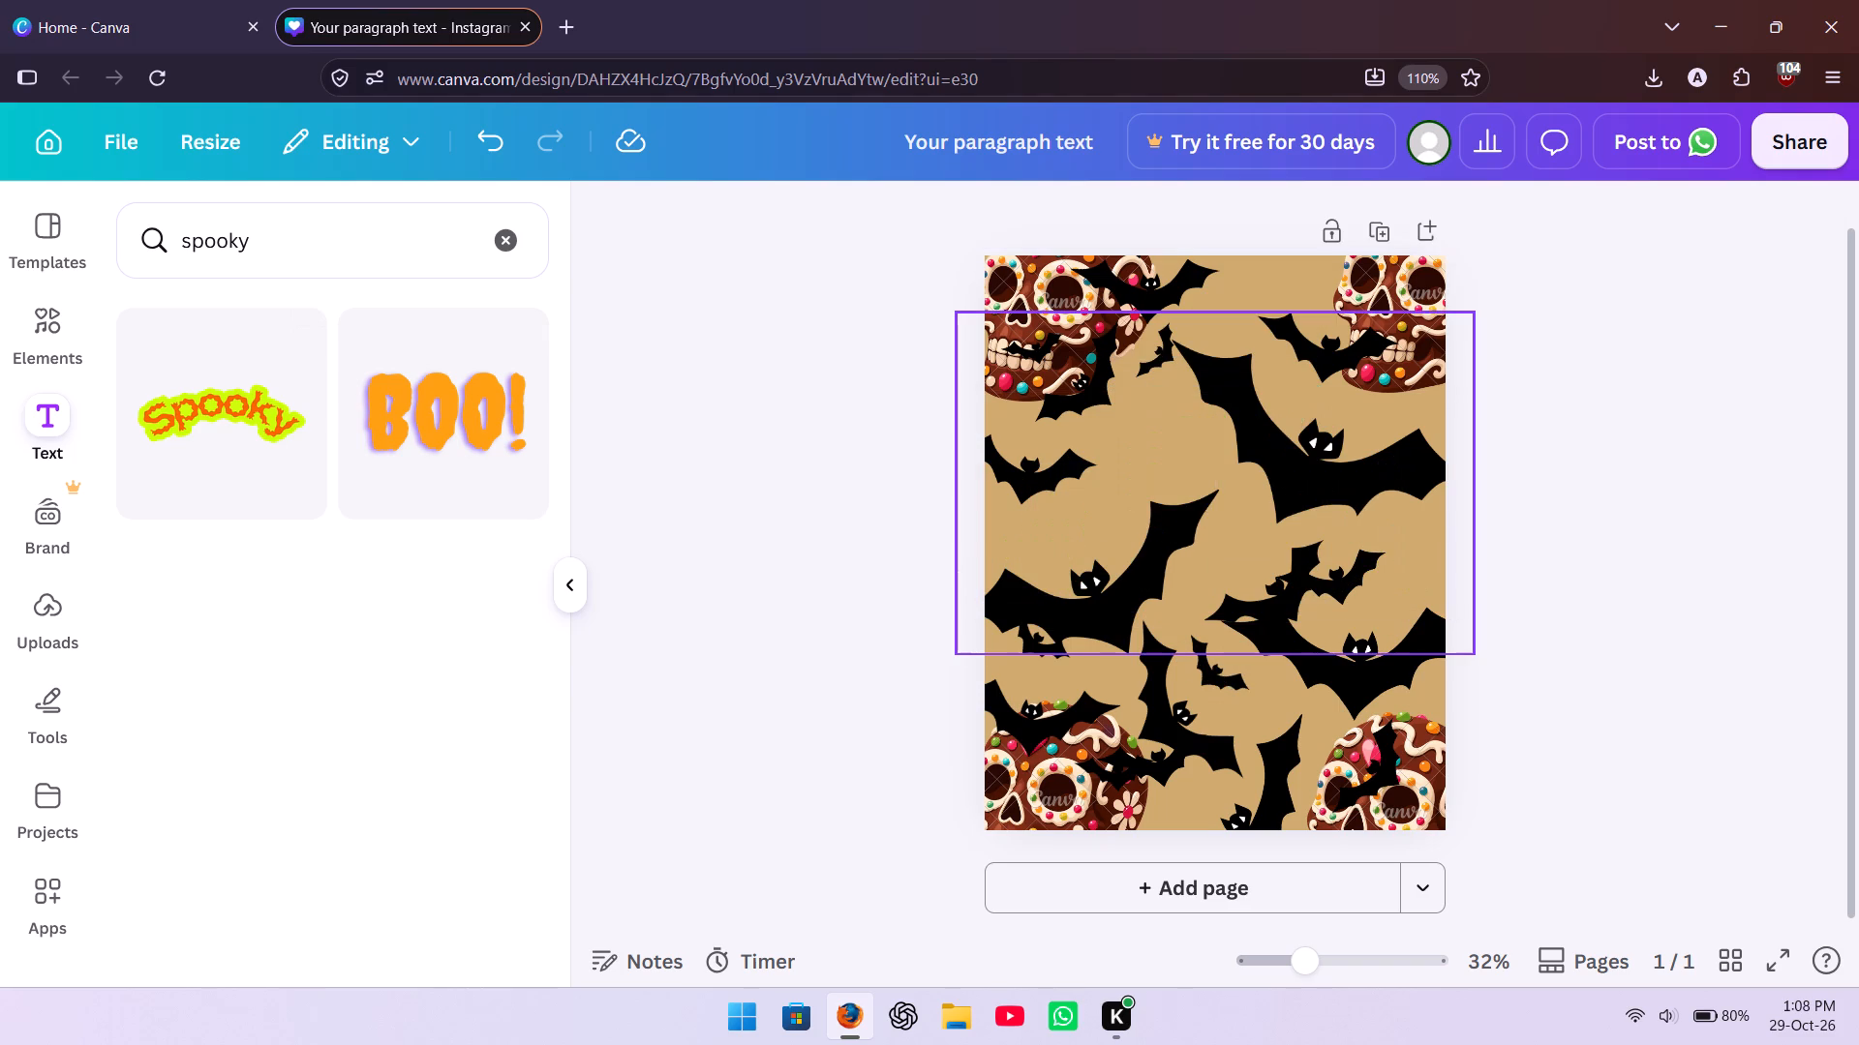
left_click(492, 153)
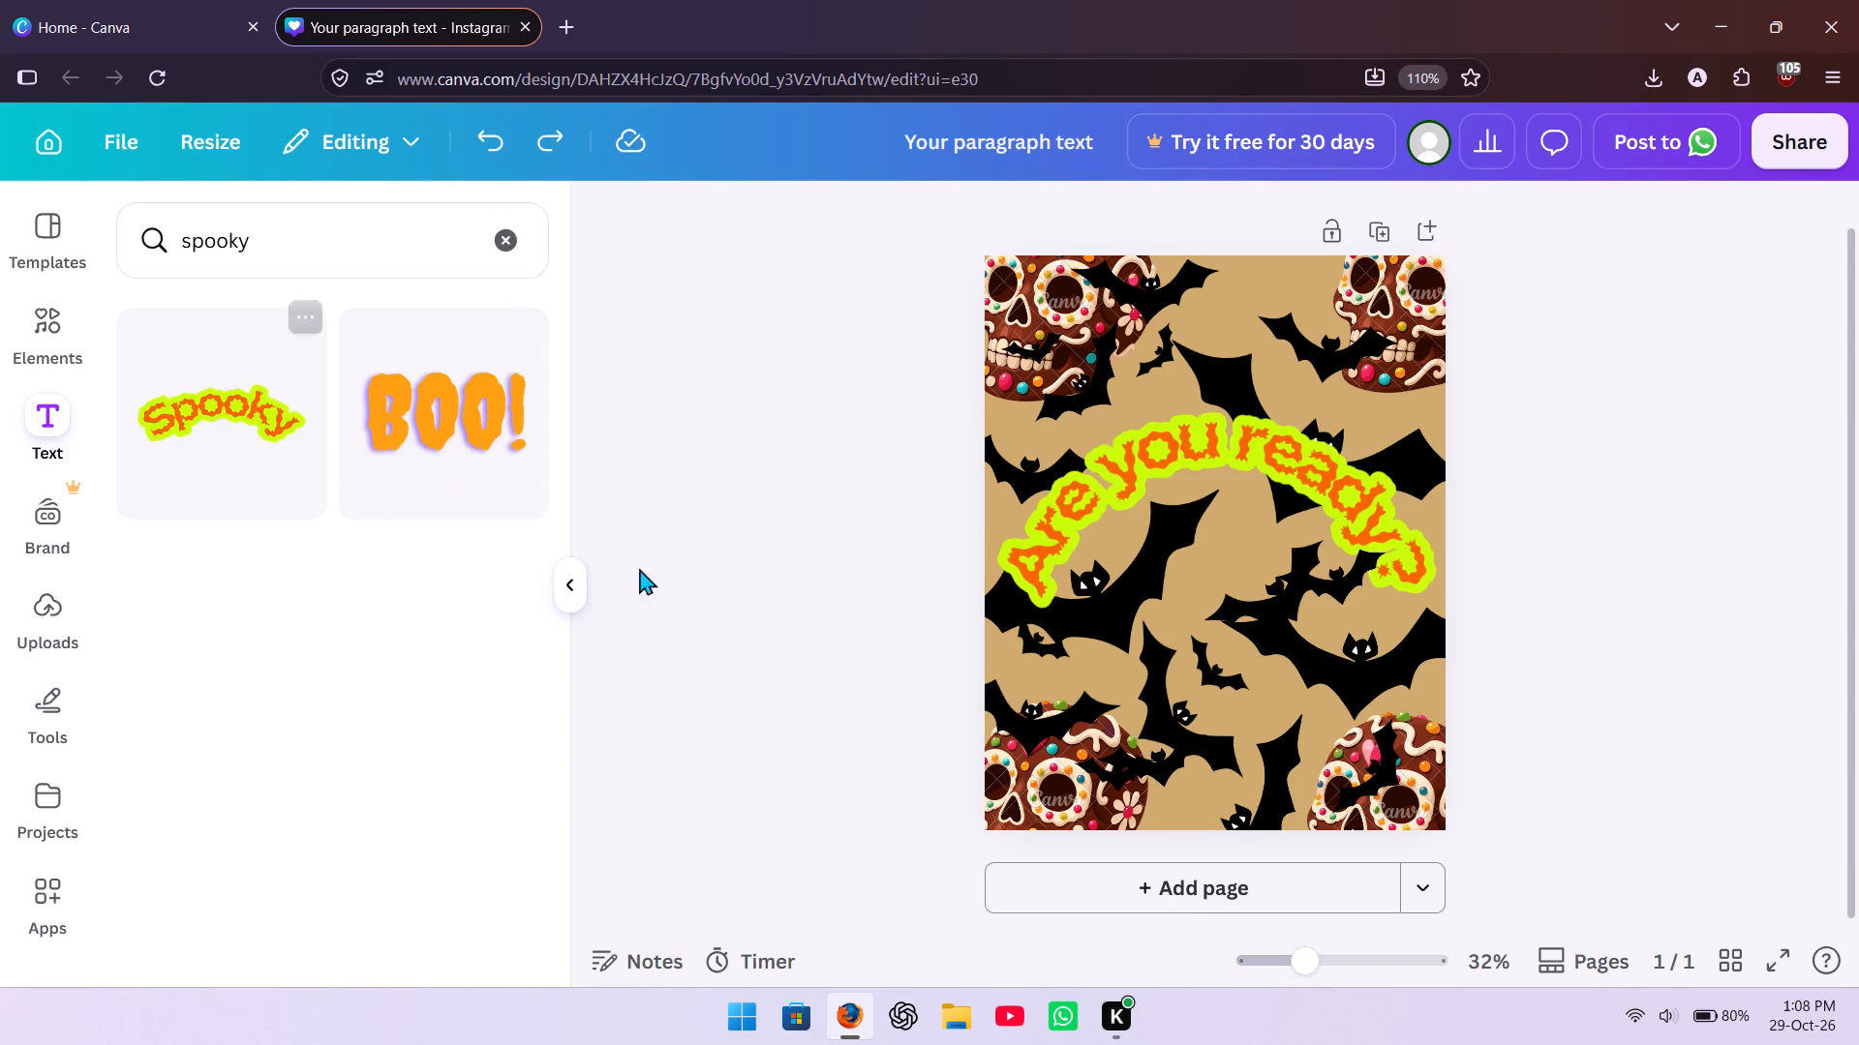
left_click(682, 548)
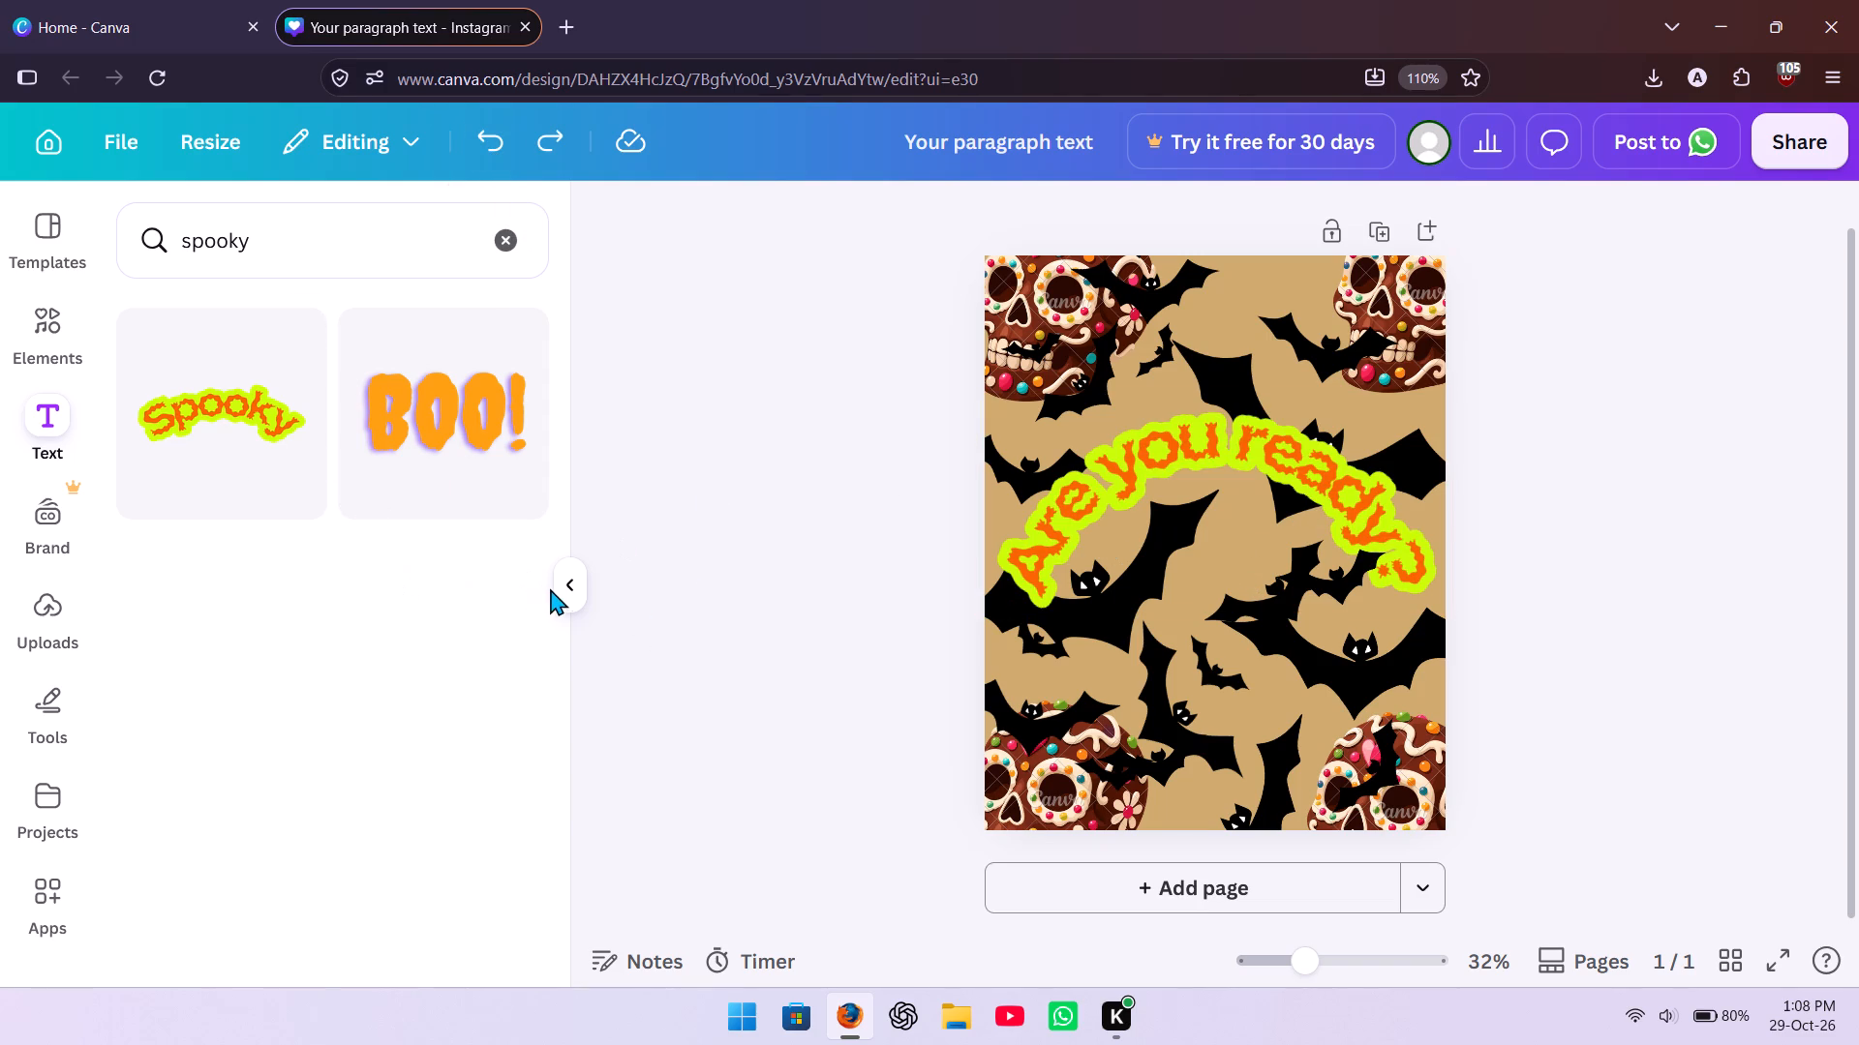
Add another arched "Spooky" style text, change its wording to "Halloween night at Pitampura" and move it under "Are you ready?".
left_click(288, 429)
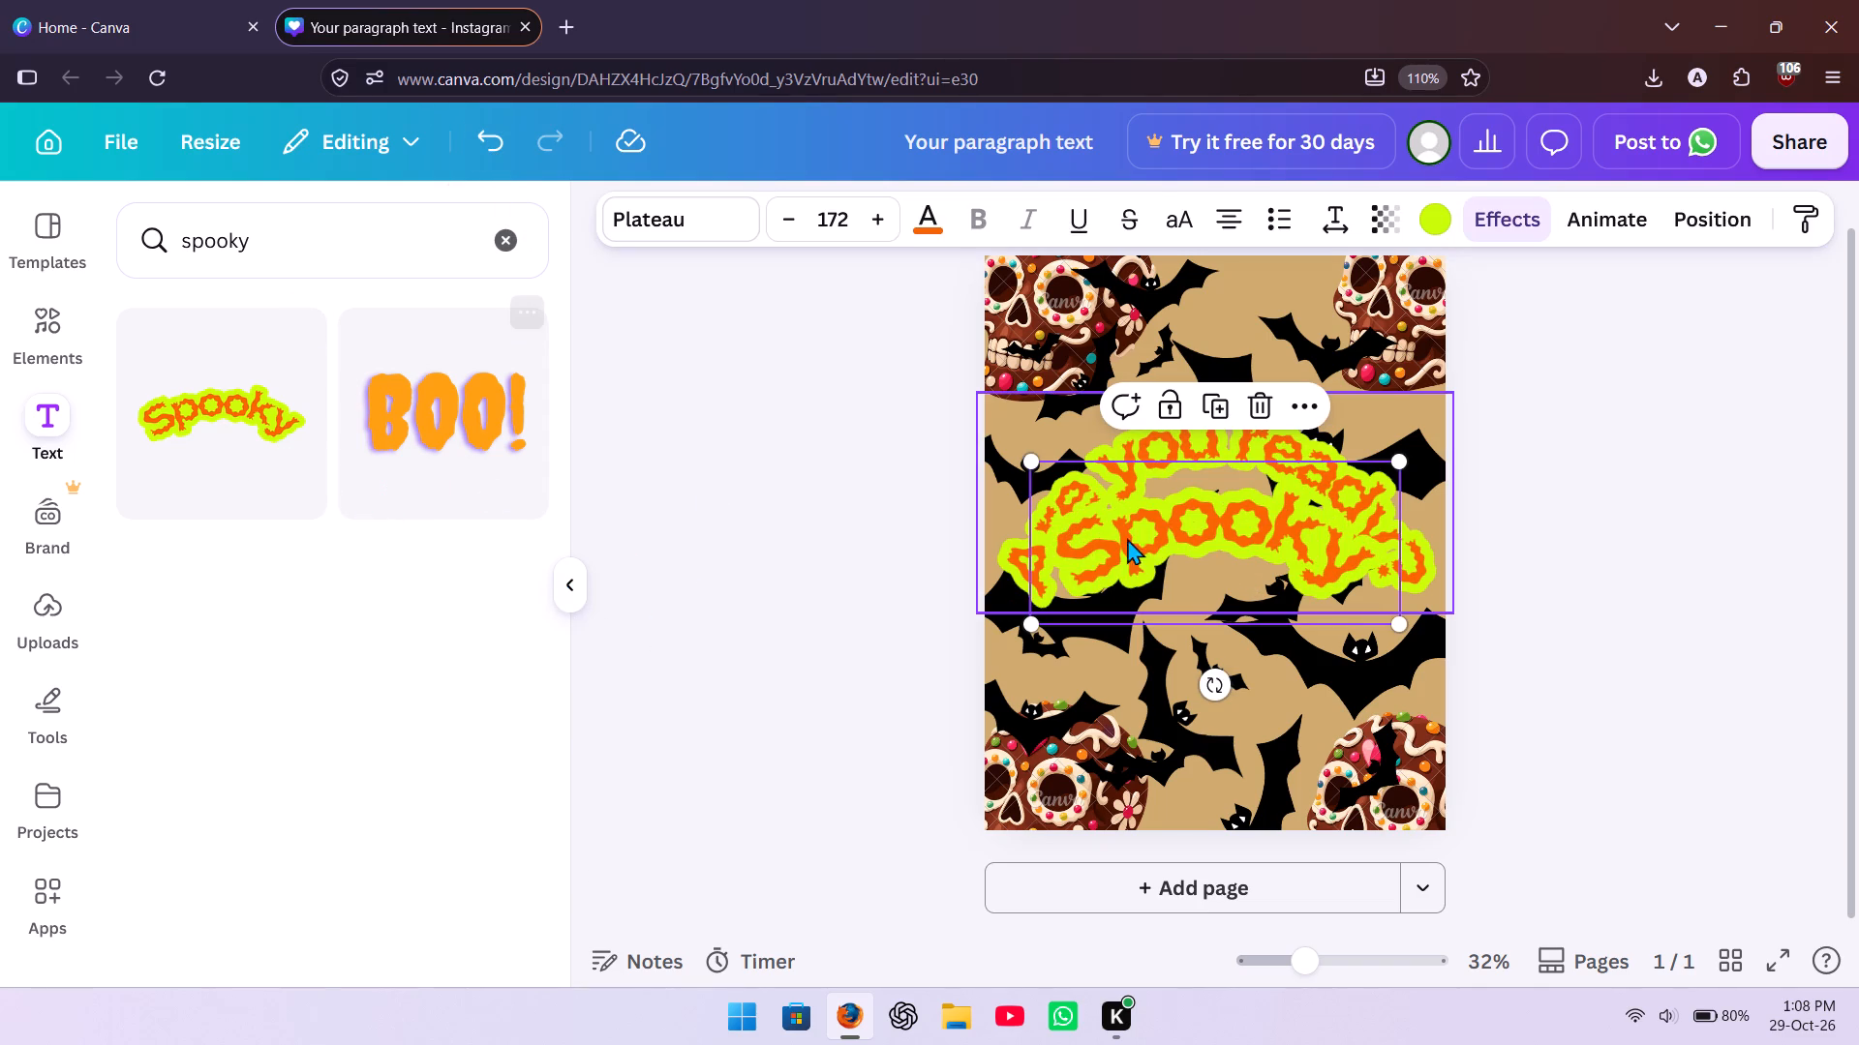
left_click_drag(1156, 535, 1161, 607)
double_click(1161, 607)
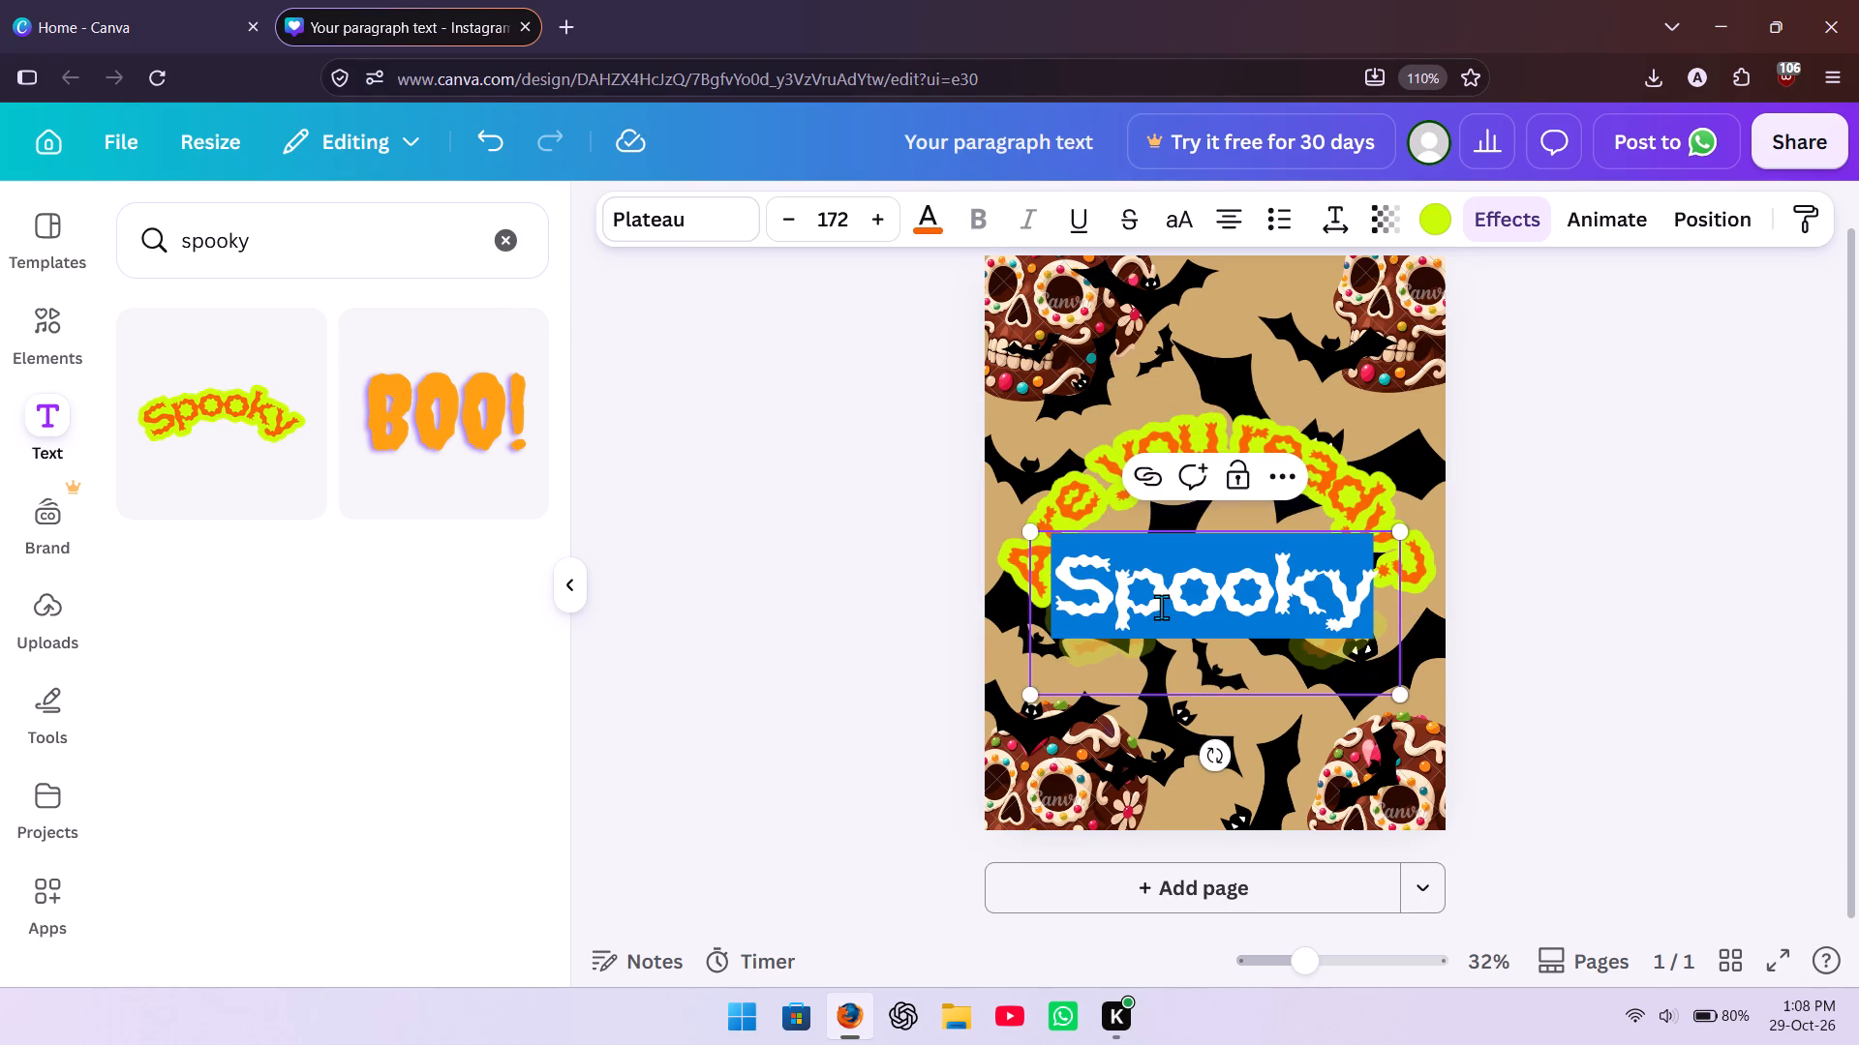
key("BackSpace")
key("h")
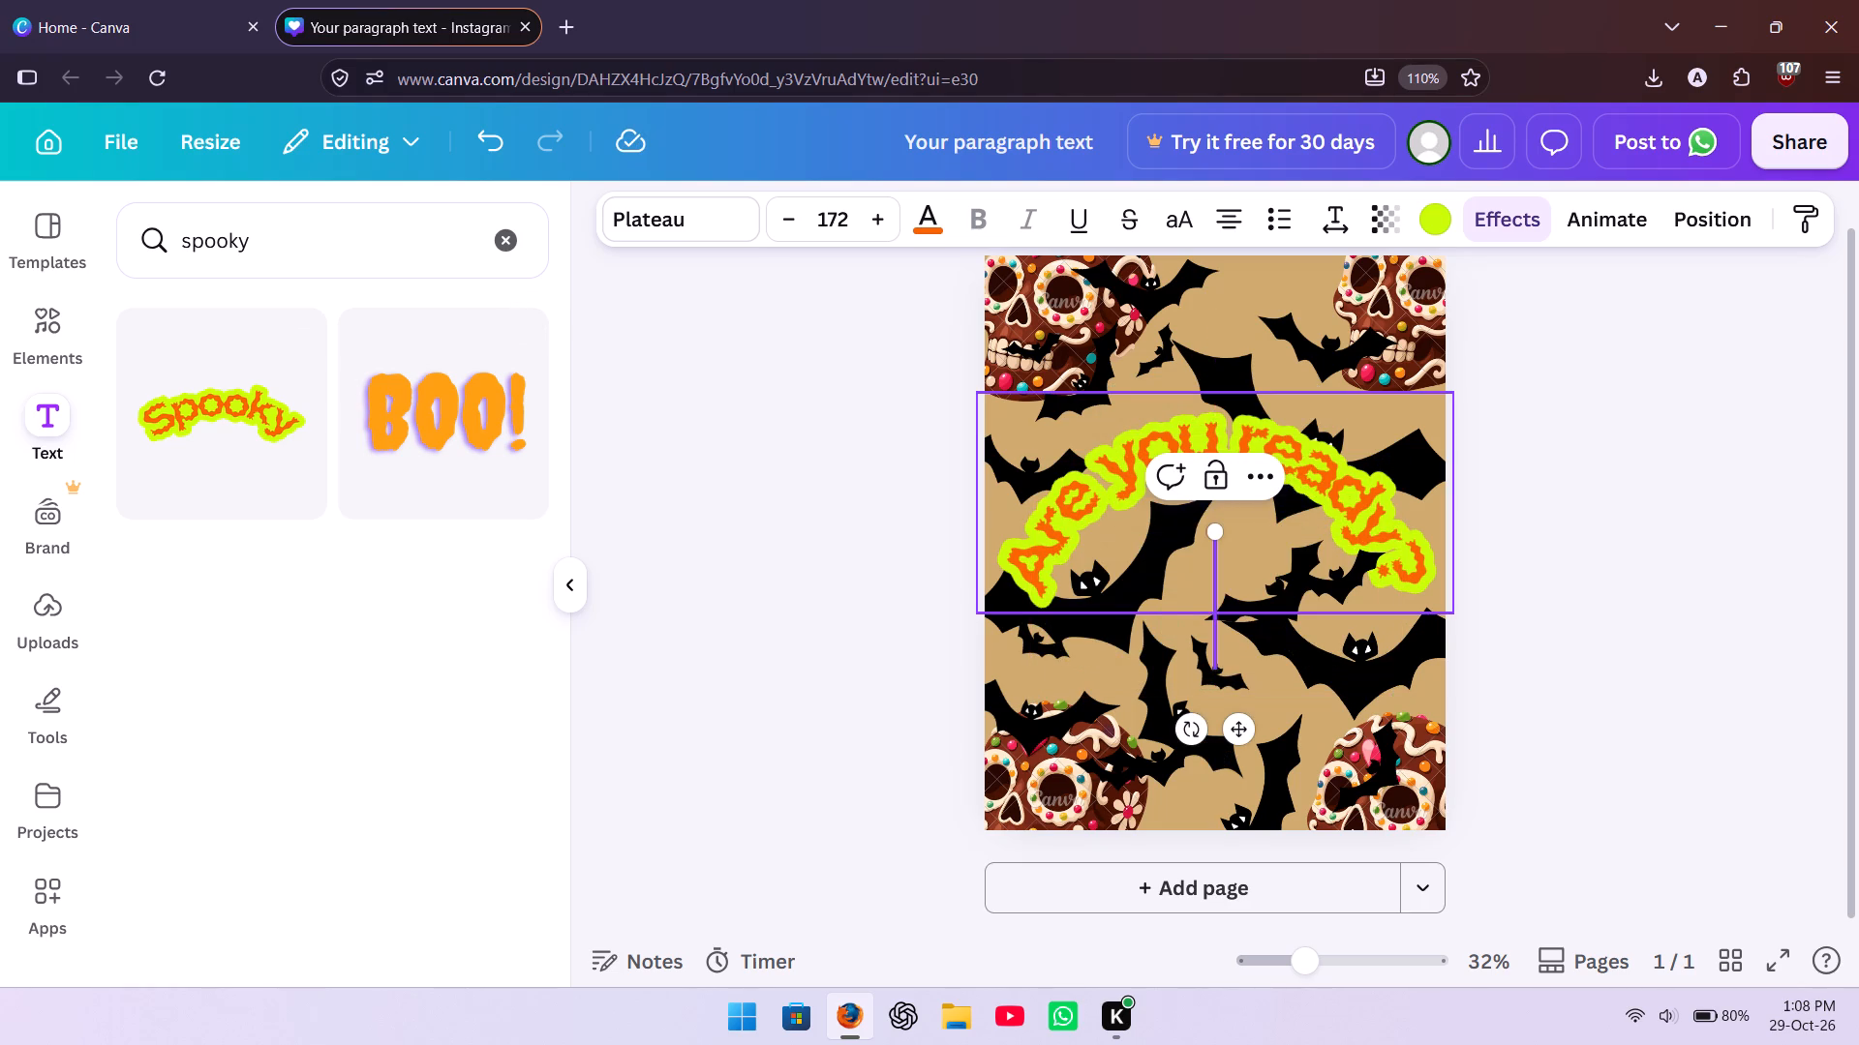
type("allo")
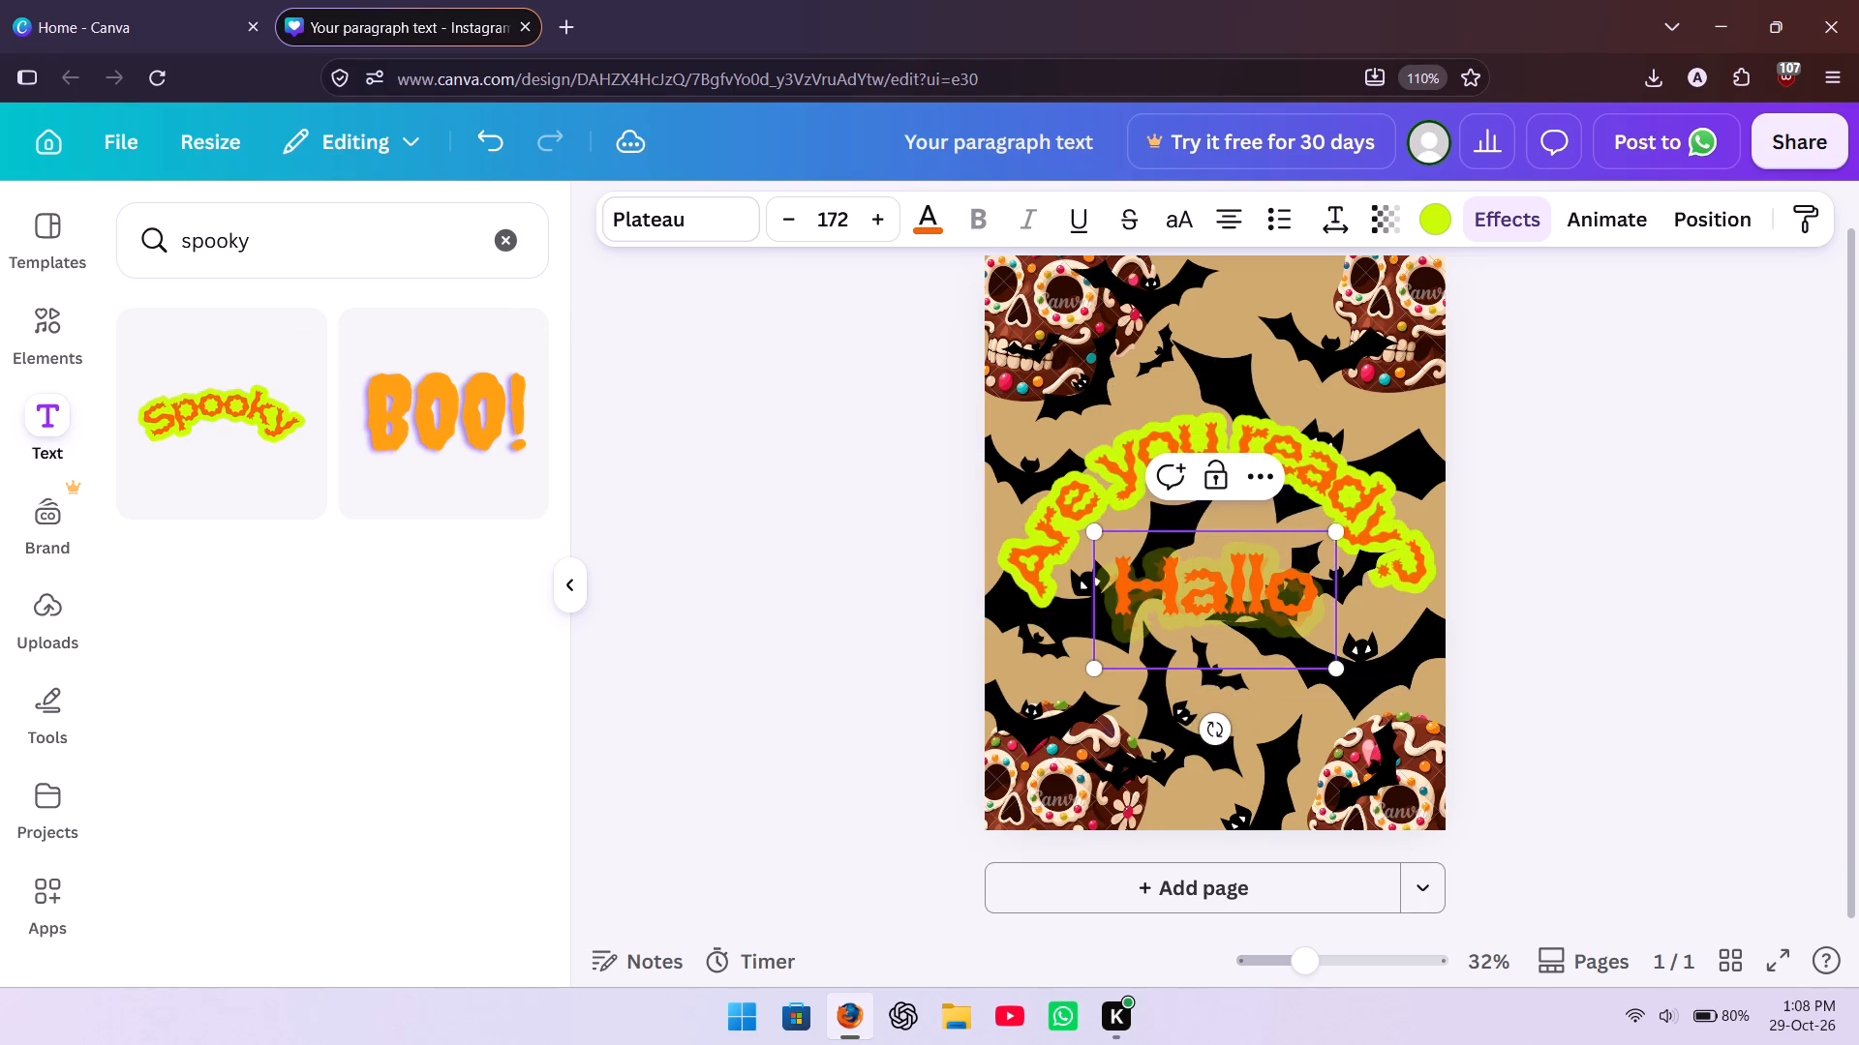
key("w")
type("een night at")
key("space")
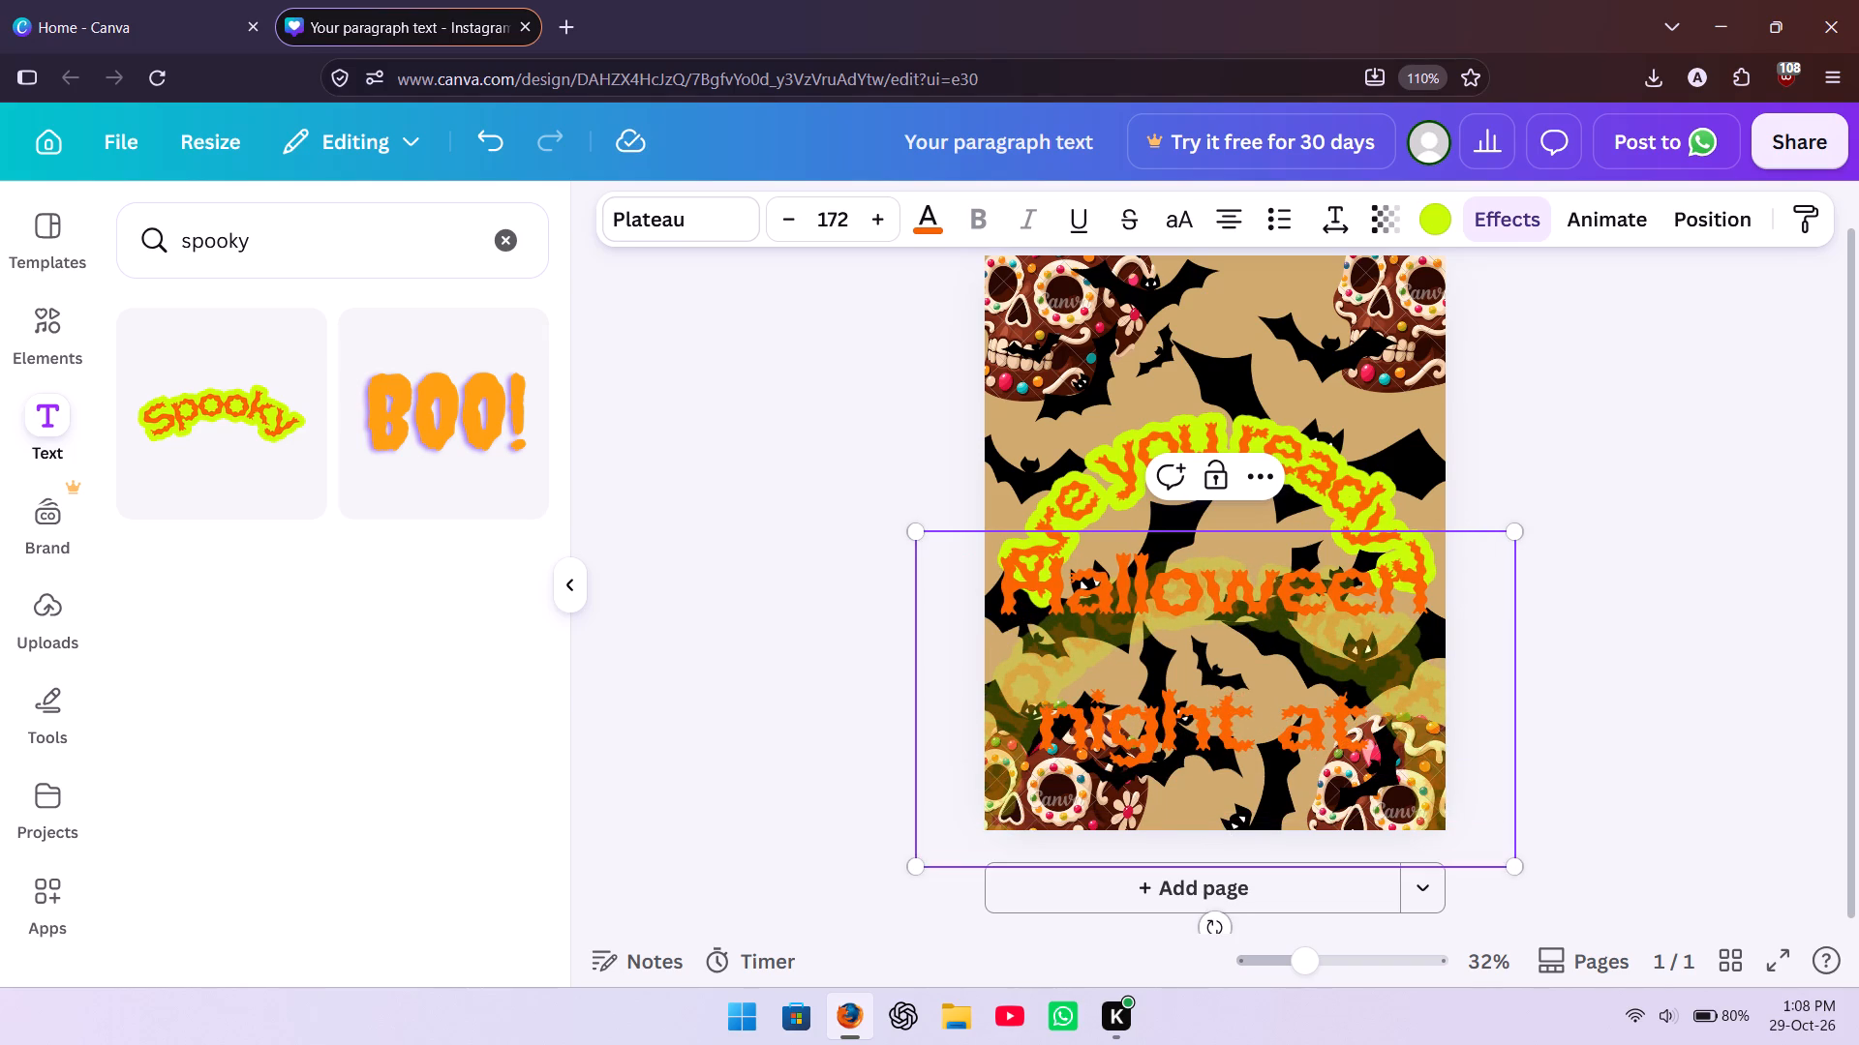
key("p")
type("itsm")
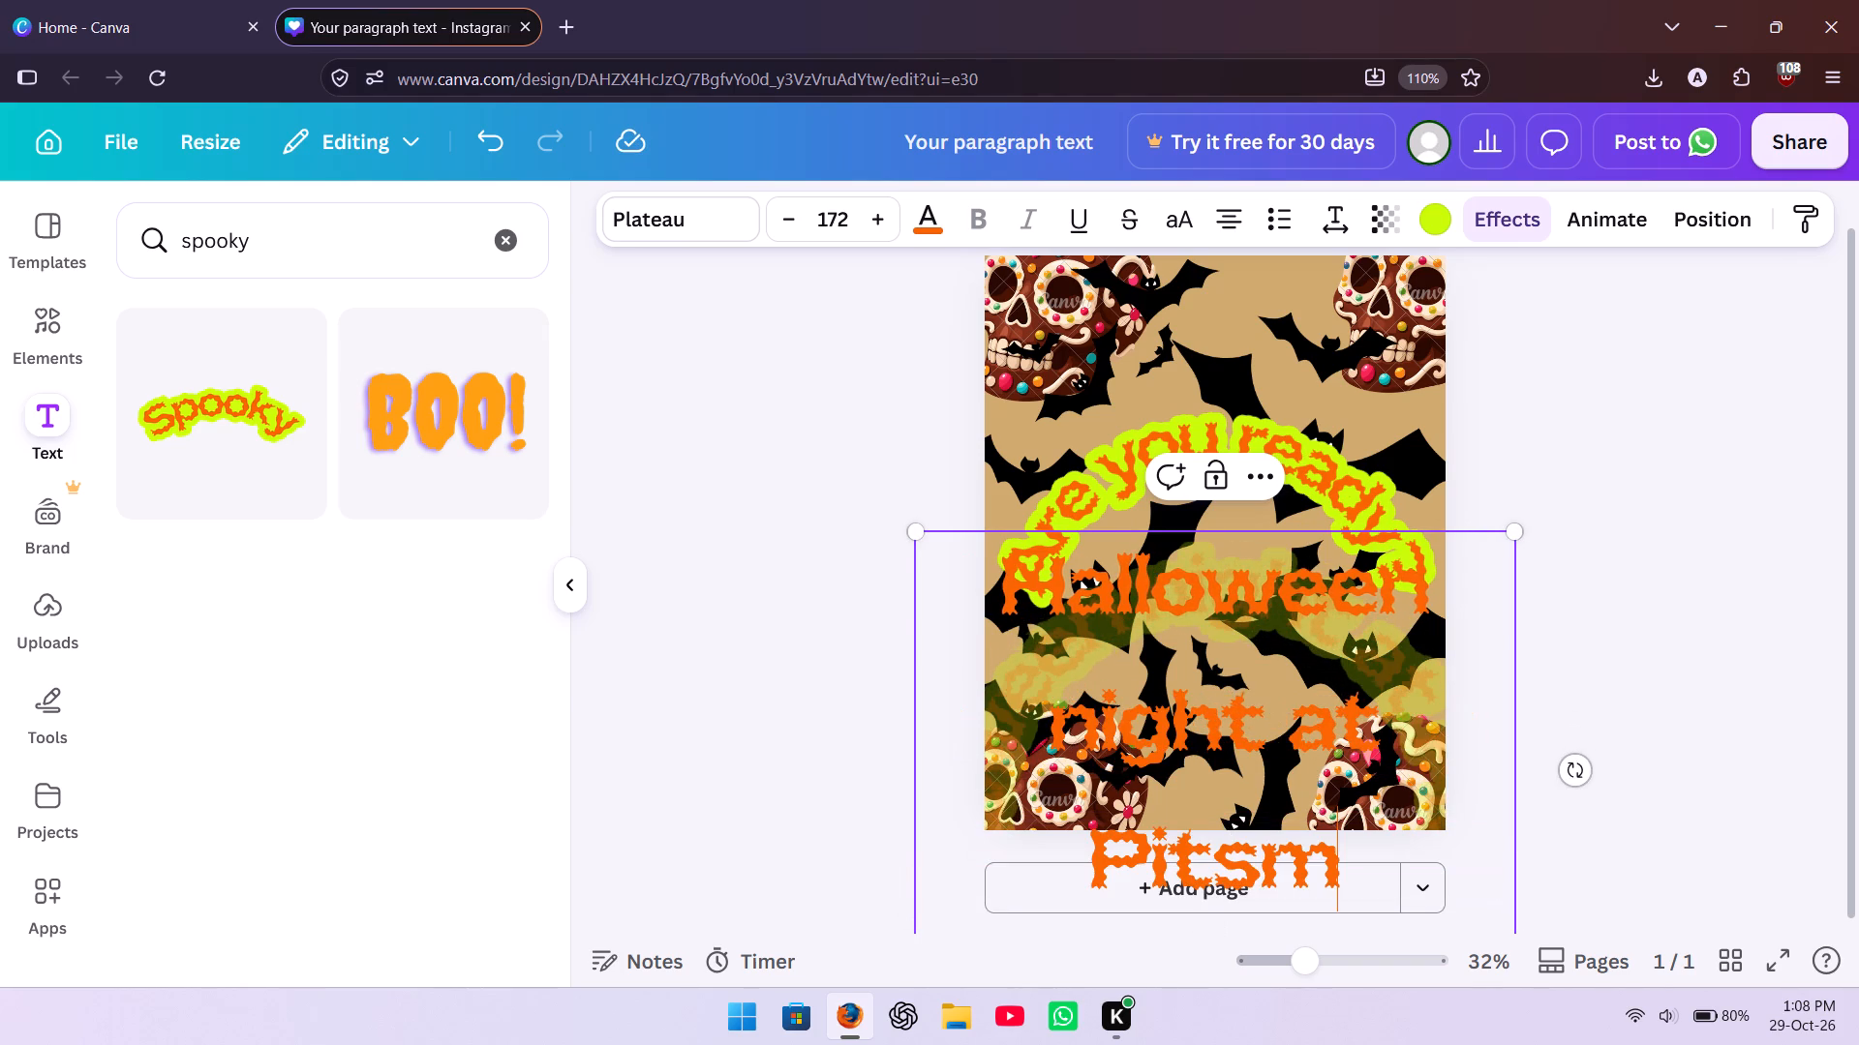
key("BackSpace")
key("BackSpace")
type("ampura")
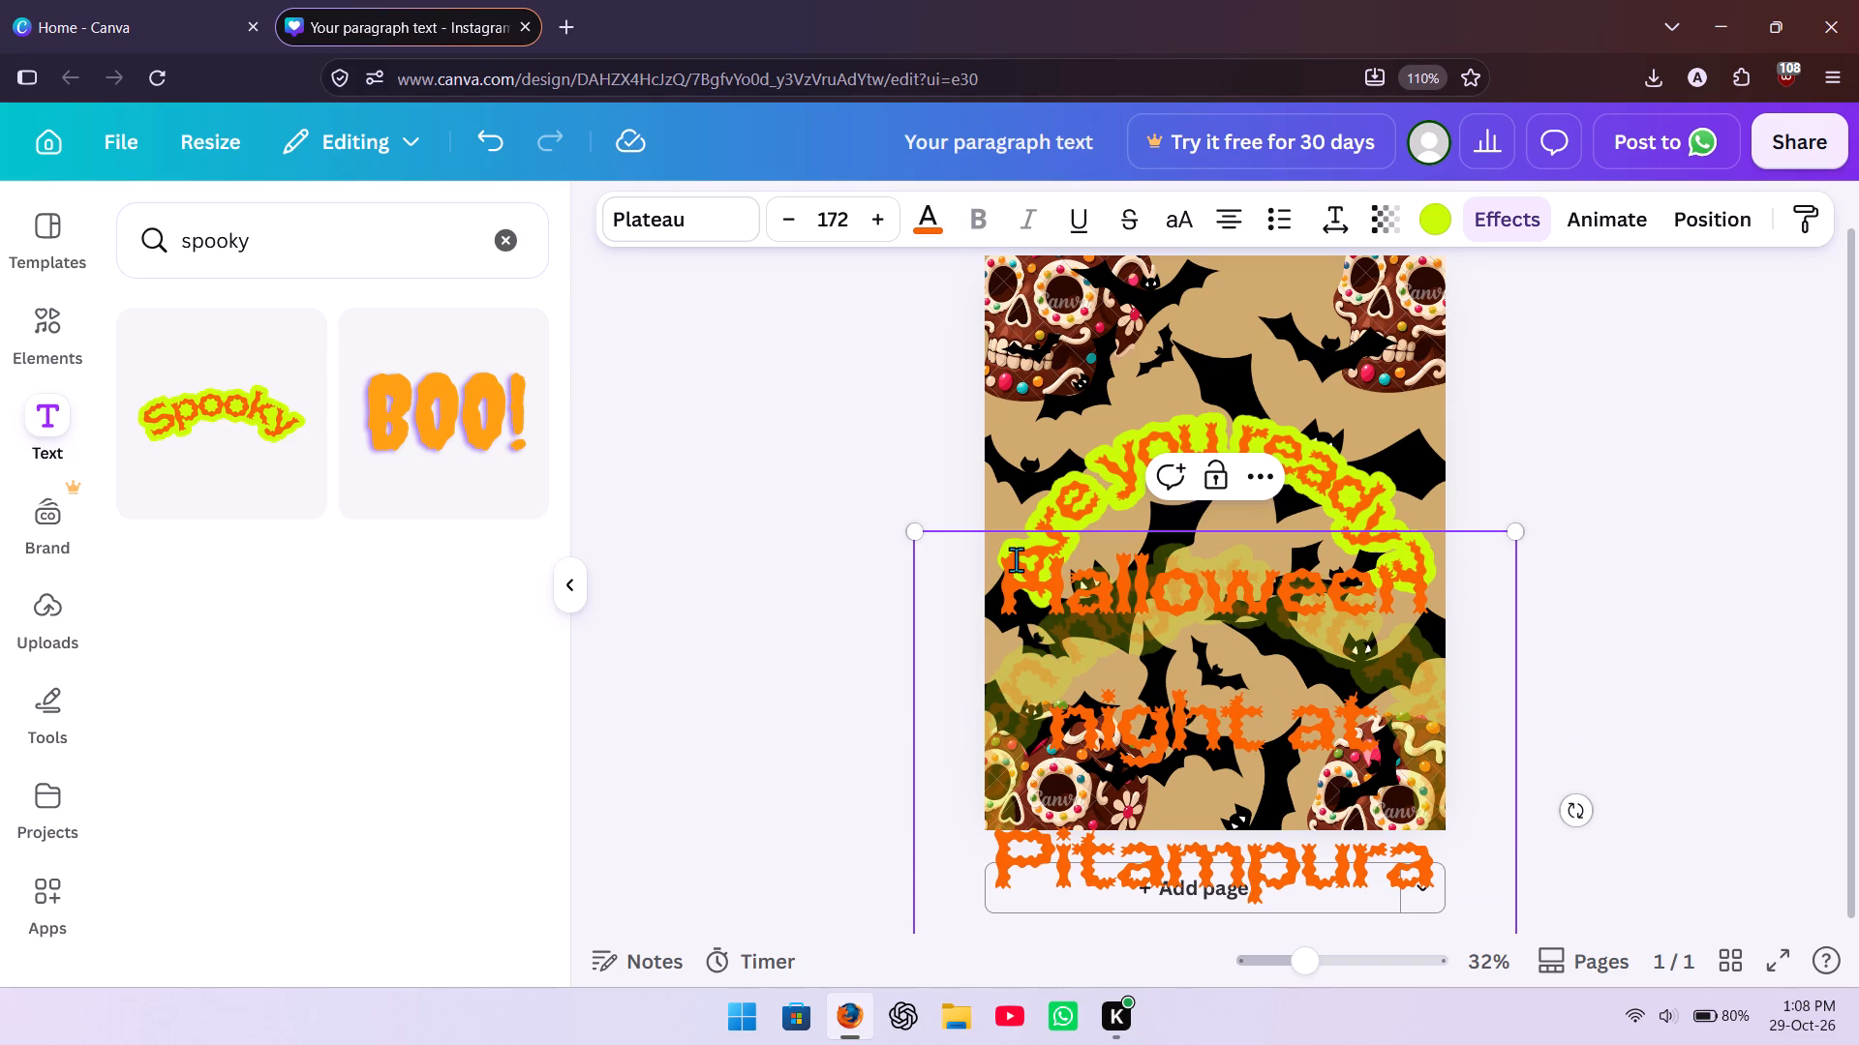
key("space")
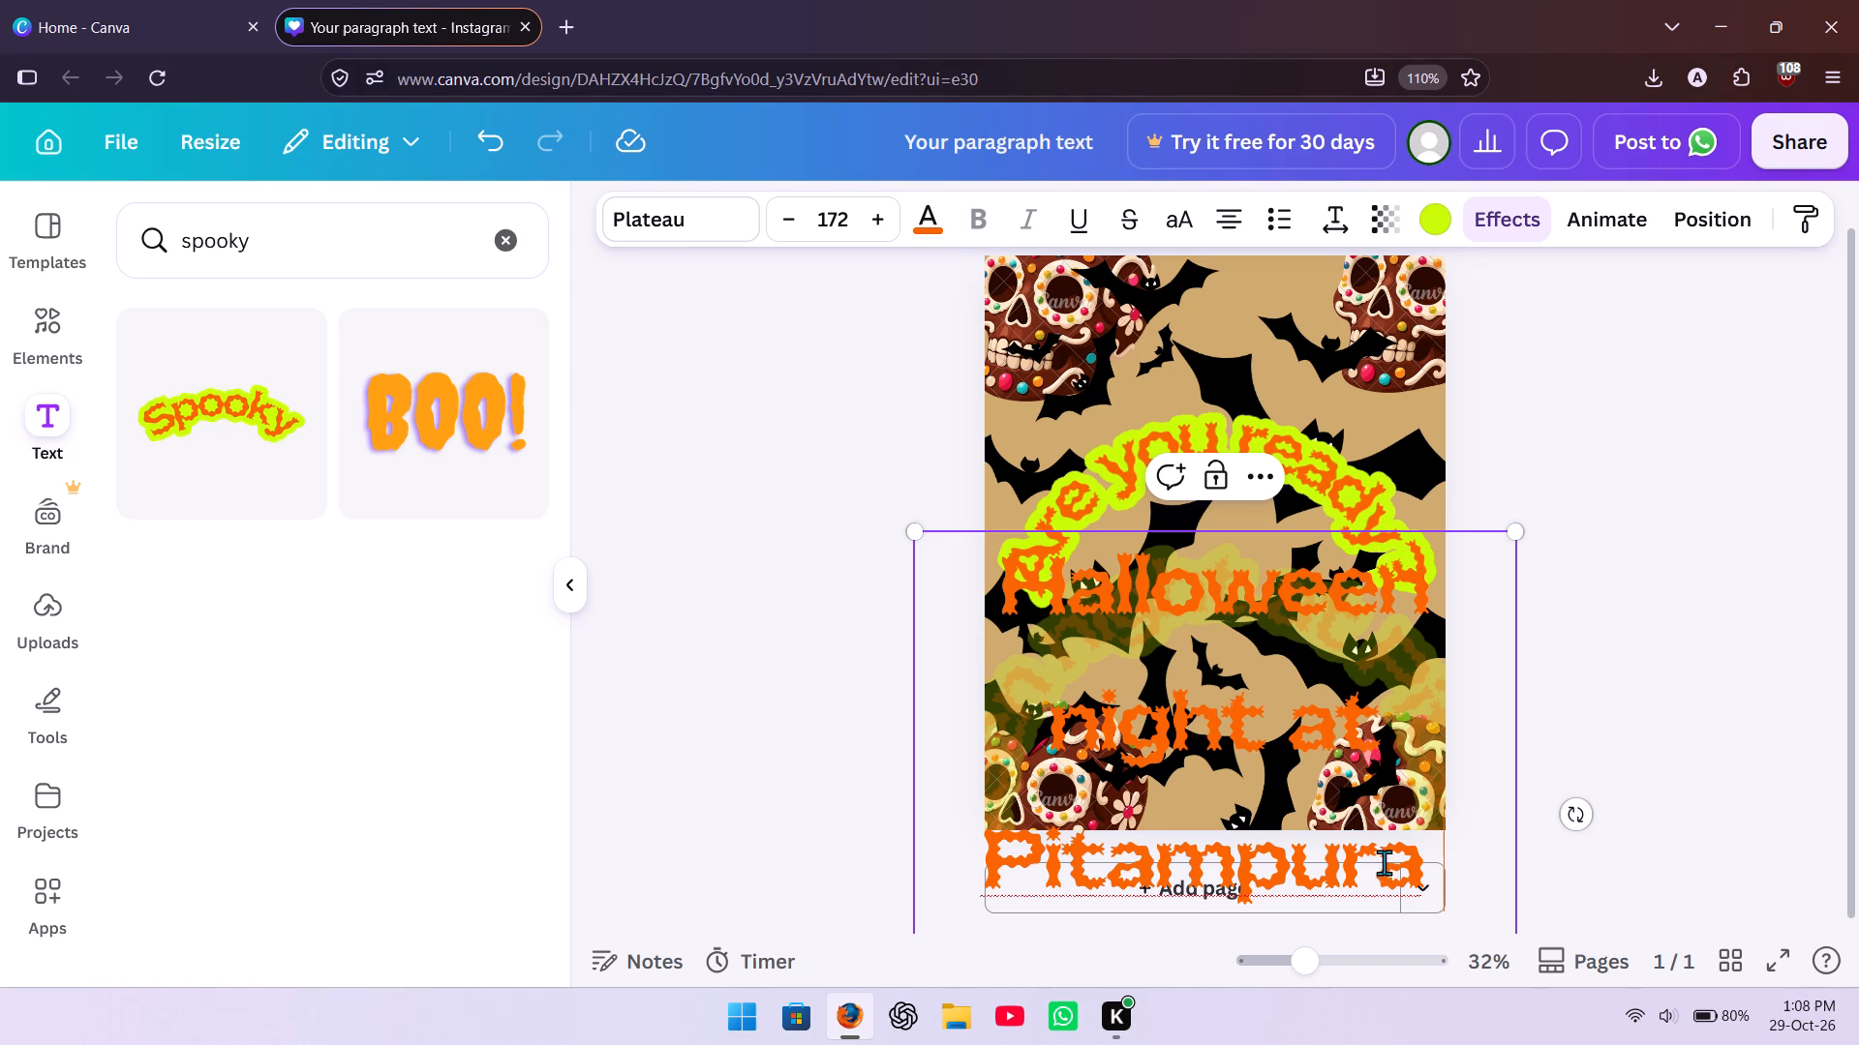
left_click(1616, 616)
left_click_drag(1316, 616, 1222, 460)
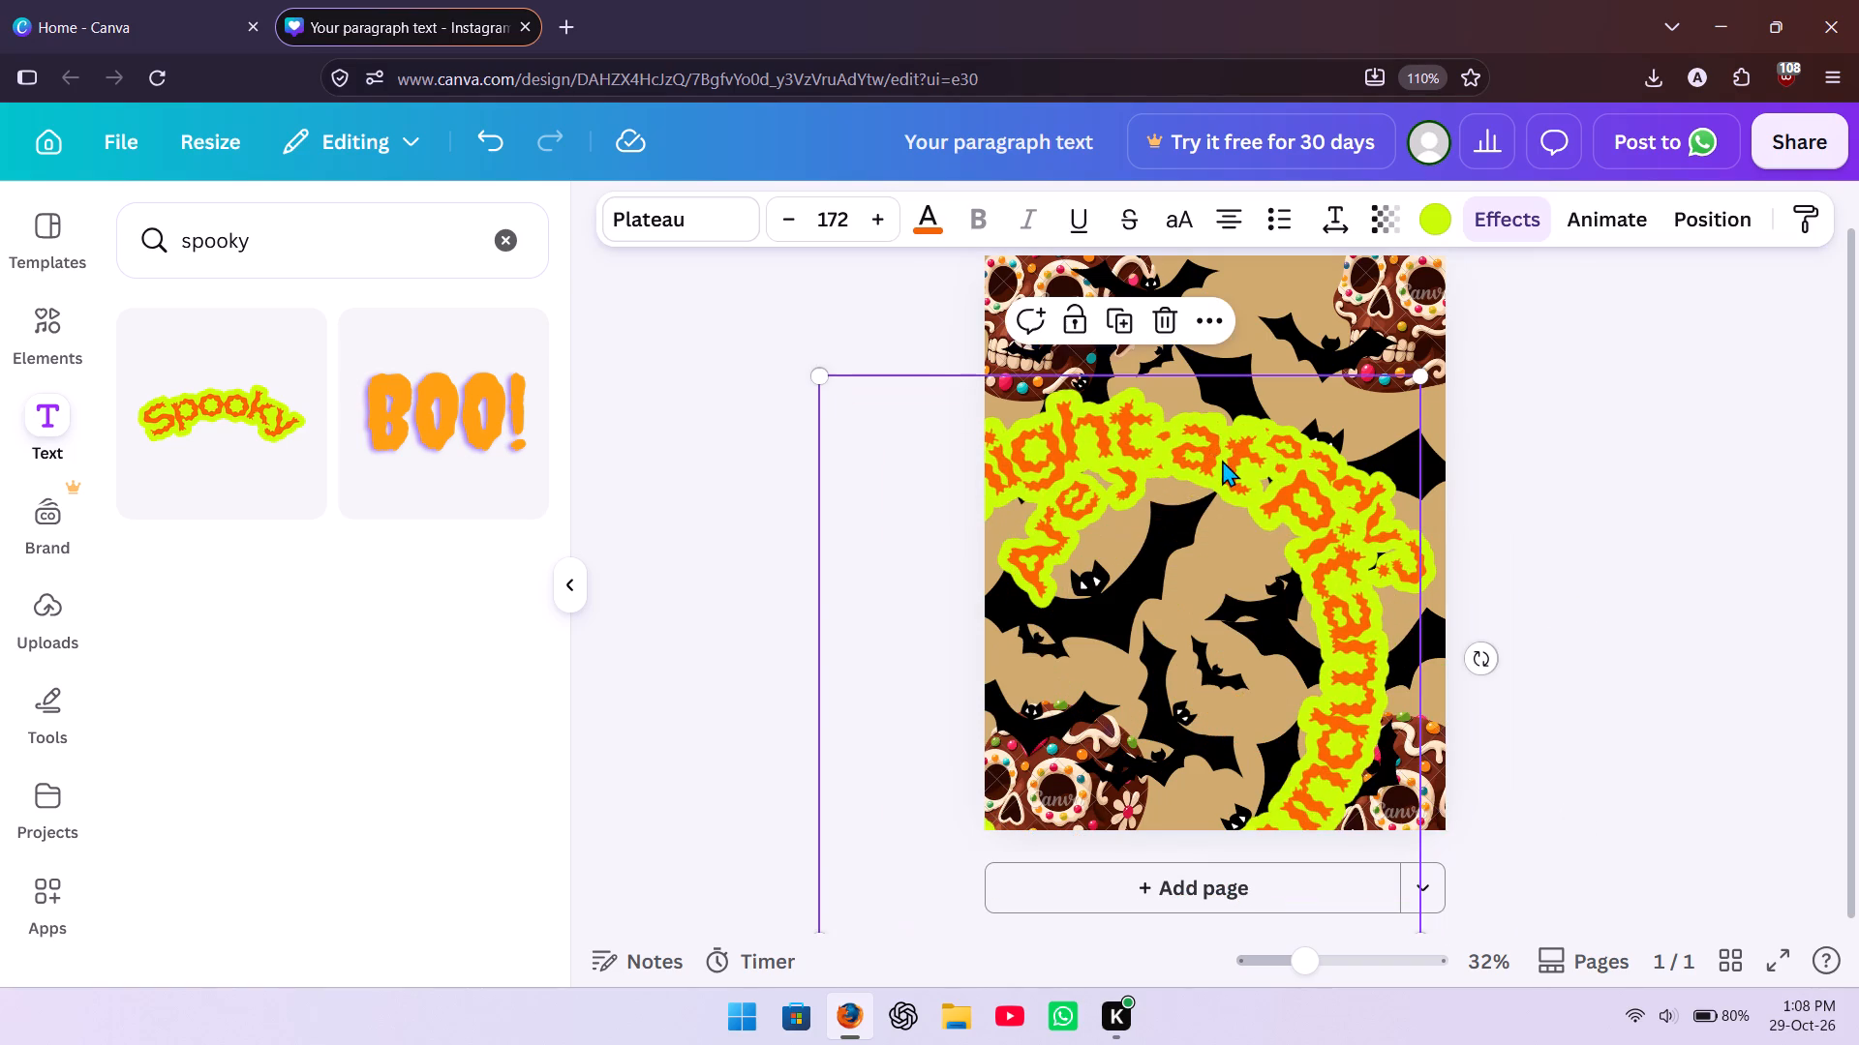
Shrink the "Halloween night at Pitampura" arched text to about size 111 and centre it beneath the "Are you ready?" arch.
left_click_drag(1281, 499, 1302, 435)
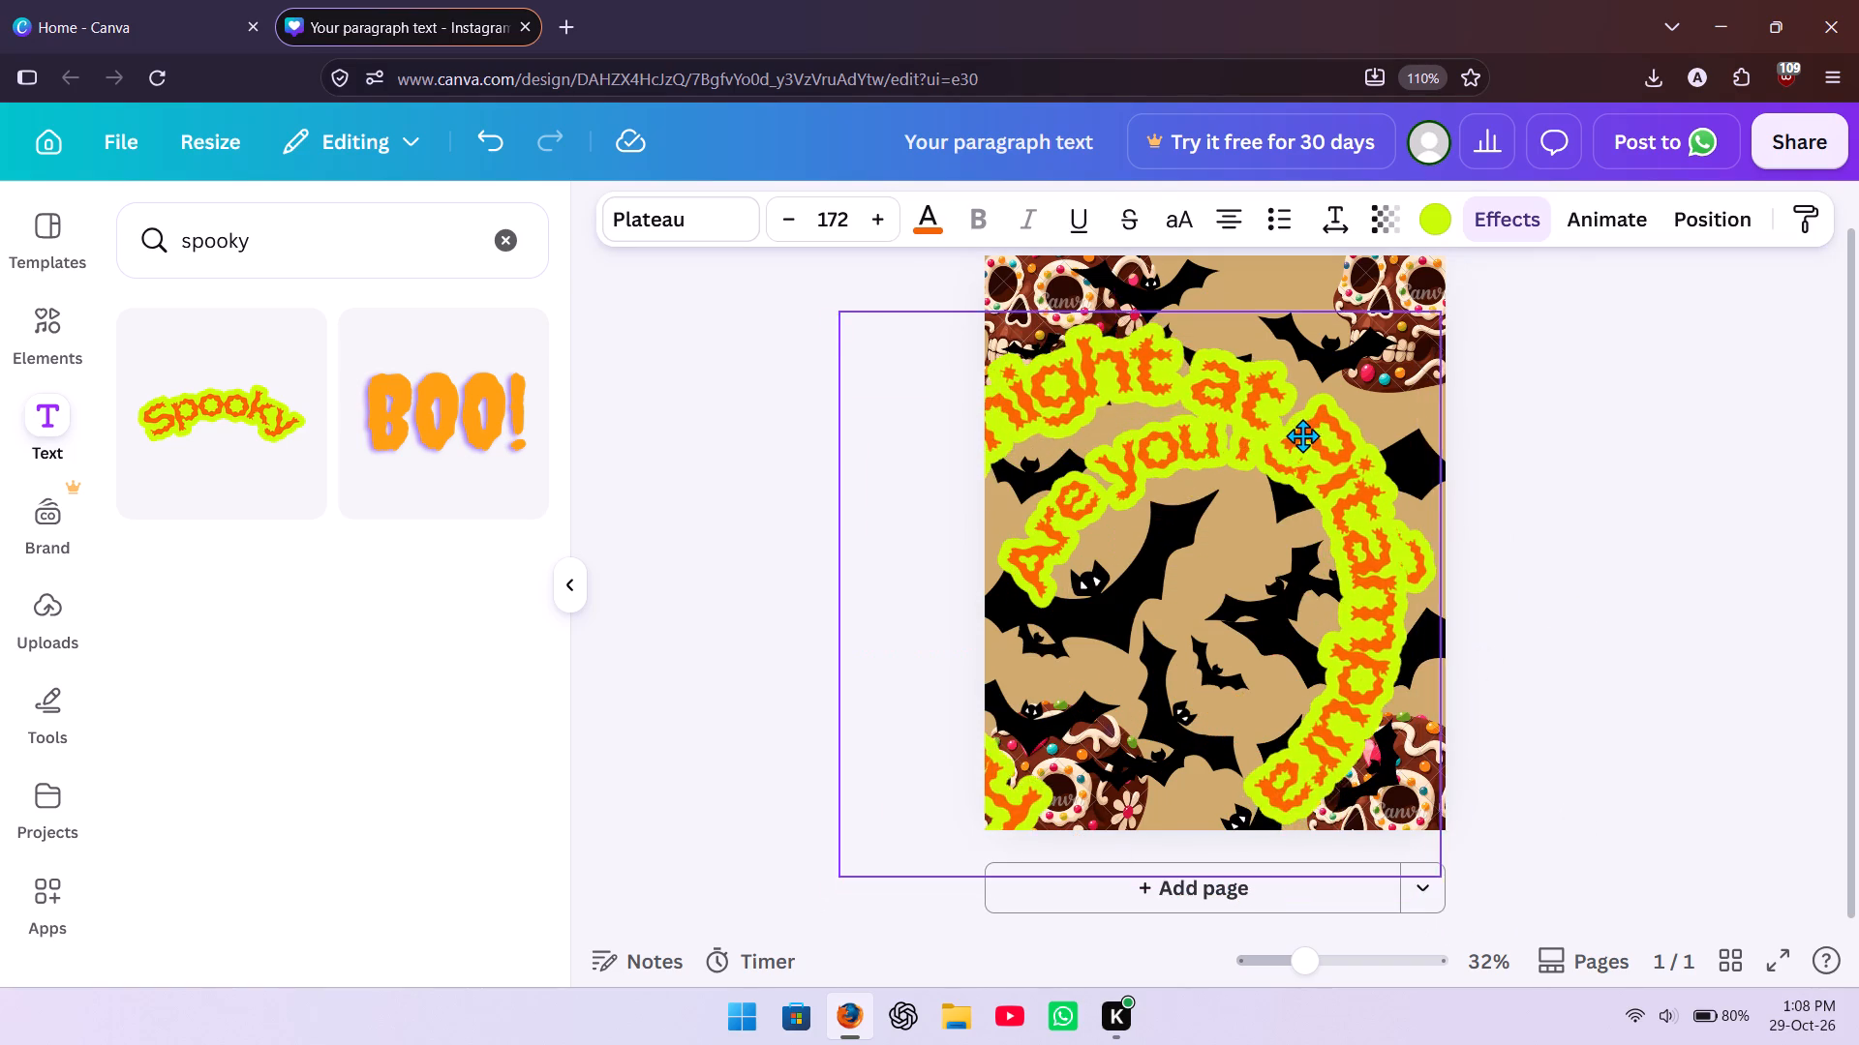
left_click_drag(1302, 435, 1363, 429)
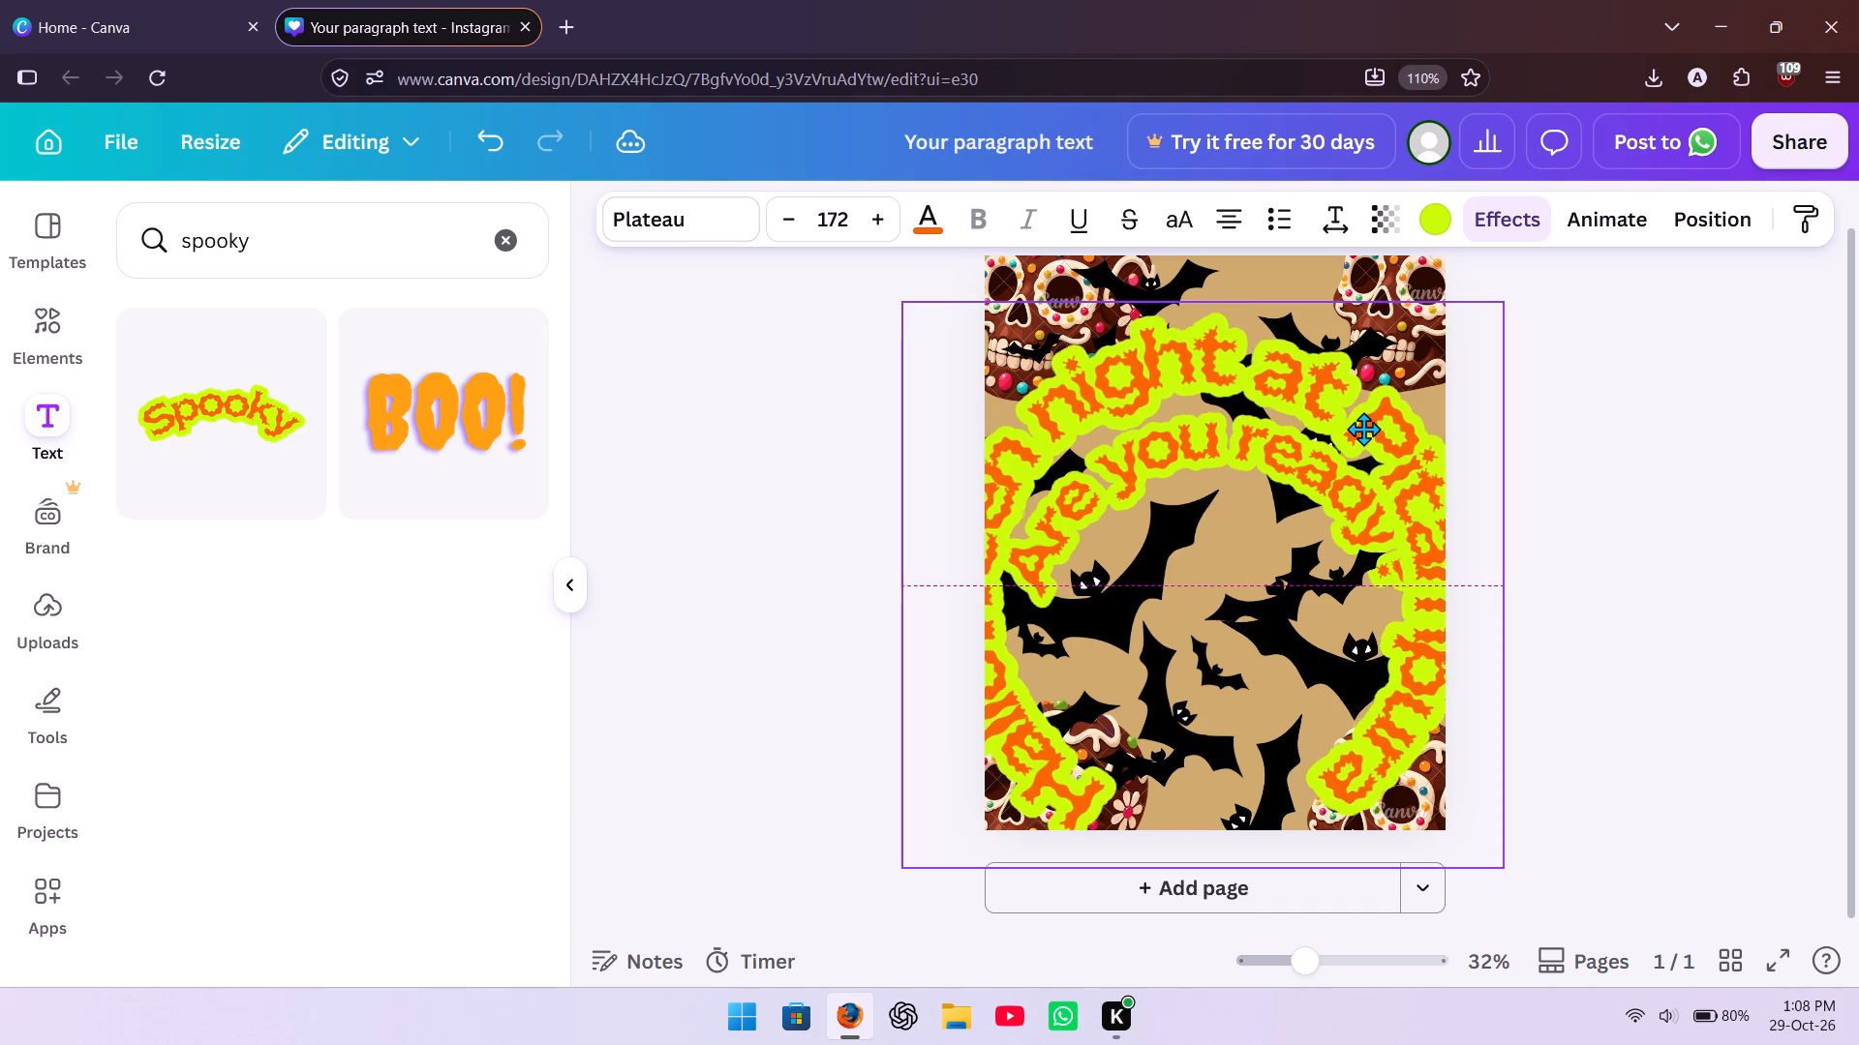
left_click_drag(1363, 429, 1370, 429)
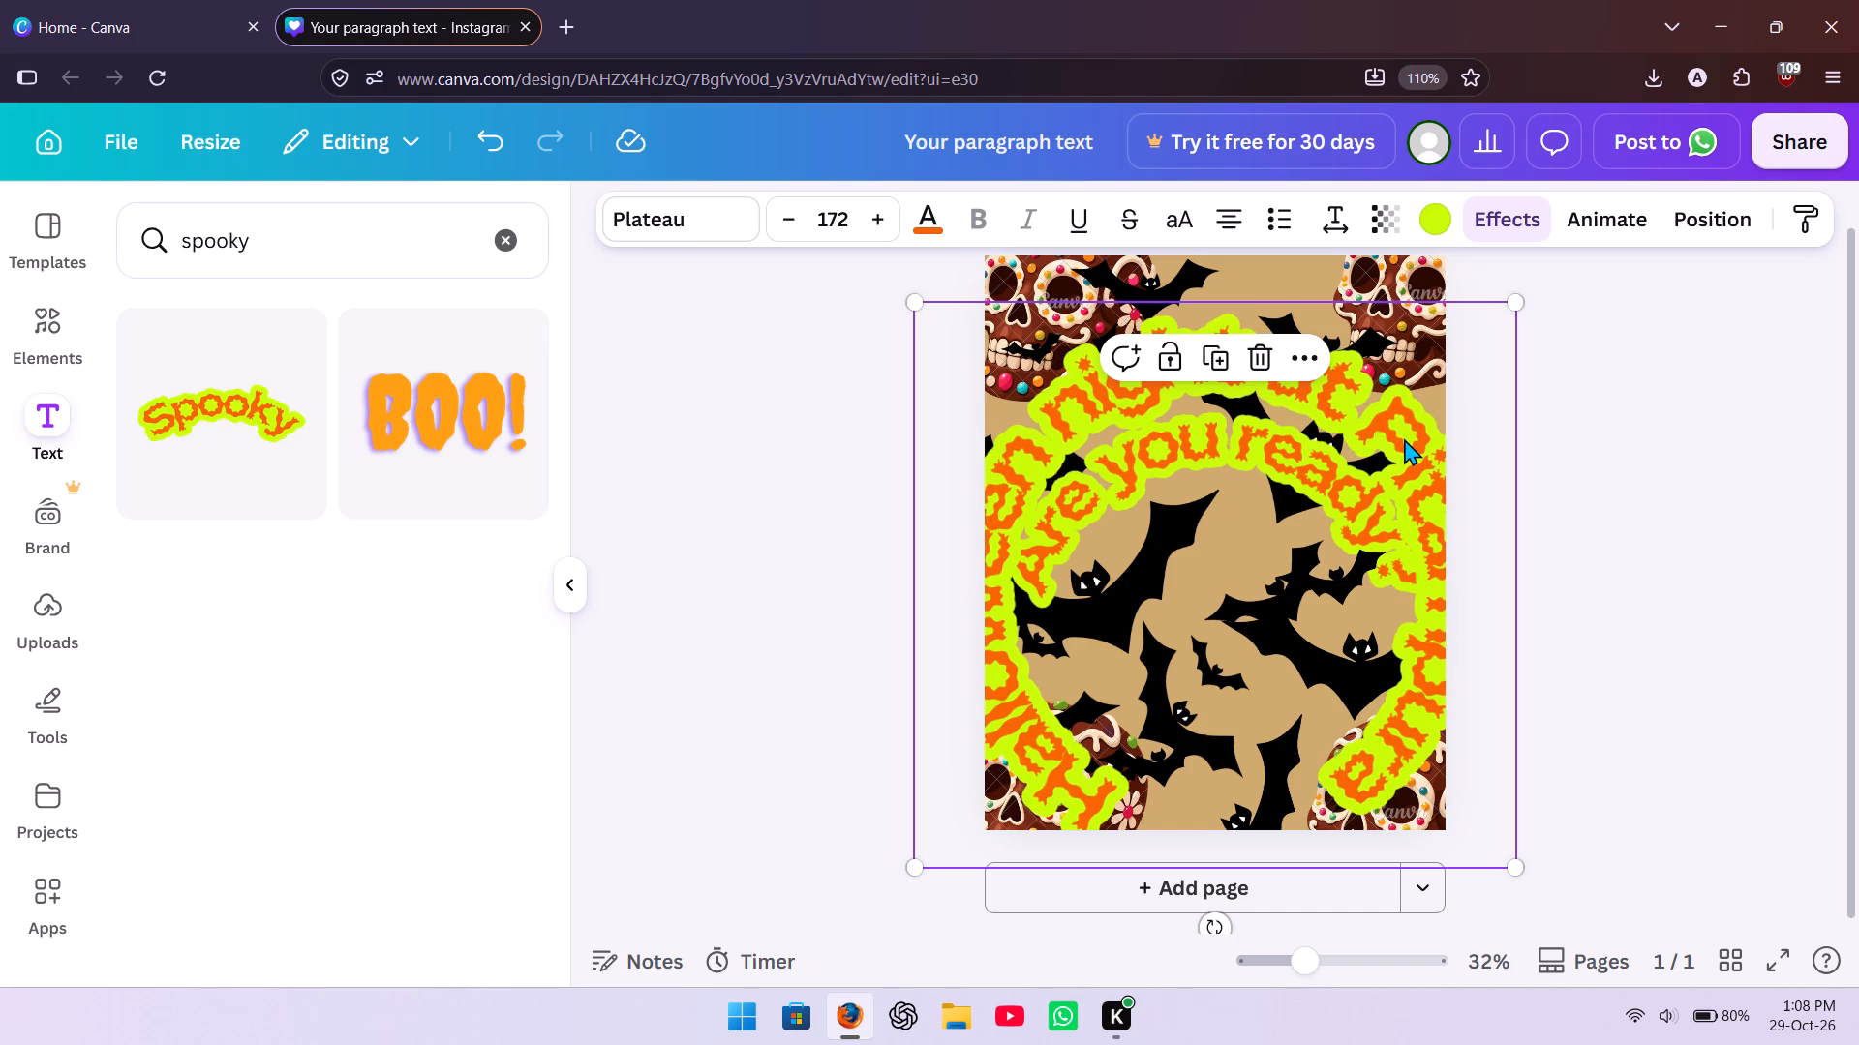
left_click_drag(1404, 438, 1401, 473)
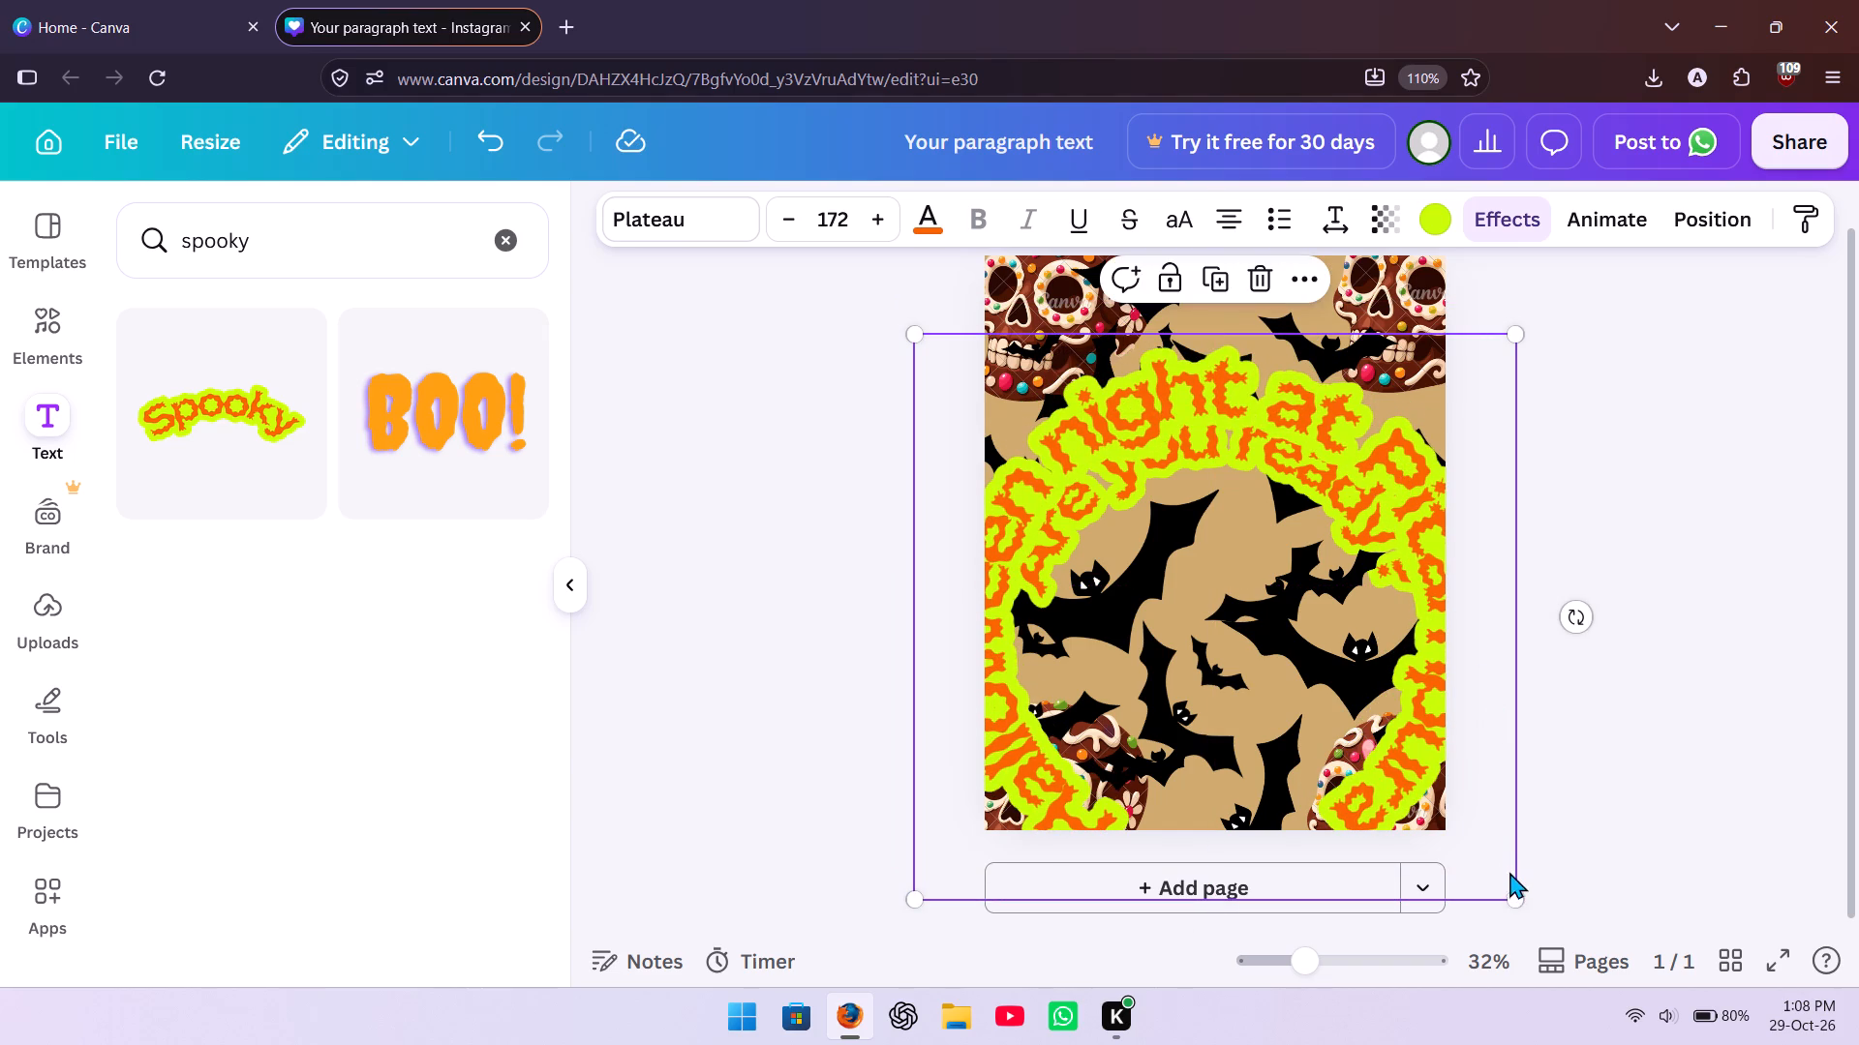
left_click_drag(1513, 893, 1383, 659)
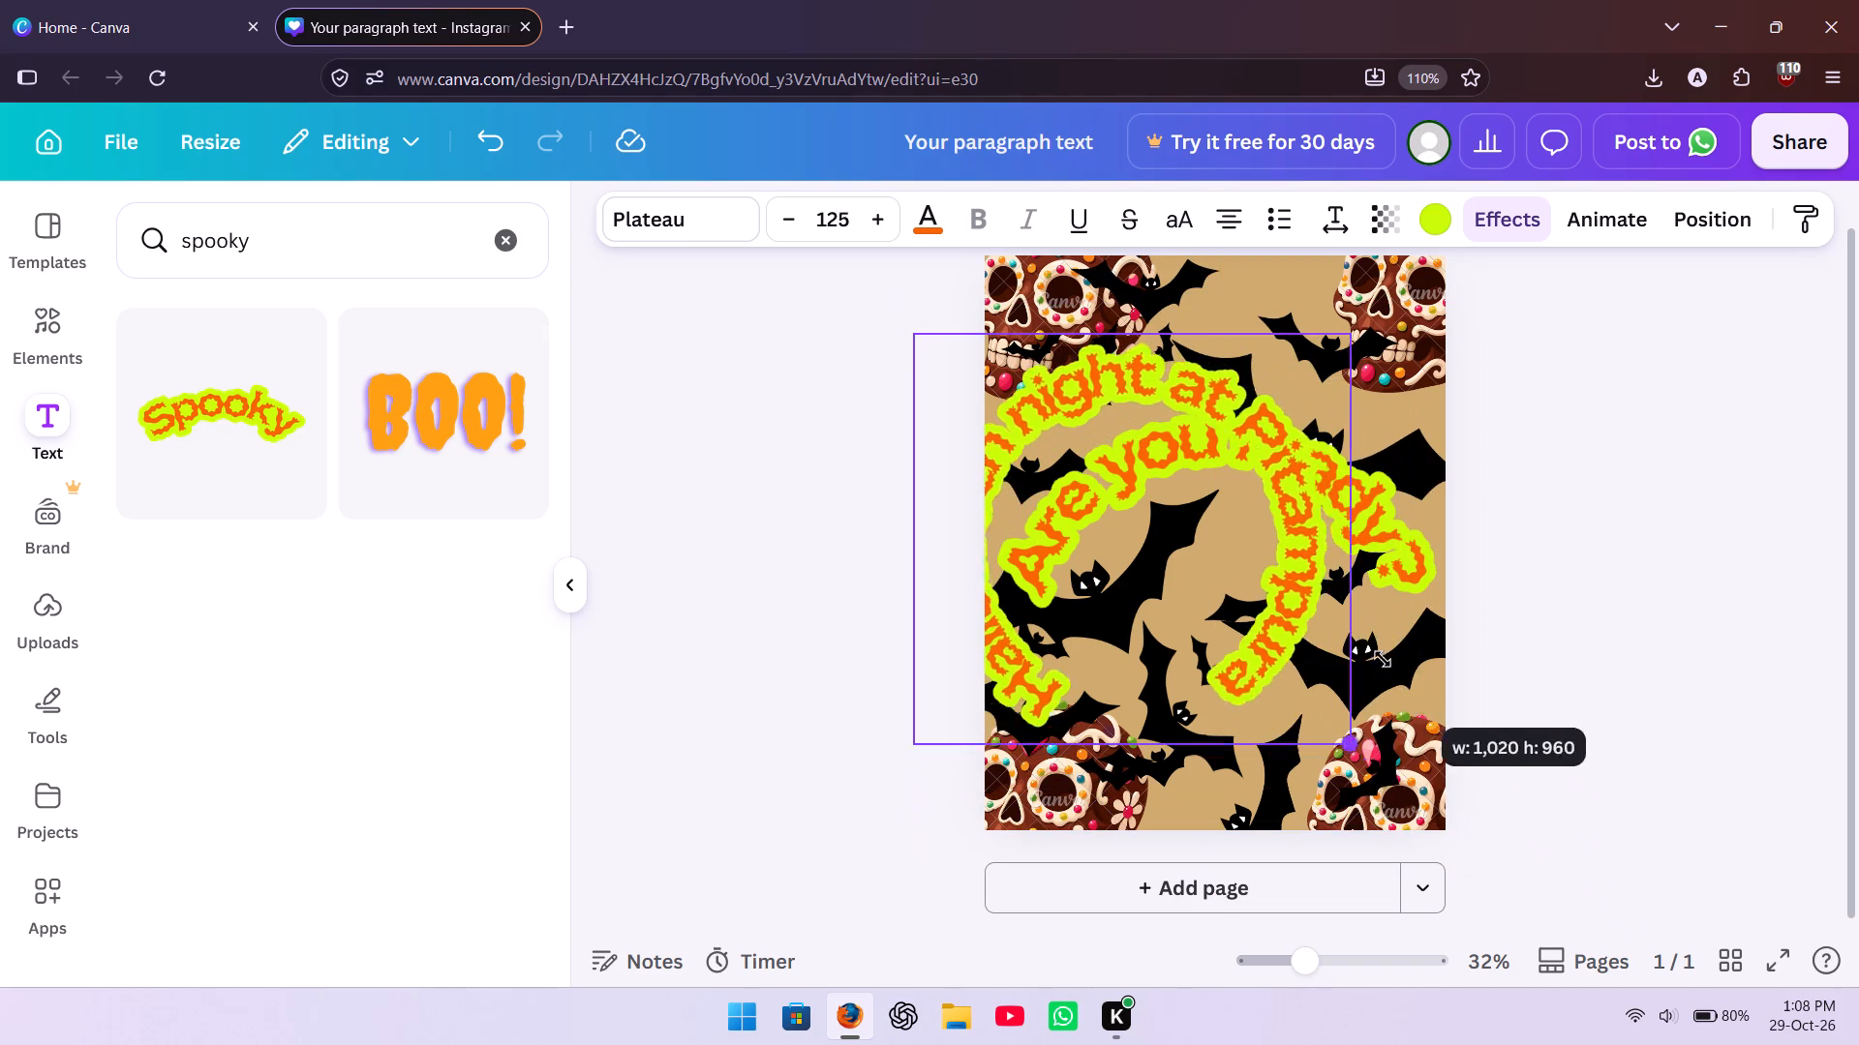
left_click_drag(1383, 659, 1353, 634)
left_click_drag(1149, 381, 1234, 448)
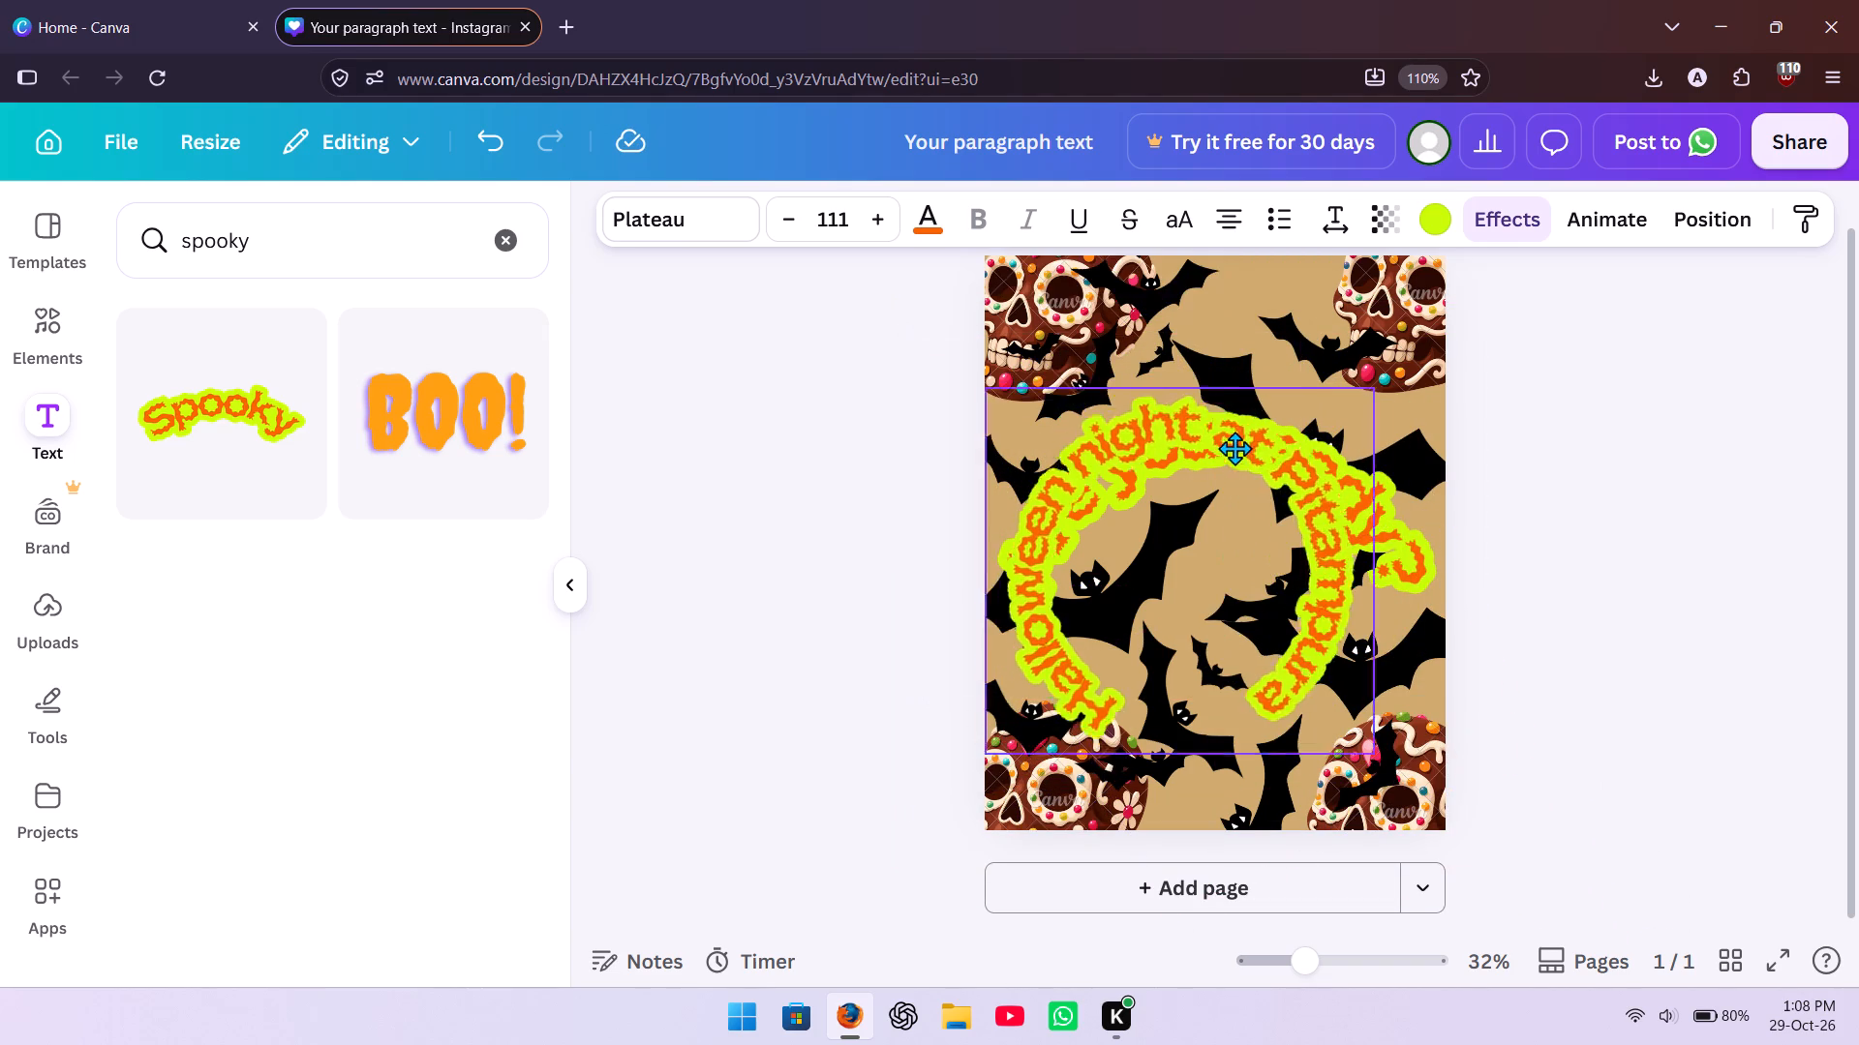
left_click_drag(1234, 448, 1261, 512)
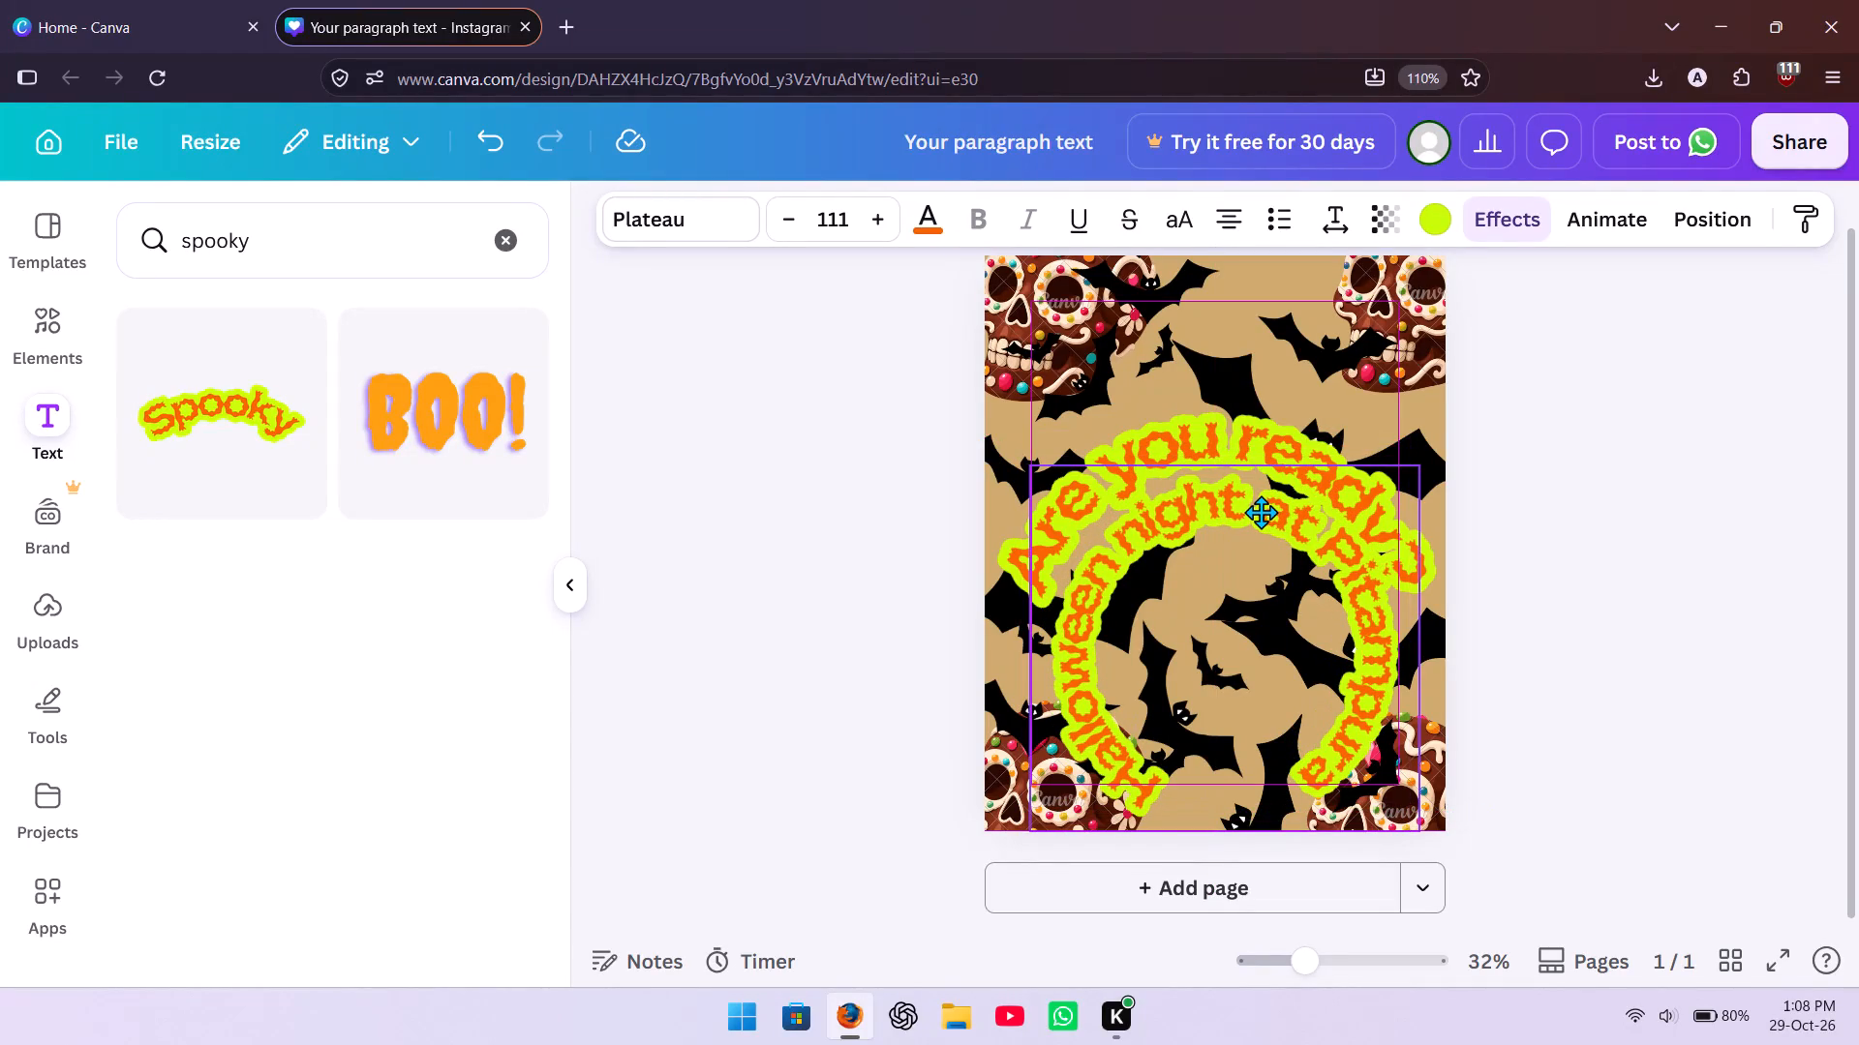
left_click_drag(1261, 512, 1255, 516)
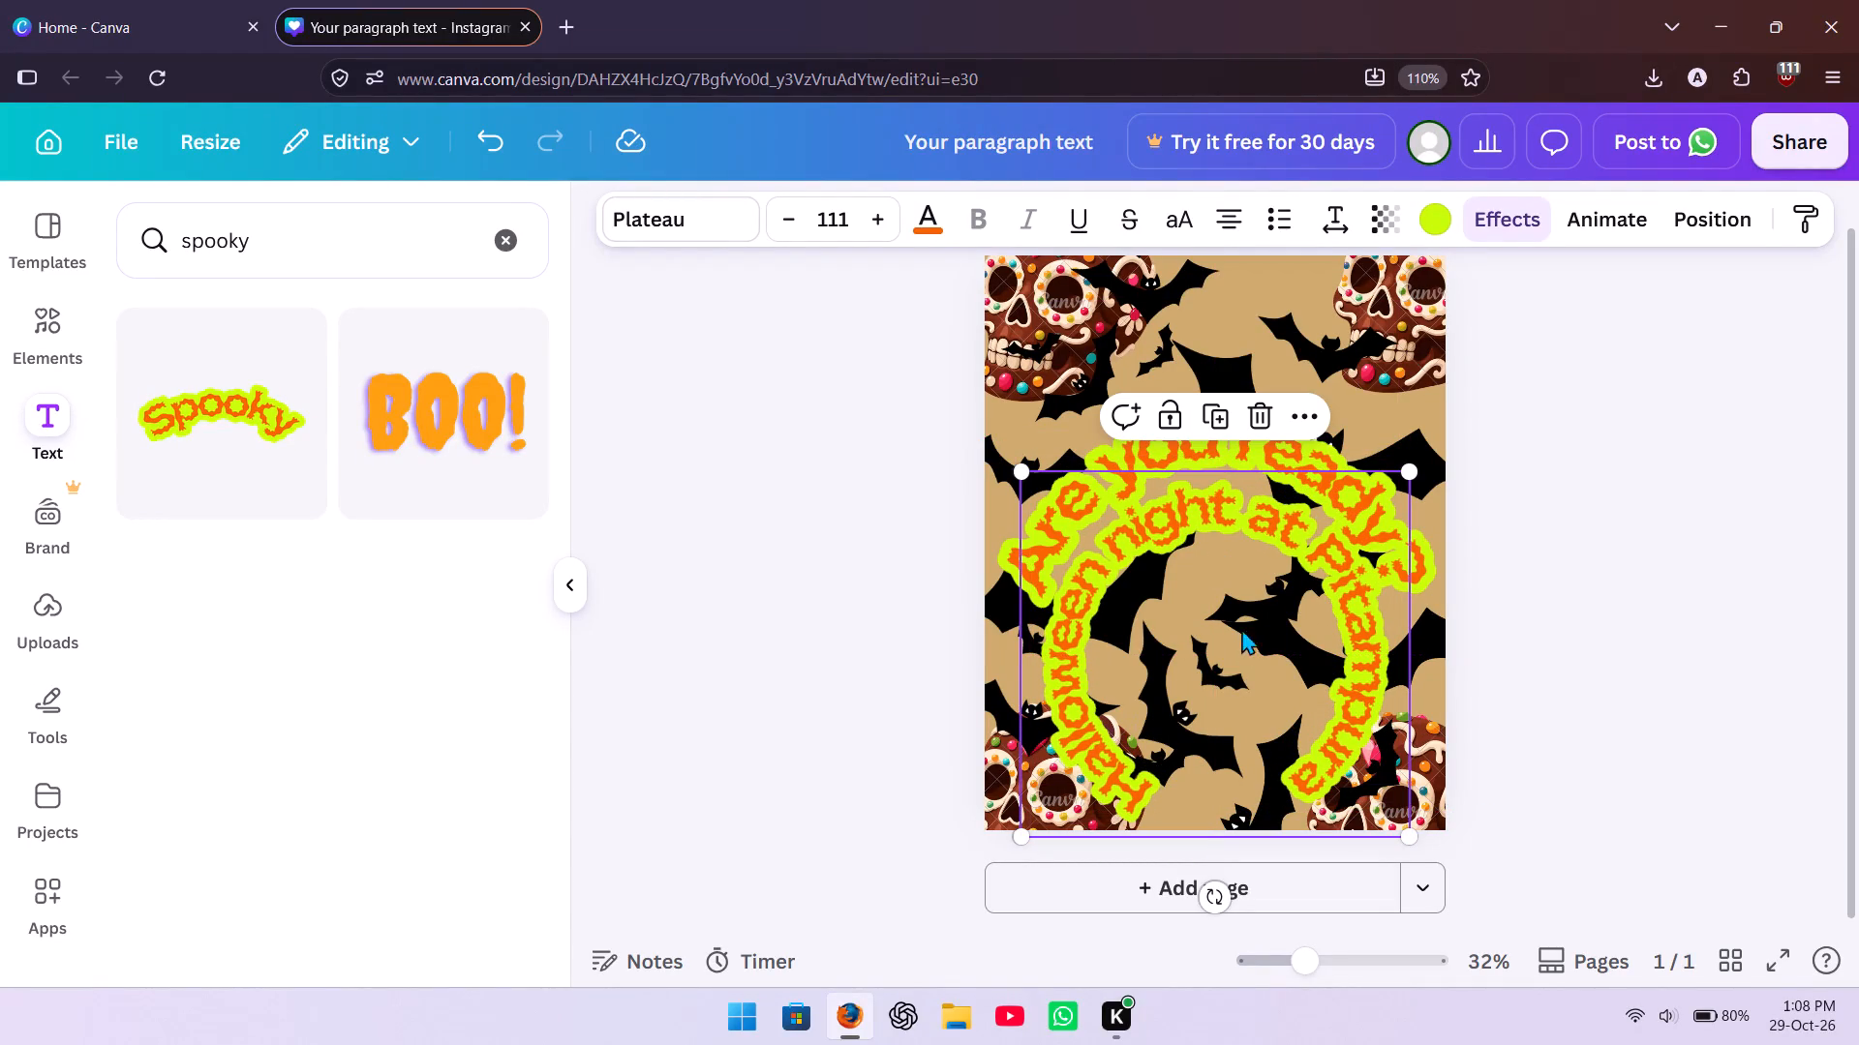
left_click(1570, 619)
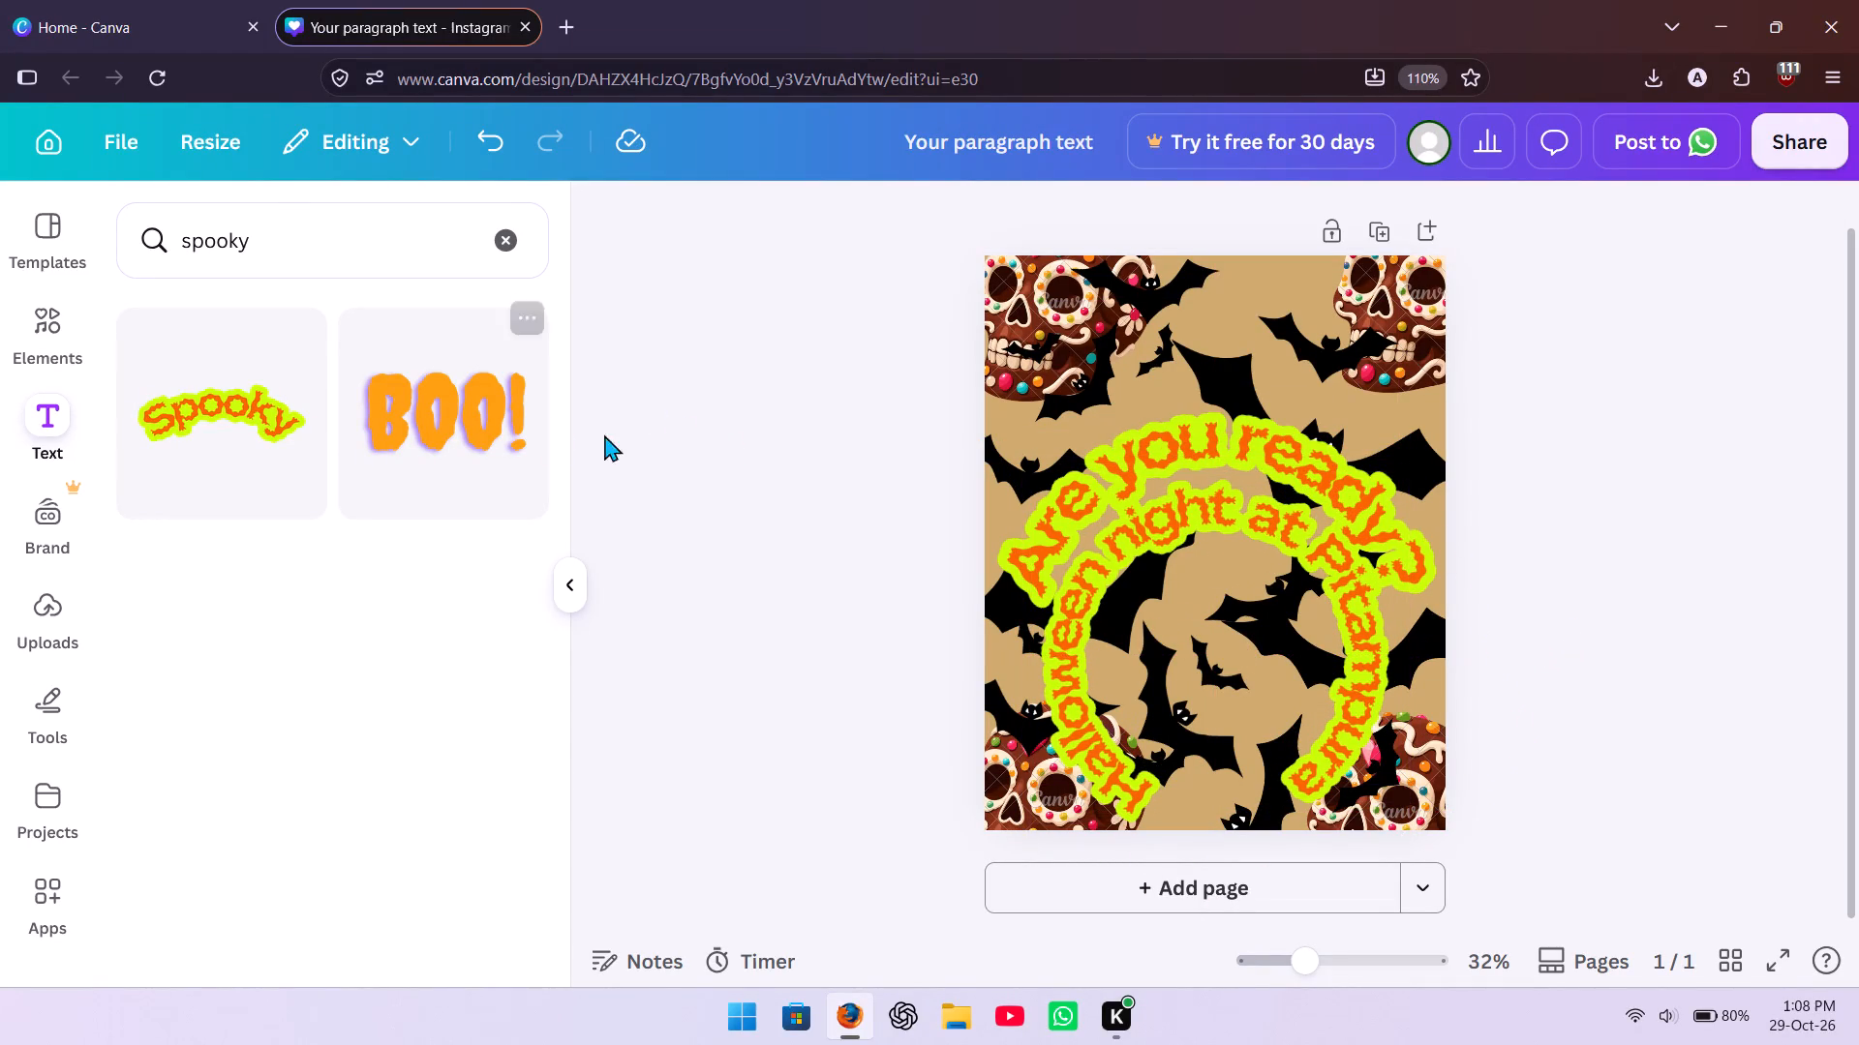
Search the Instagram Post templates for "ghost" and browse the designs for ideas.
left_click(46, 235)
left_click(210, 248)
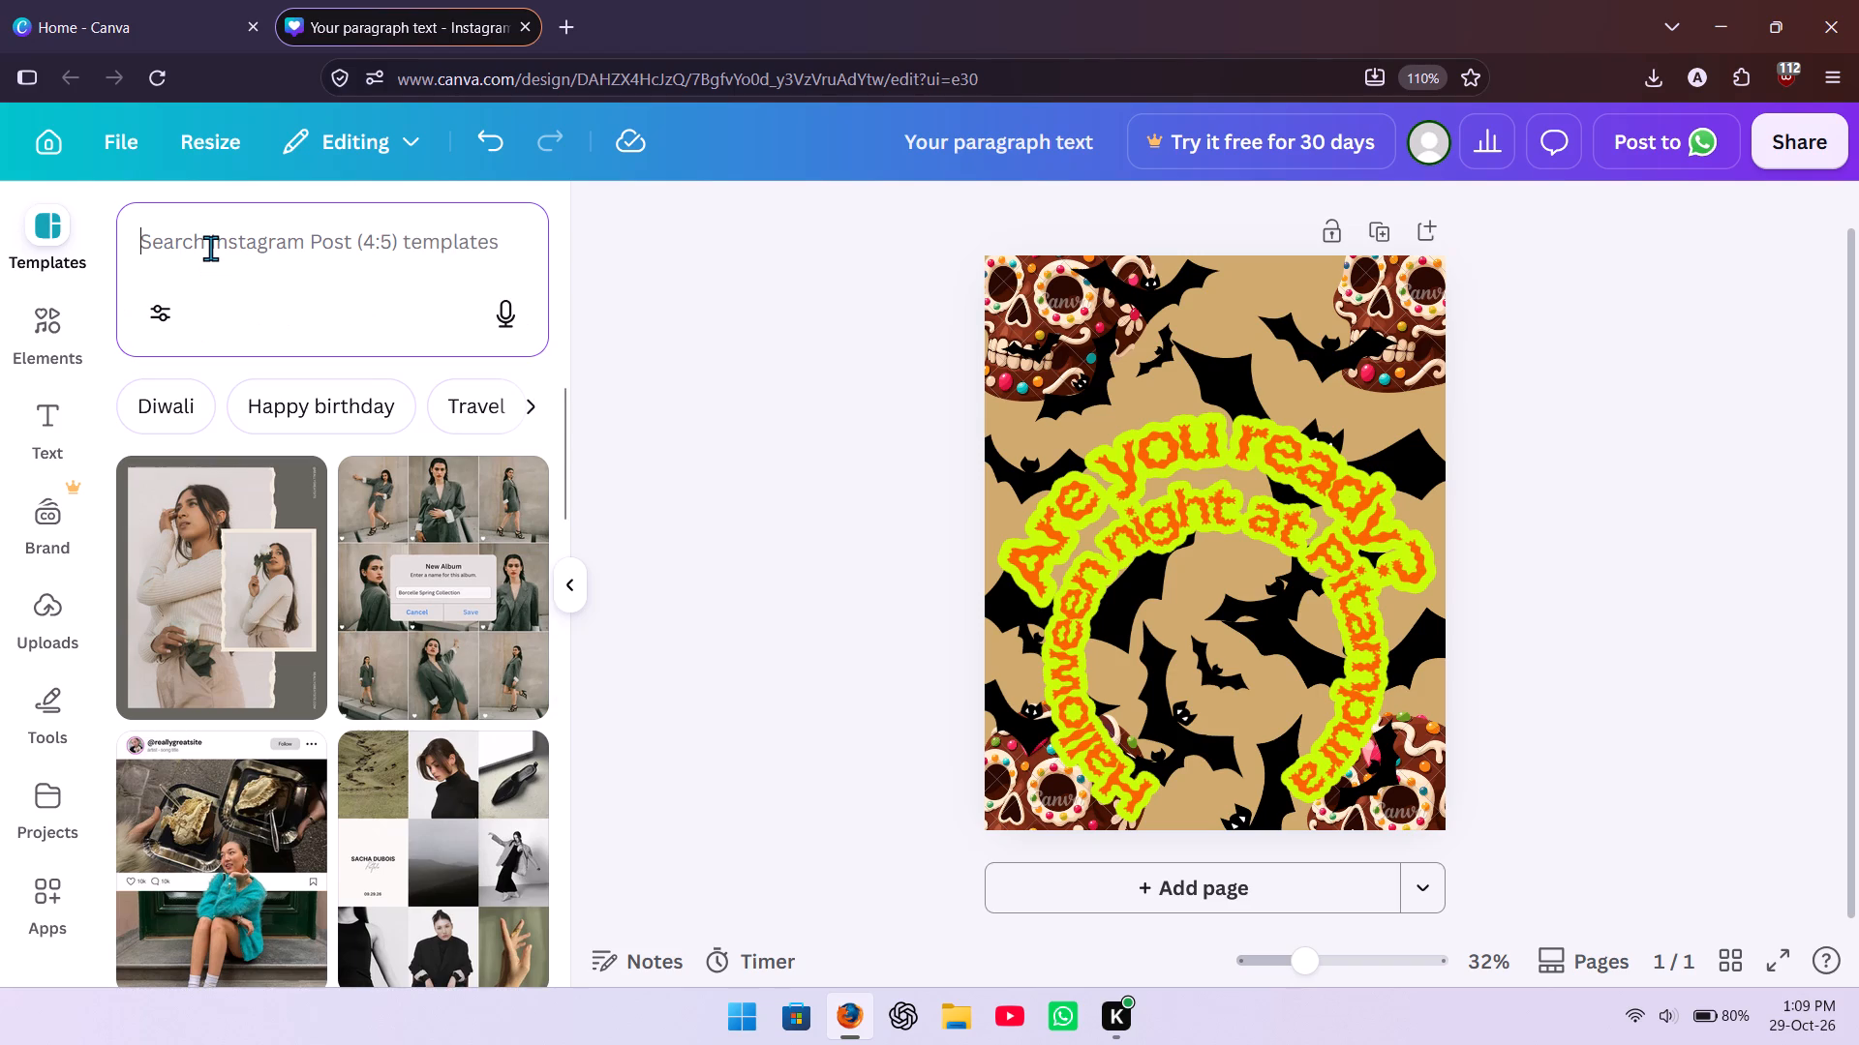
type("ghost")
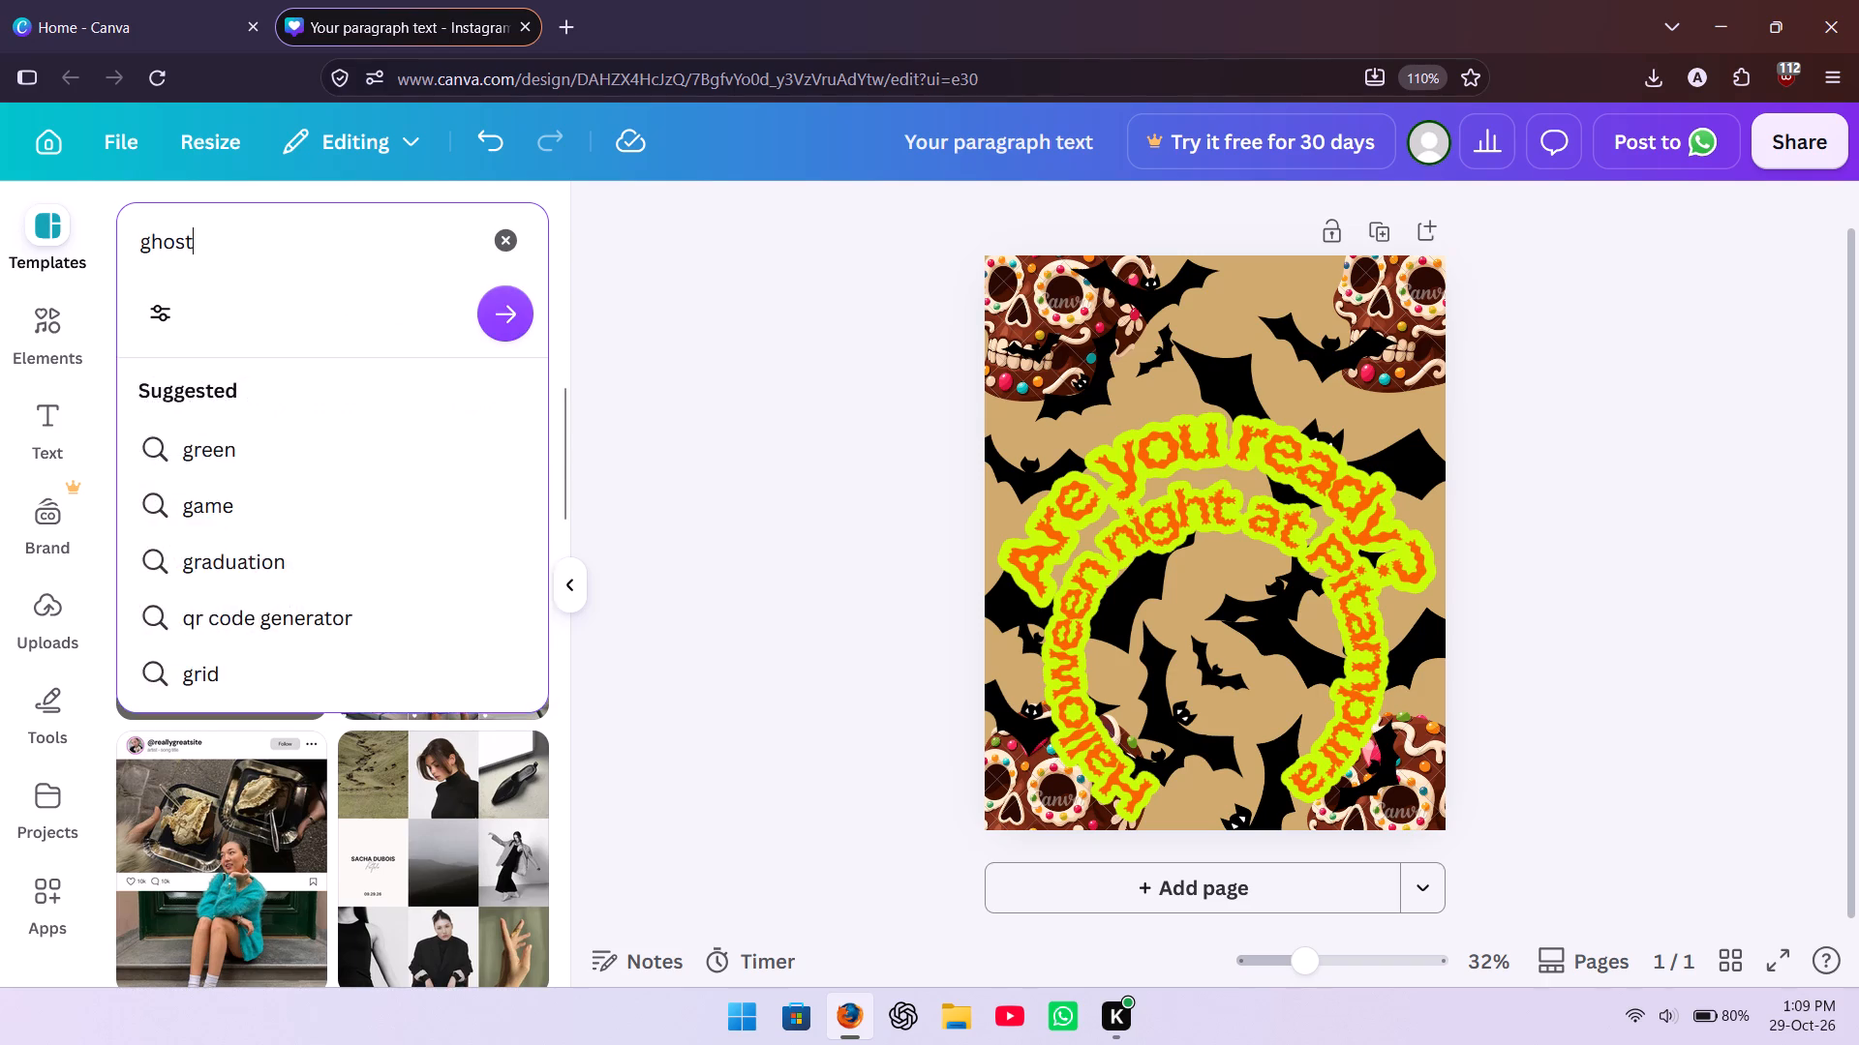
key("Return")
scroll(375, 642, "down", 3)
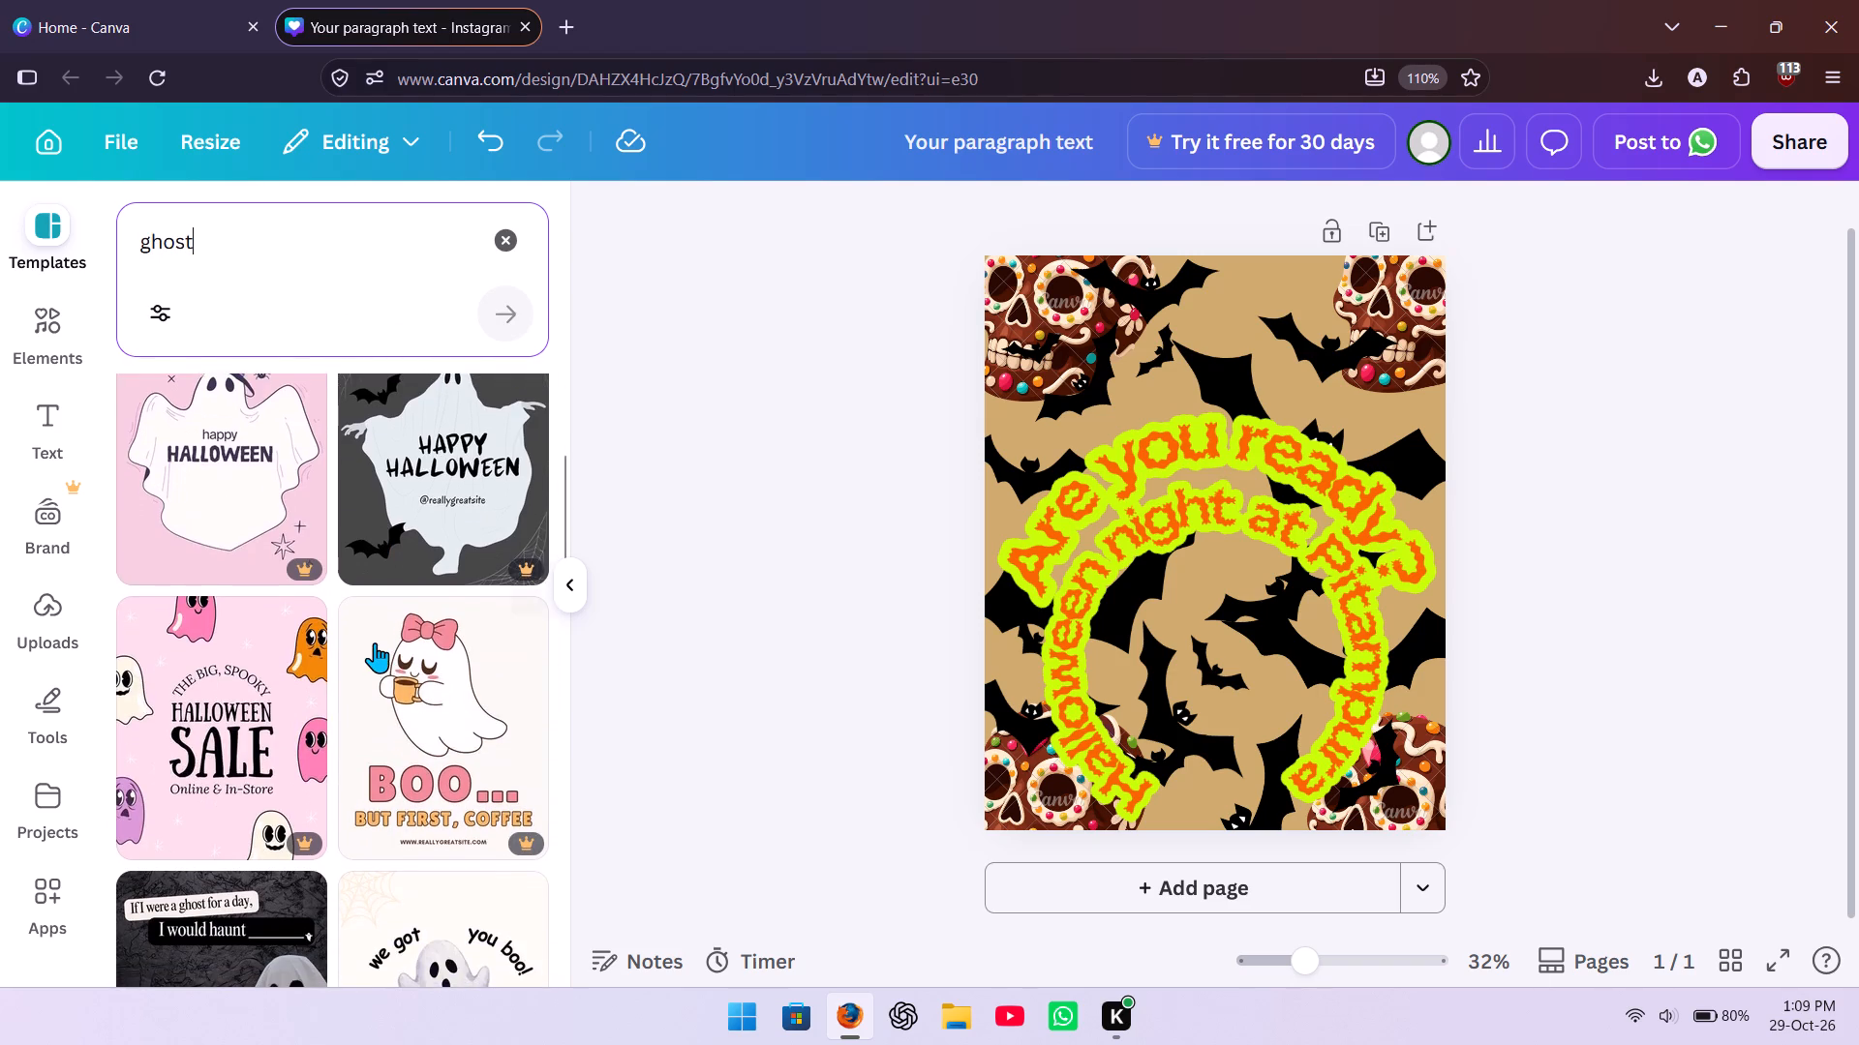
scroll(437, 723, "down", 3)
scroll(335, 657, "down", 4)
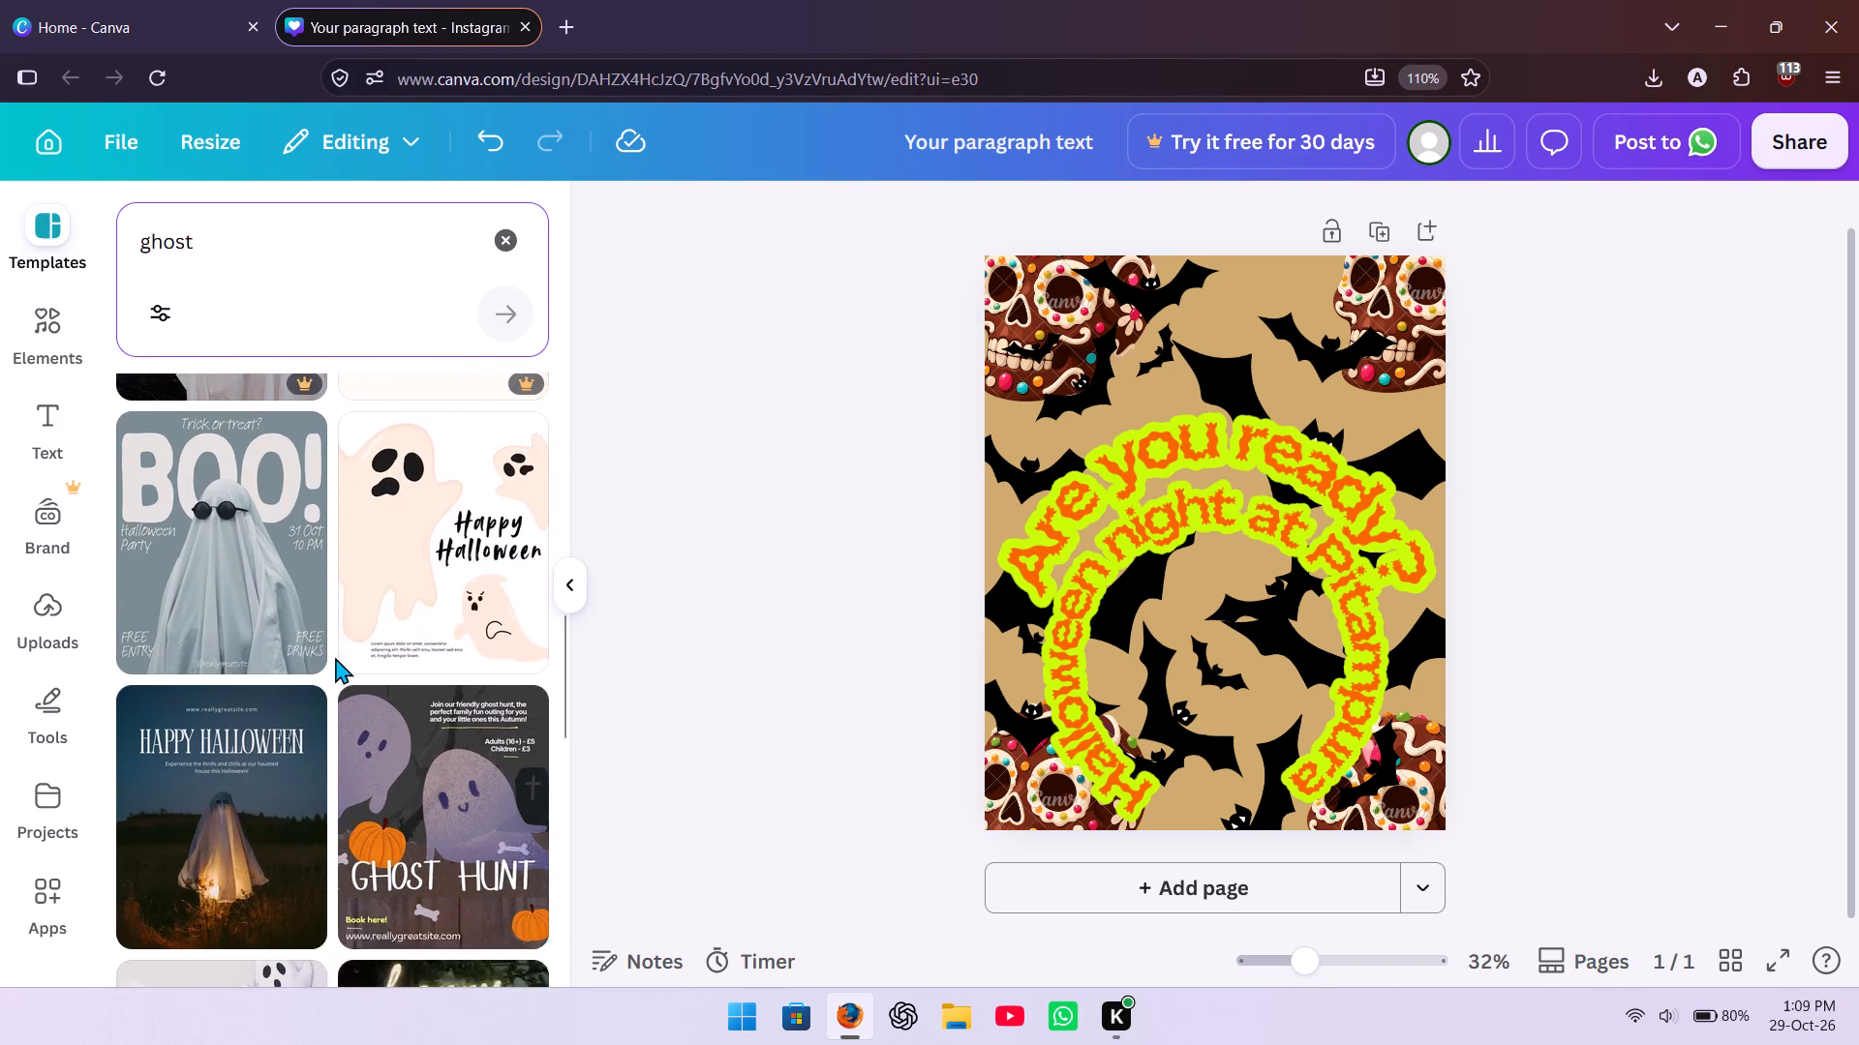
scroll(335, 657, "down", 3)
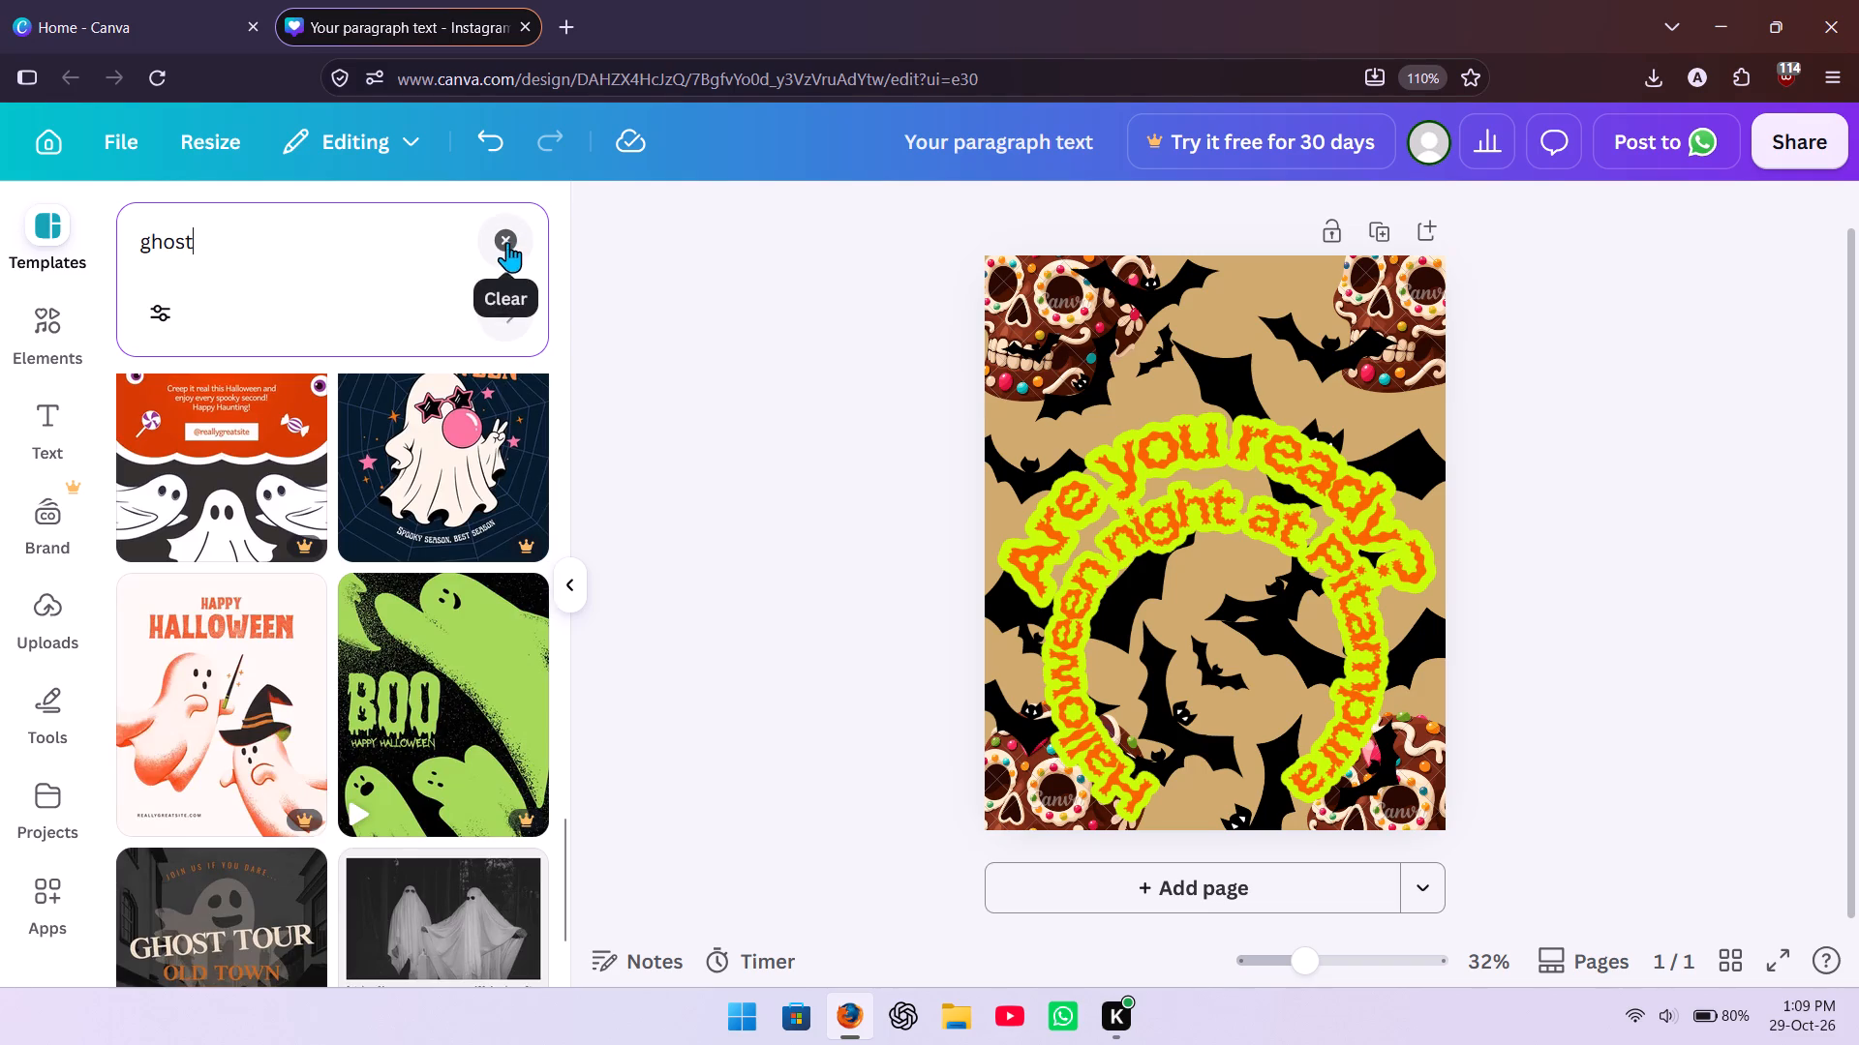
Search the templates for "horror" and for "halloween", look through the designs, and clear the search.
left_click(507, 240)
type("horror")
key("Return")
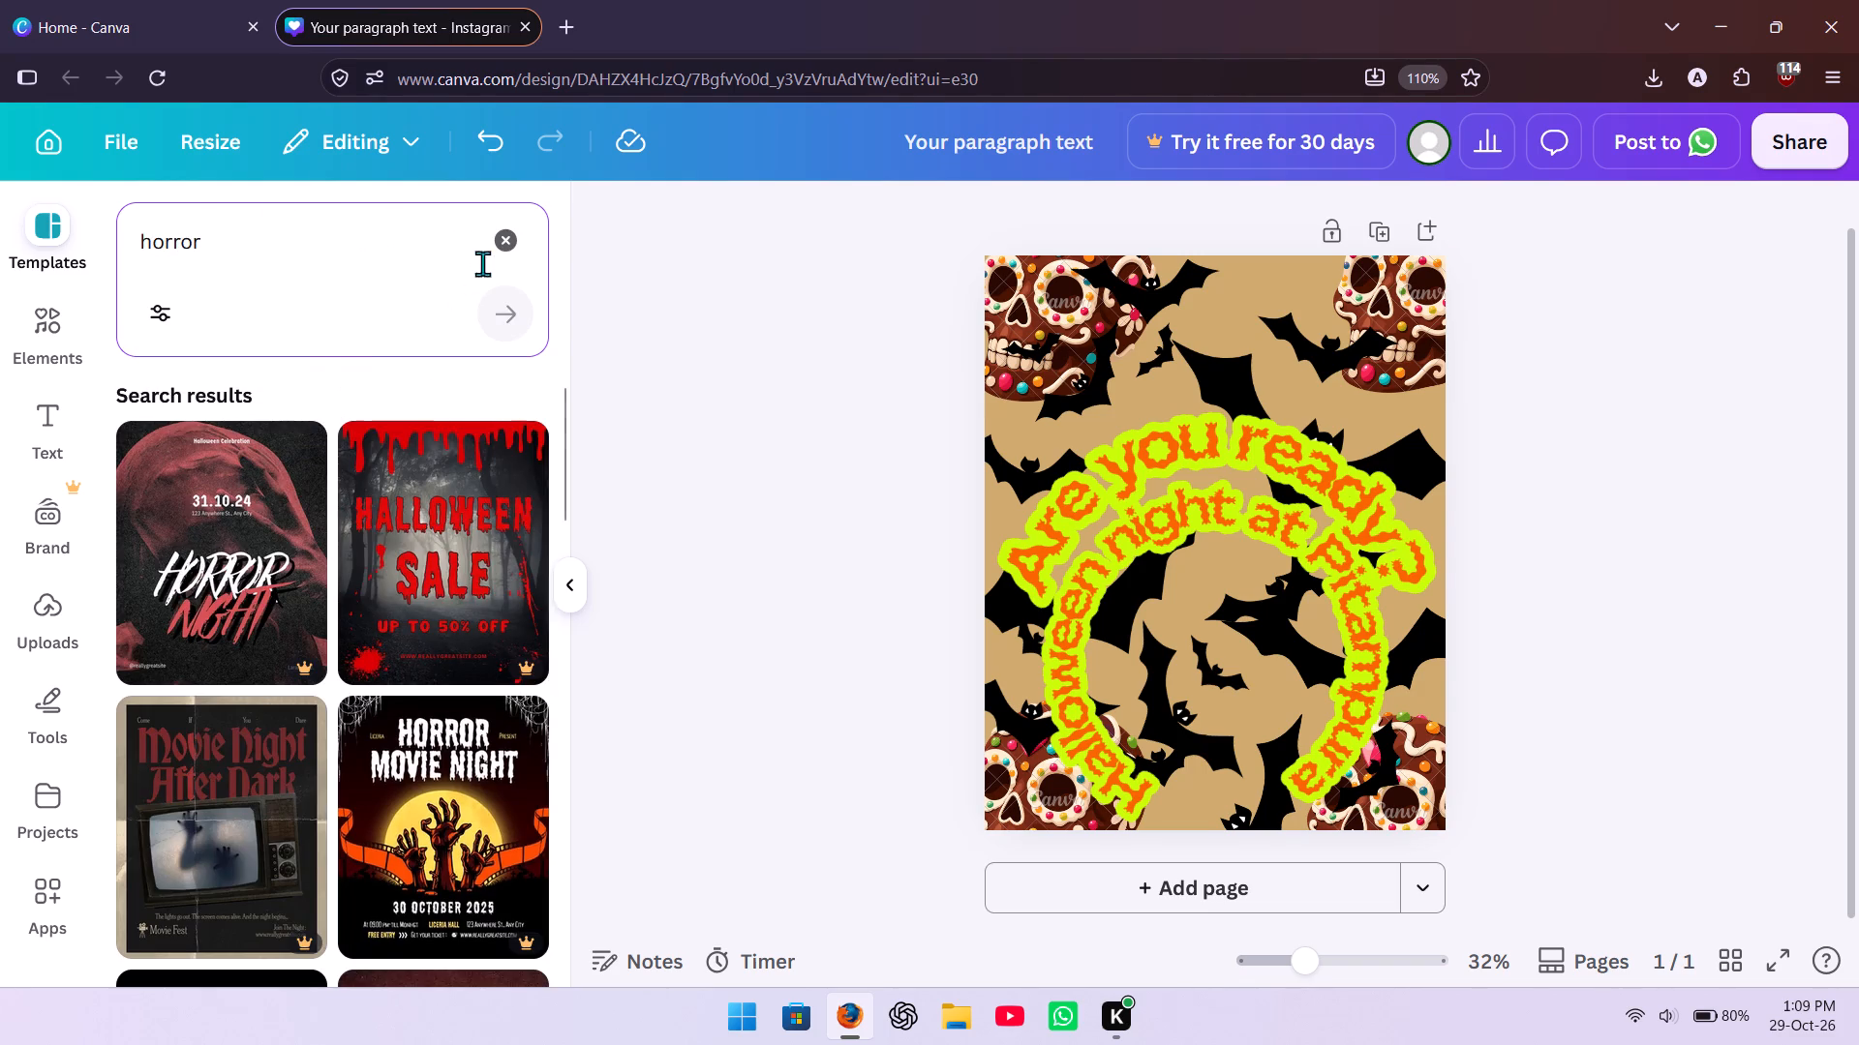
left_click(514, 239)
key("BackSpace")
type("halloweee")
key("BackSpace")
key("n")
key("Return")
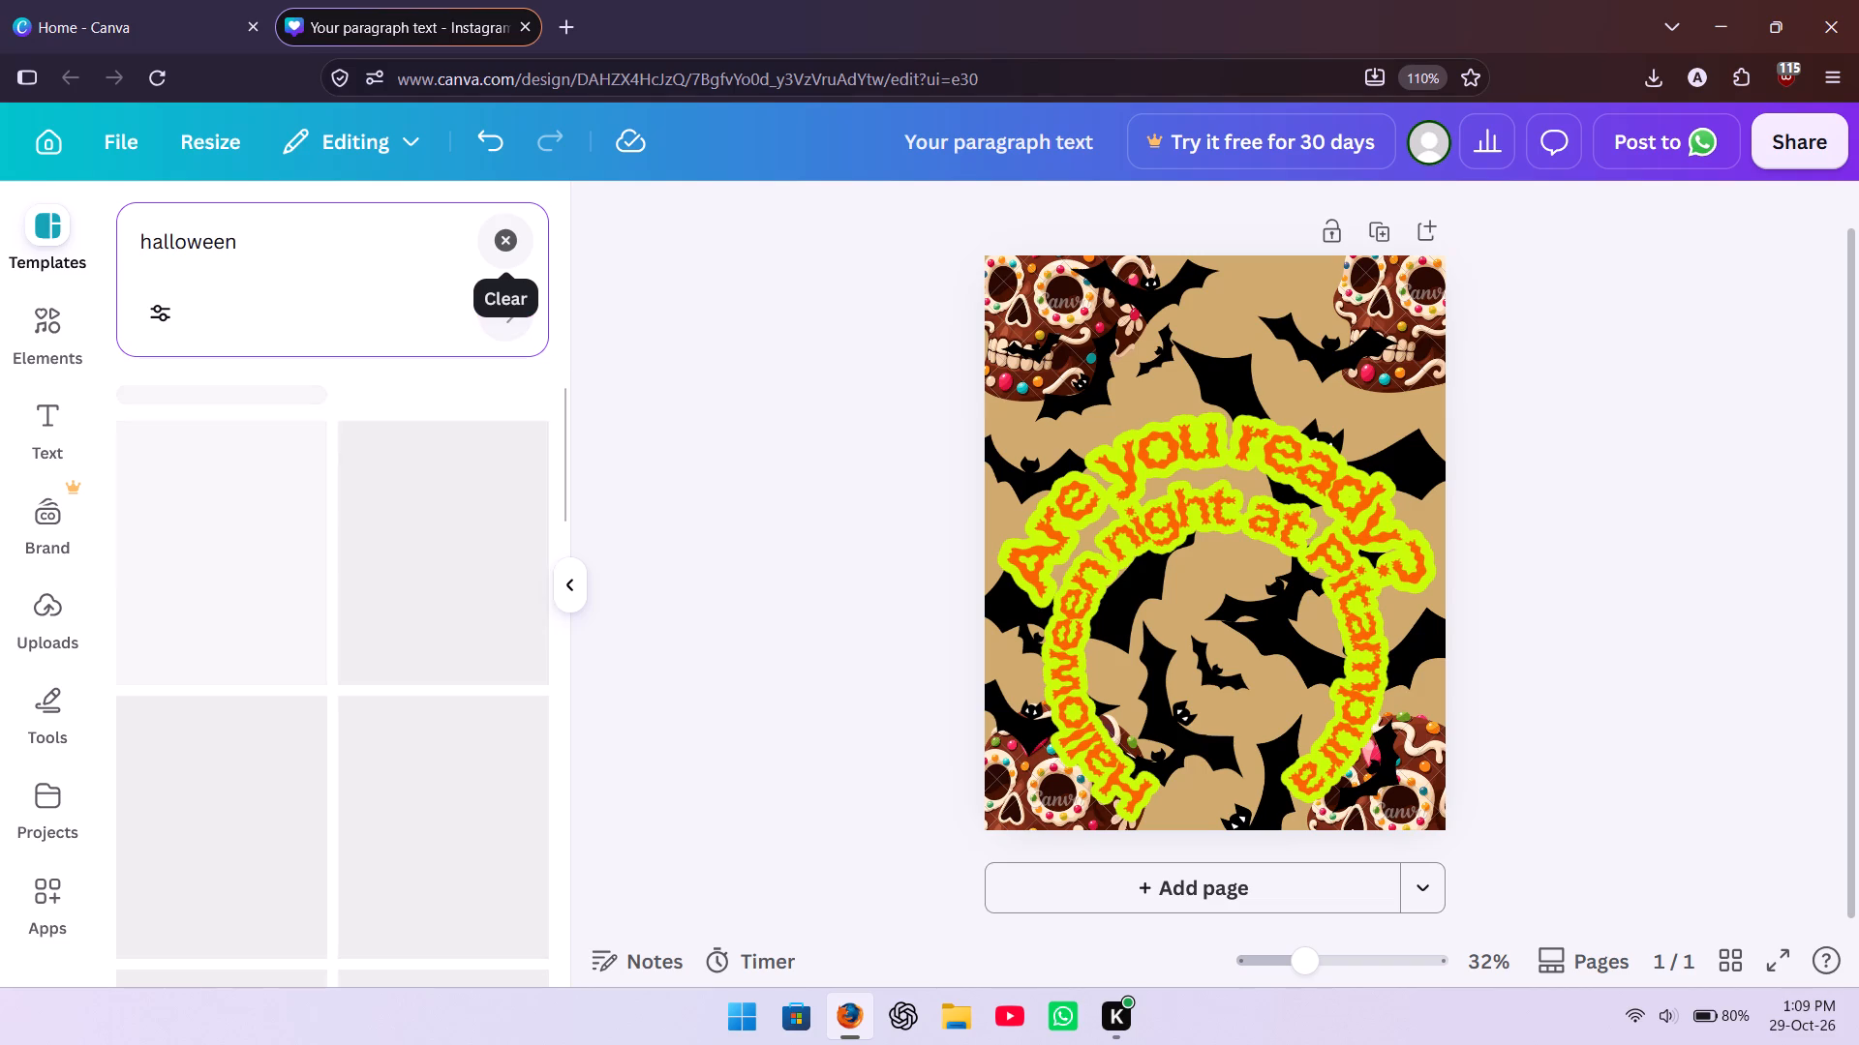
scroll(396, 657, "down", 5)
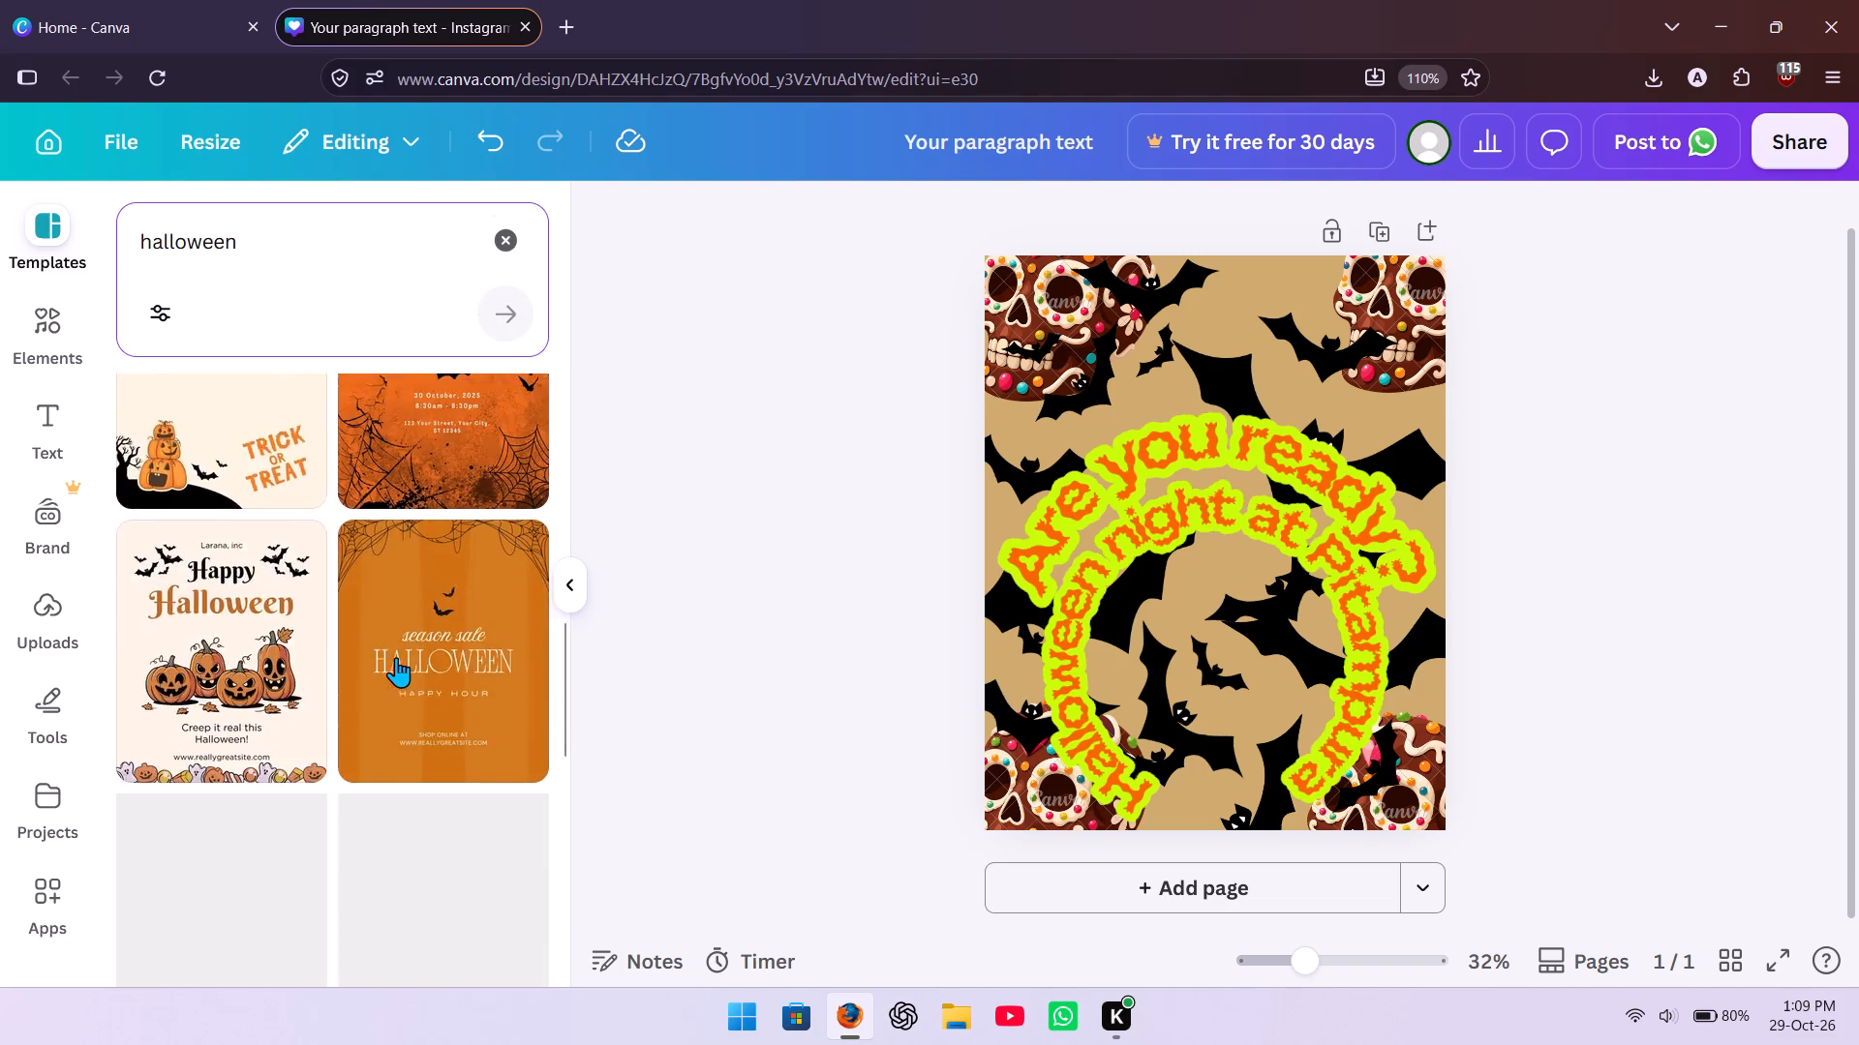
scroll(396, 657, "up", 3)
left_click(507, 246)
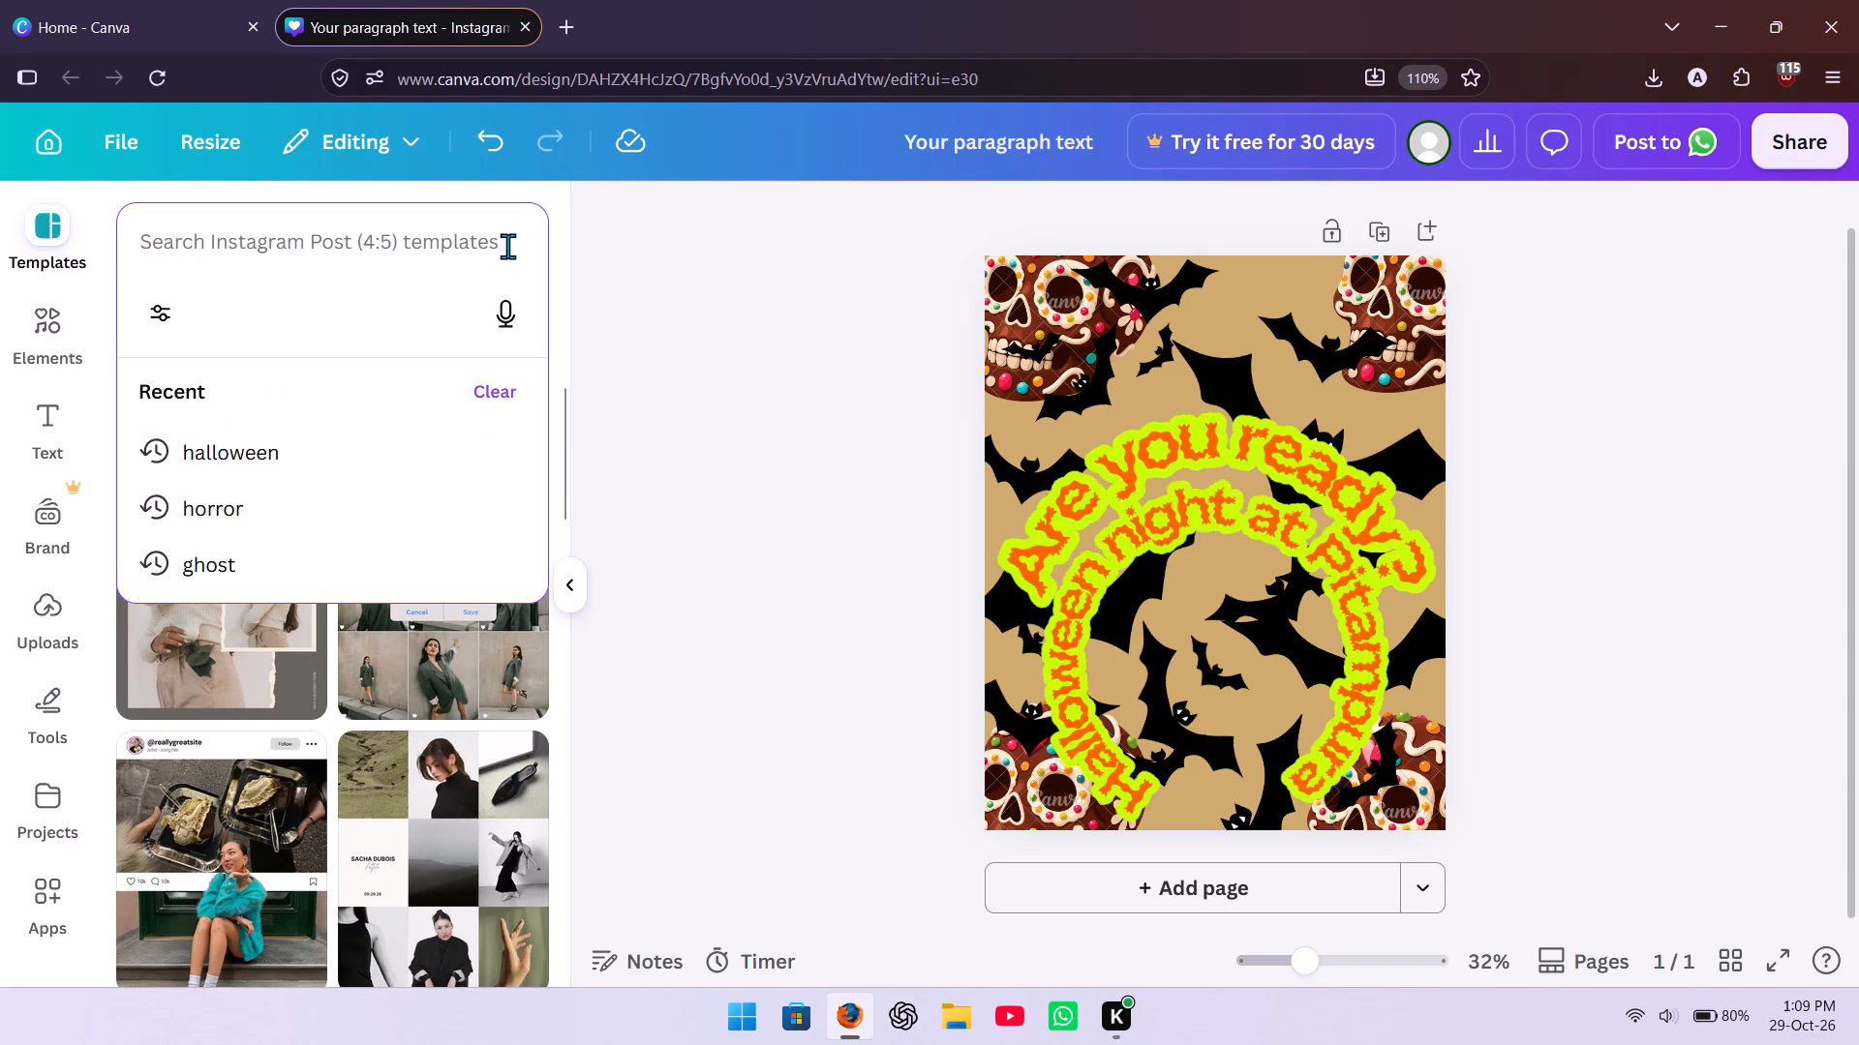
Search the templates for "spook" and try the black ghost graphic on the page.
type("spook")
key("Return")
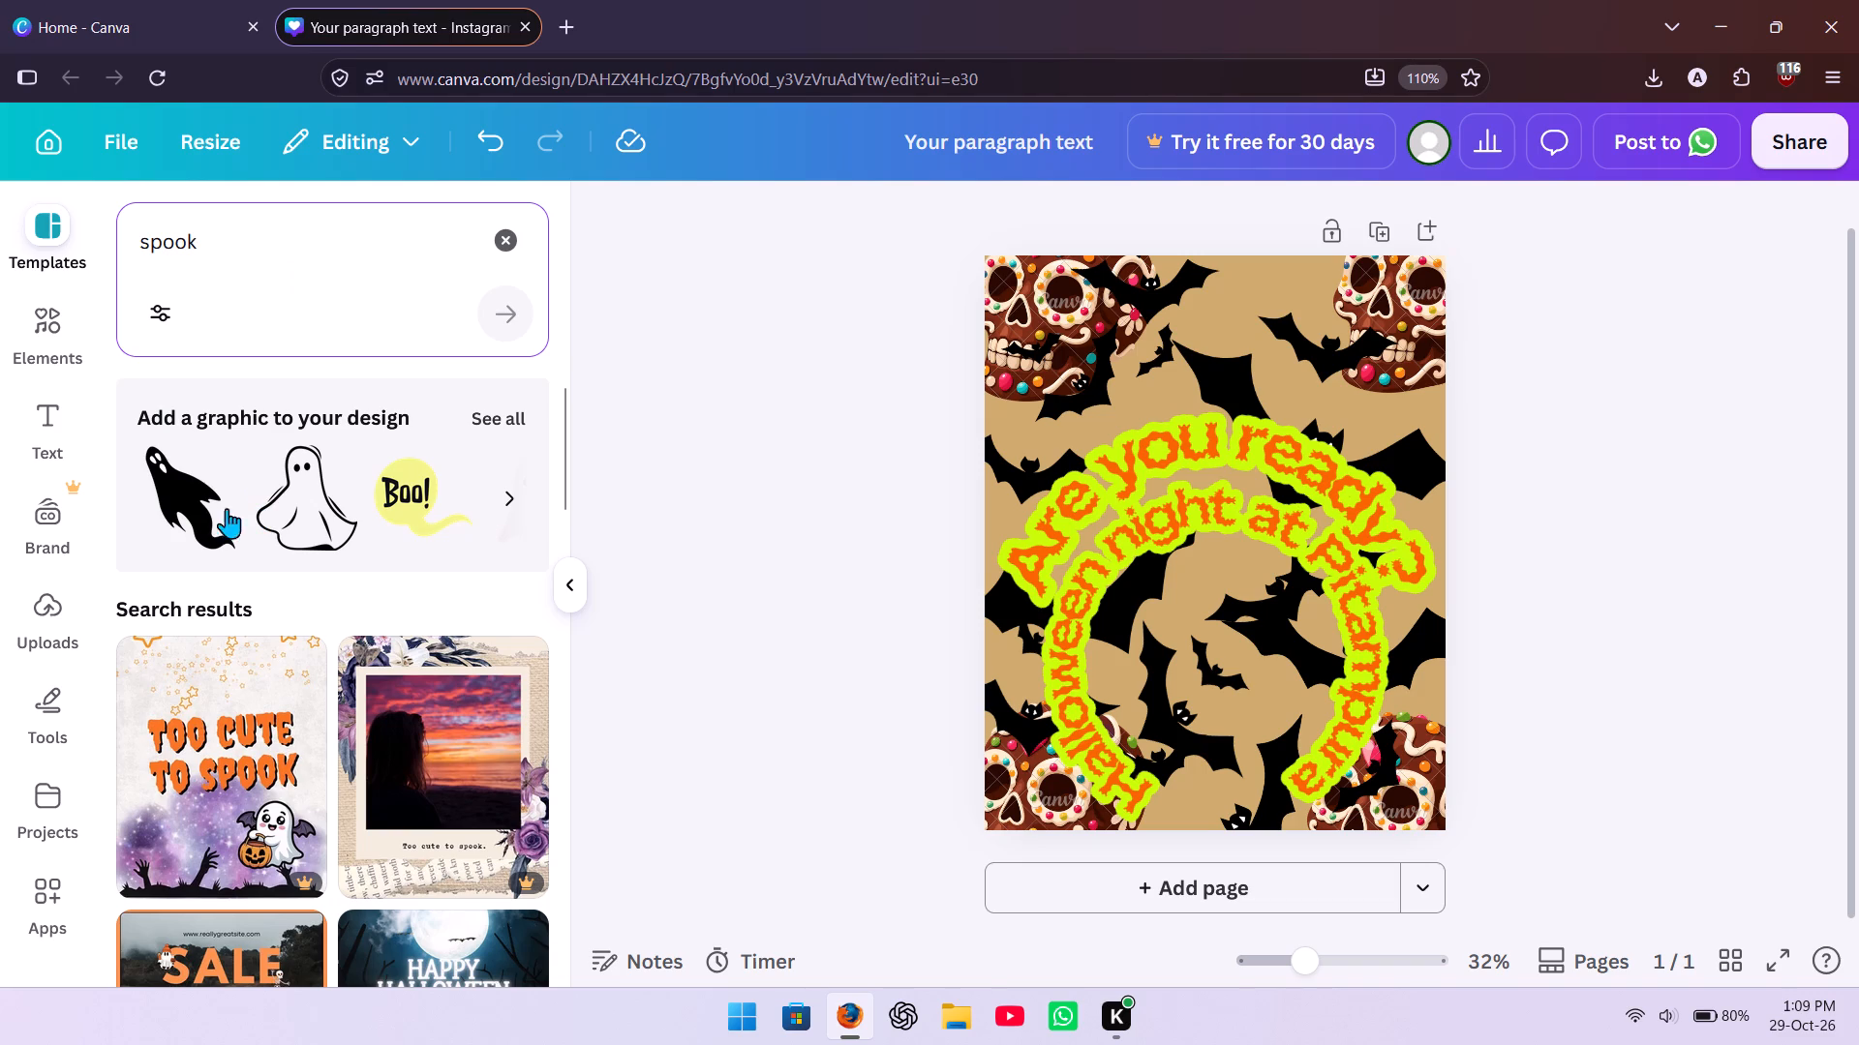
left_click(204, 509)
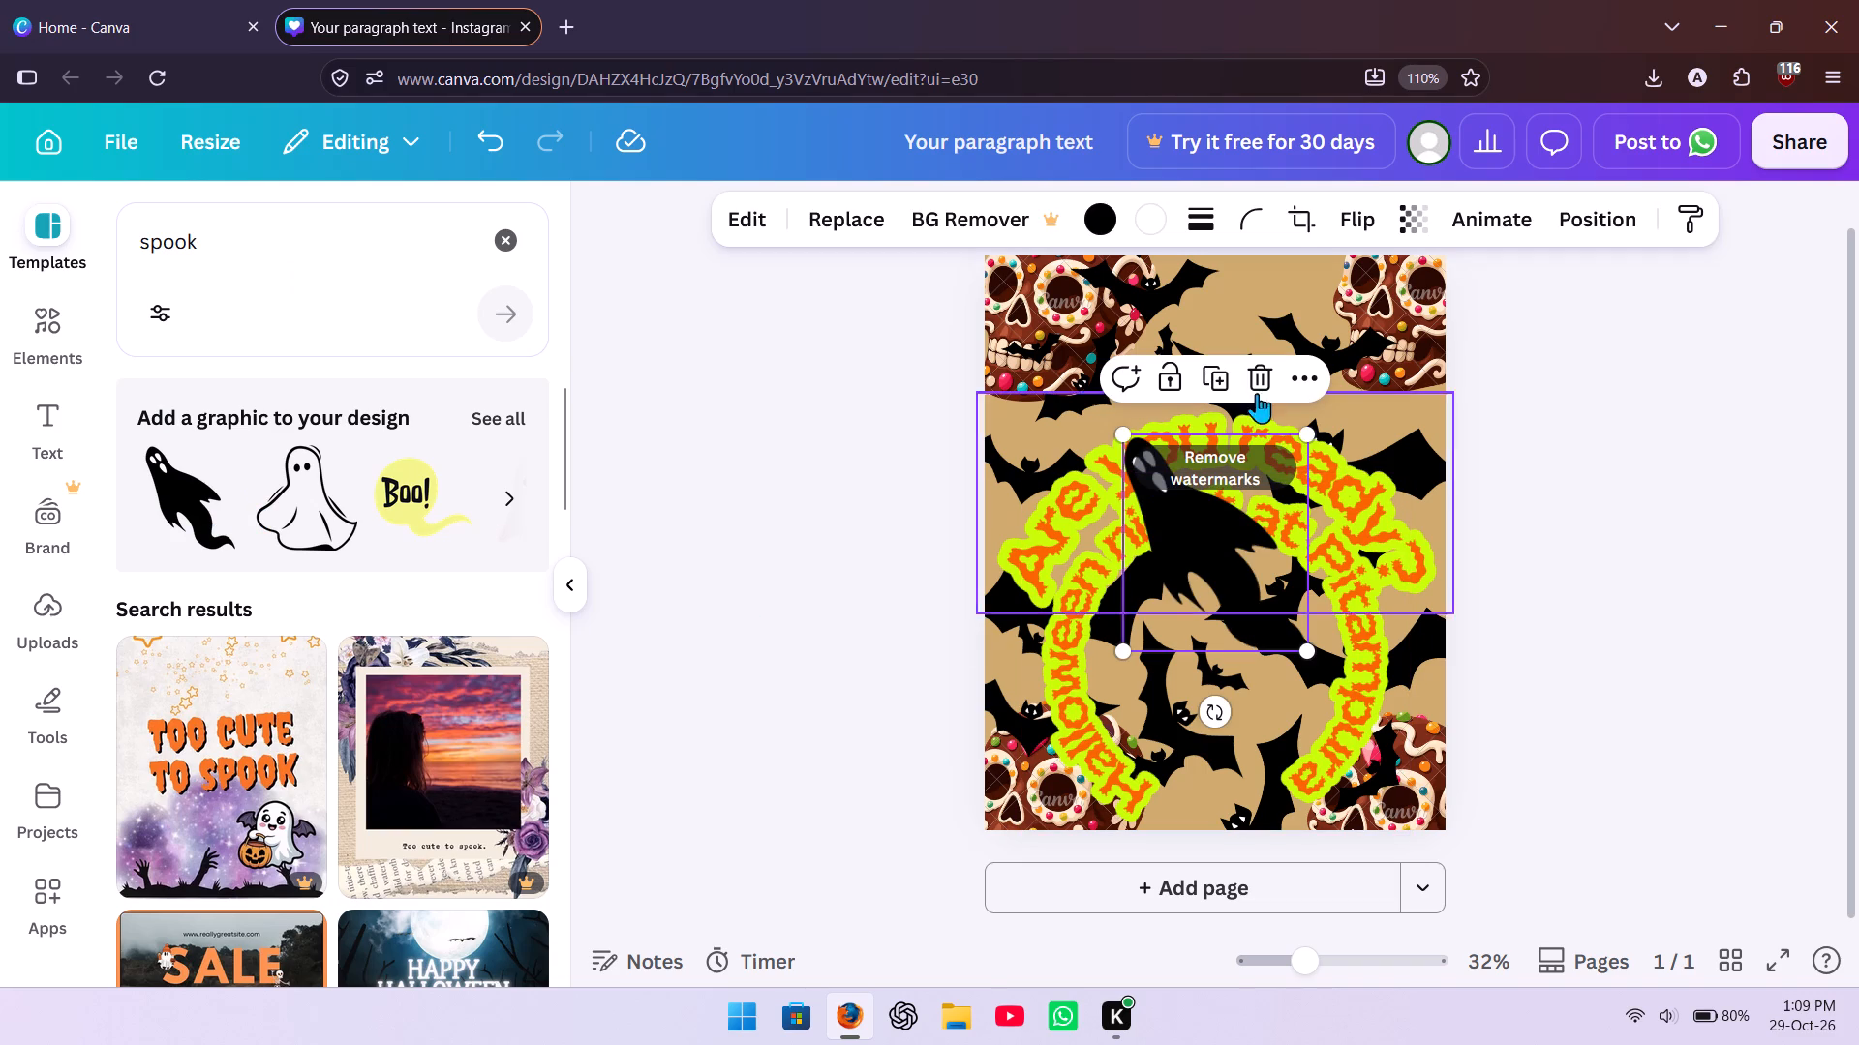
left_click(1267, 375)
Search the templates for "spooky" and look through the results.
left_click(339, 258)
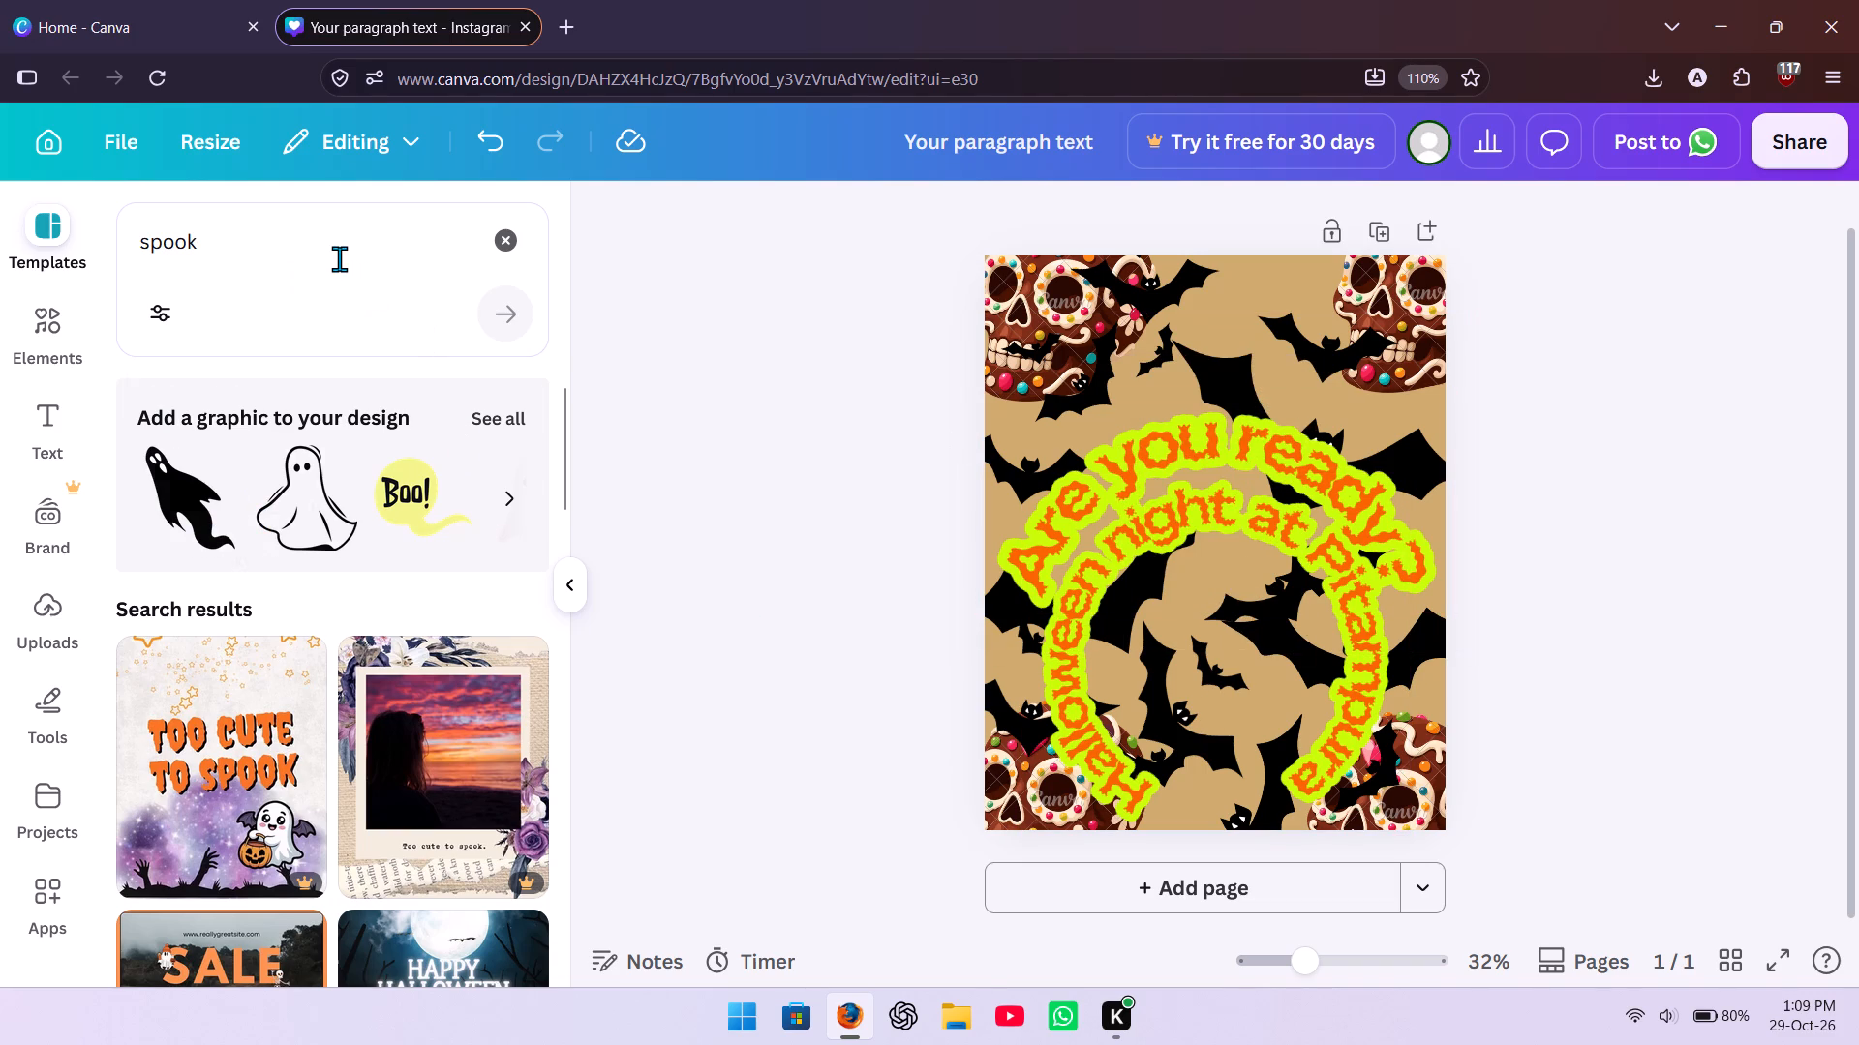
left_click(271, 451)
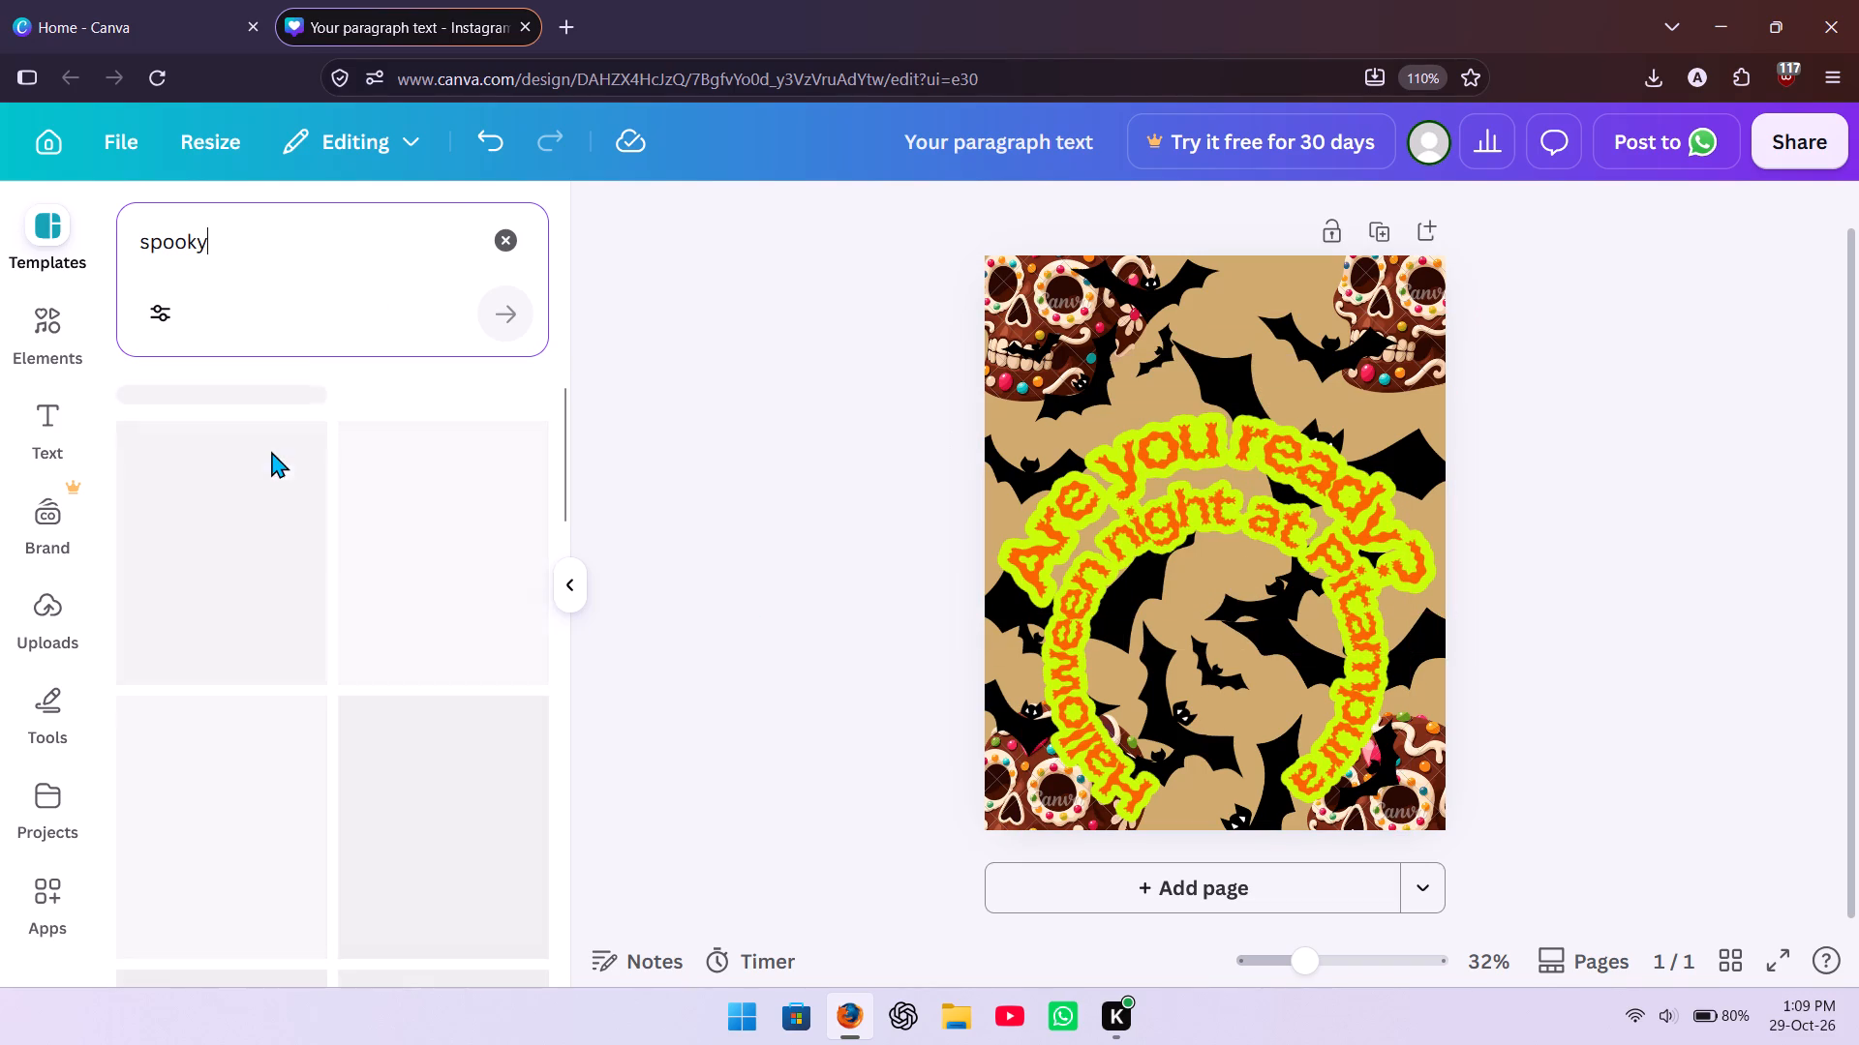
scroll(394, 655, "down", 9)
scroll(394, 655, "up", 11)
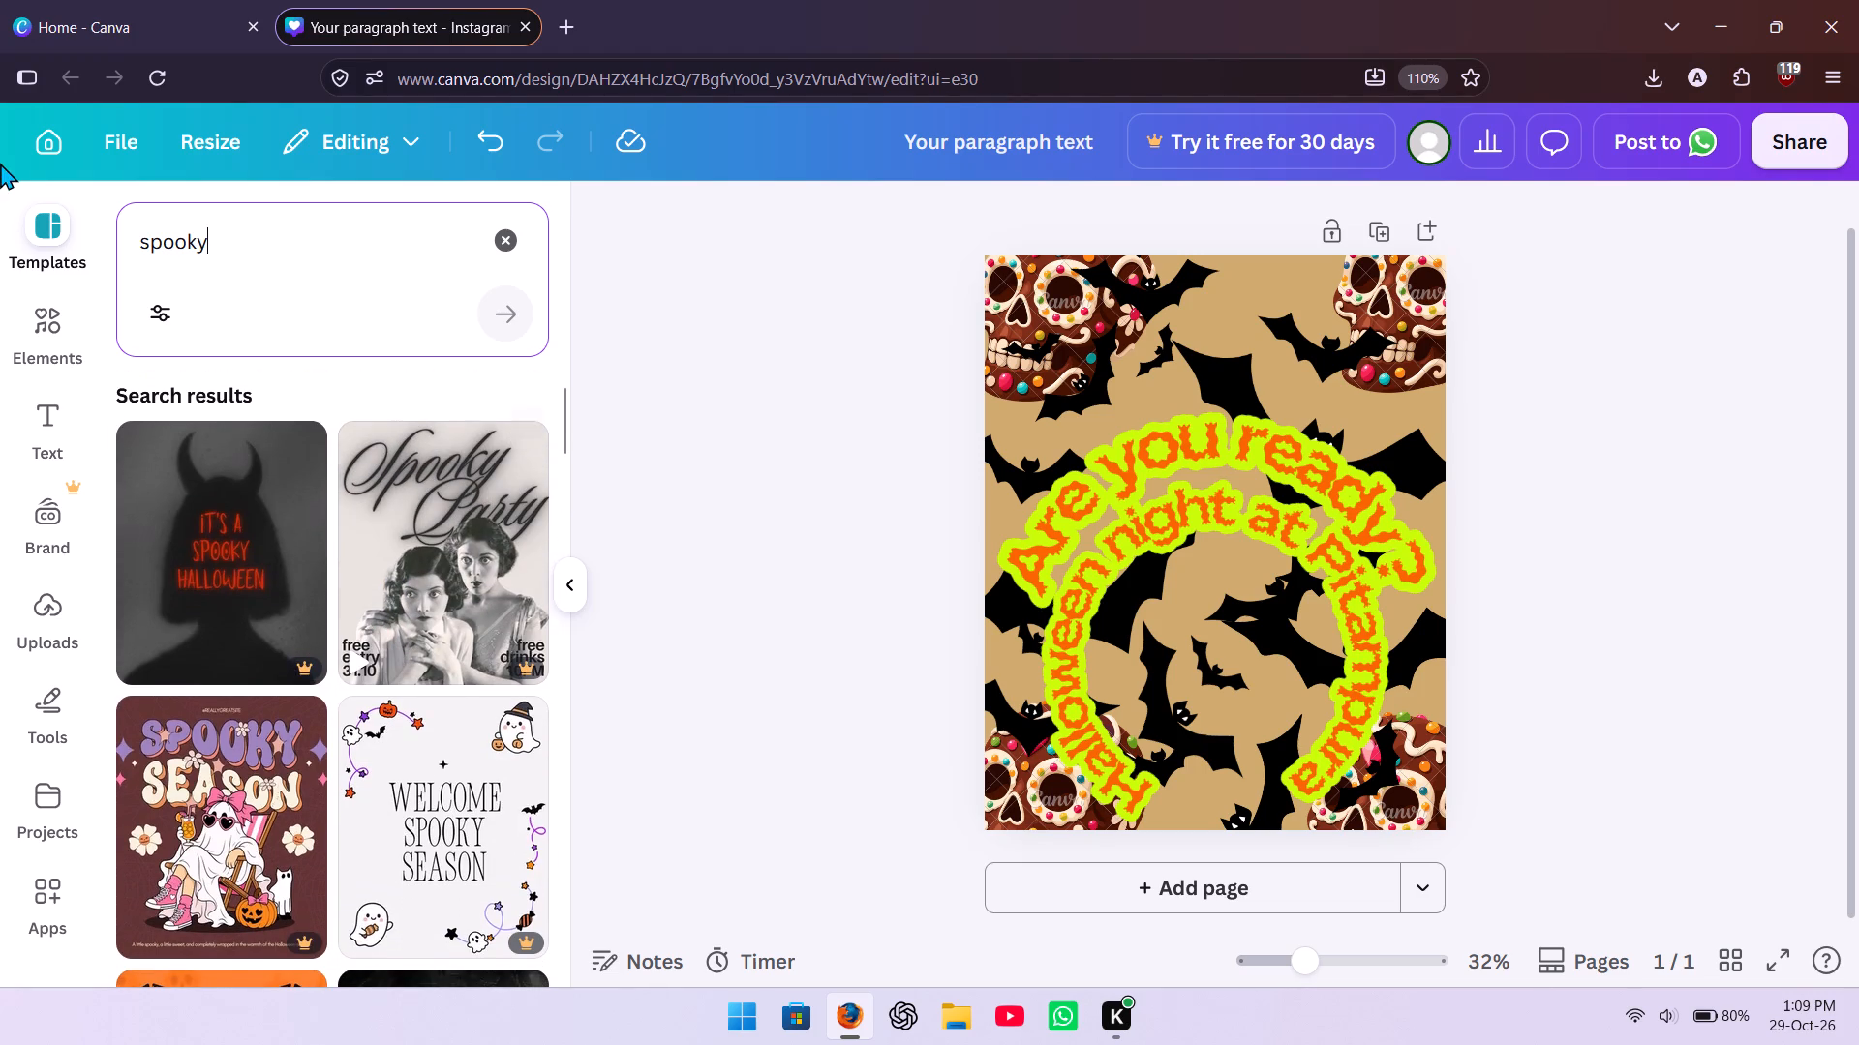
Add the white ghost graphic from the "spooky" elements and centre it inside the ring of "Halloween night at Pitampura" text.
left_click(51, 292)
left_click(340, 476)
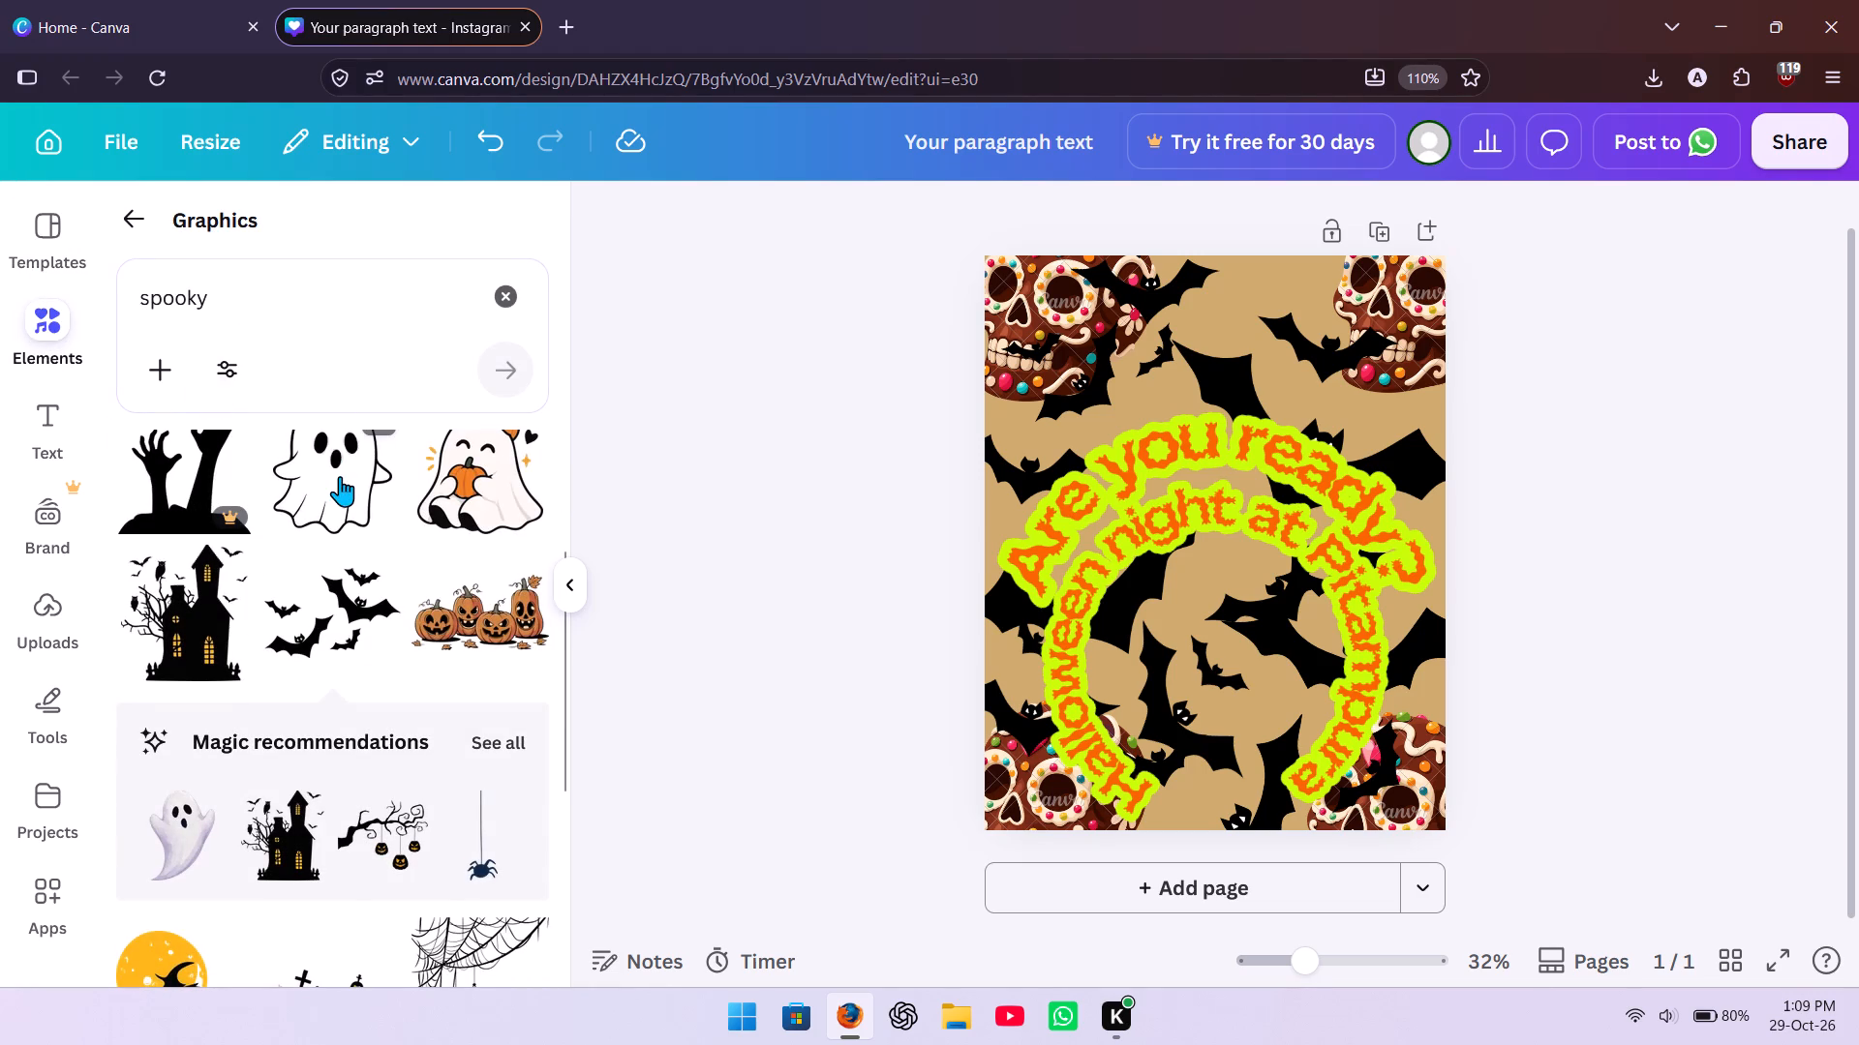
left_click_drag(1228, 552, 1242, 670)
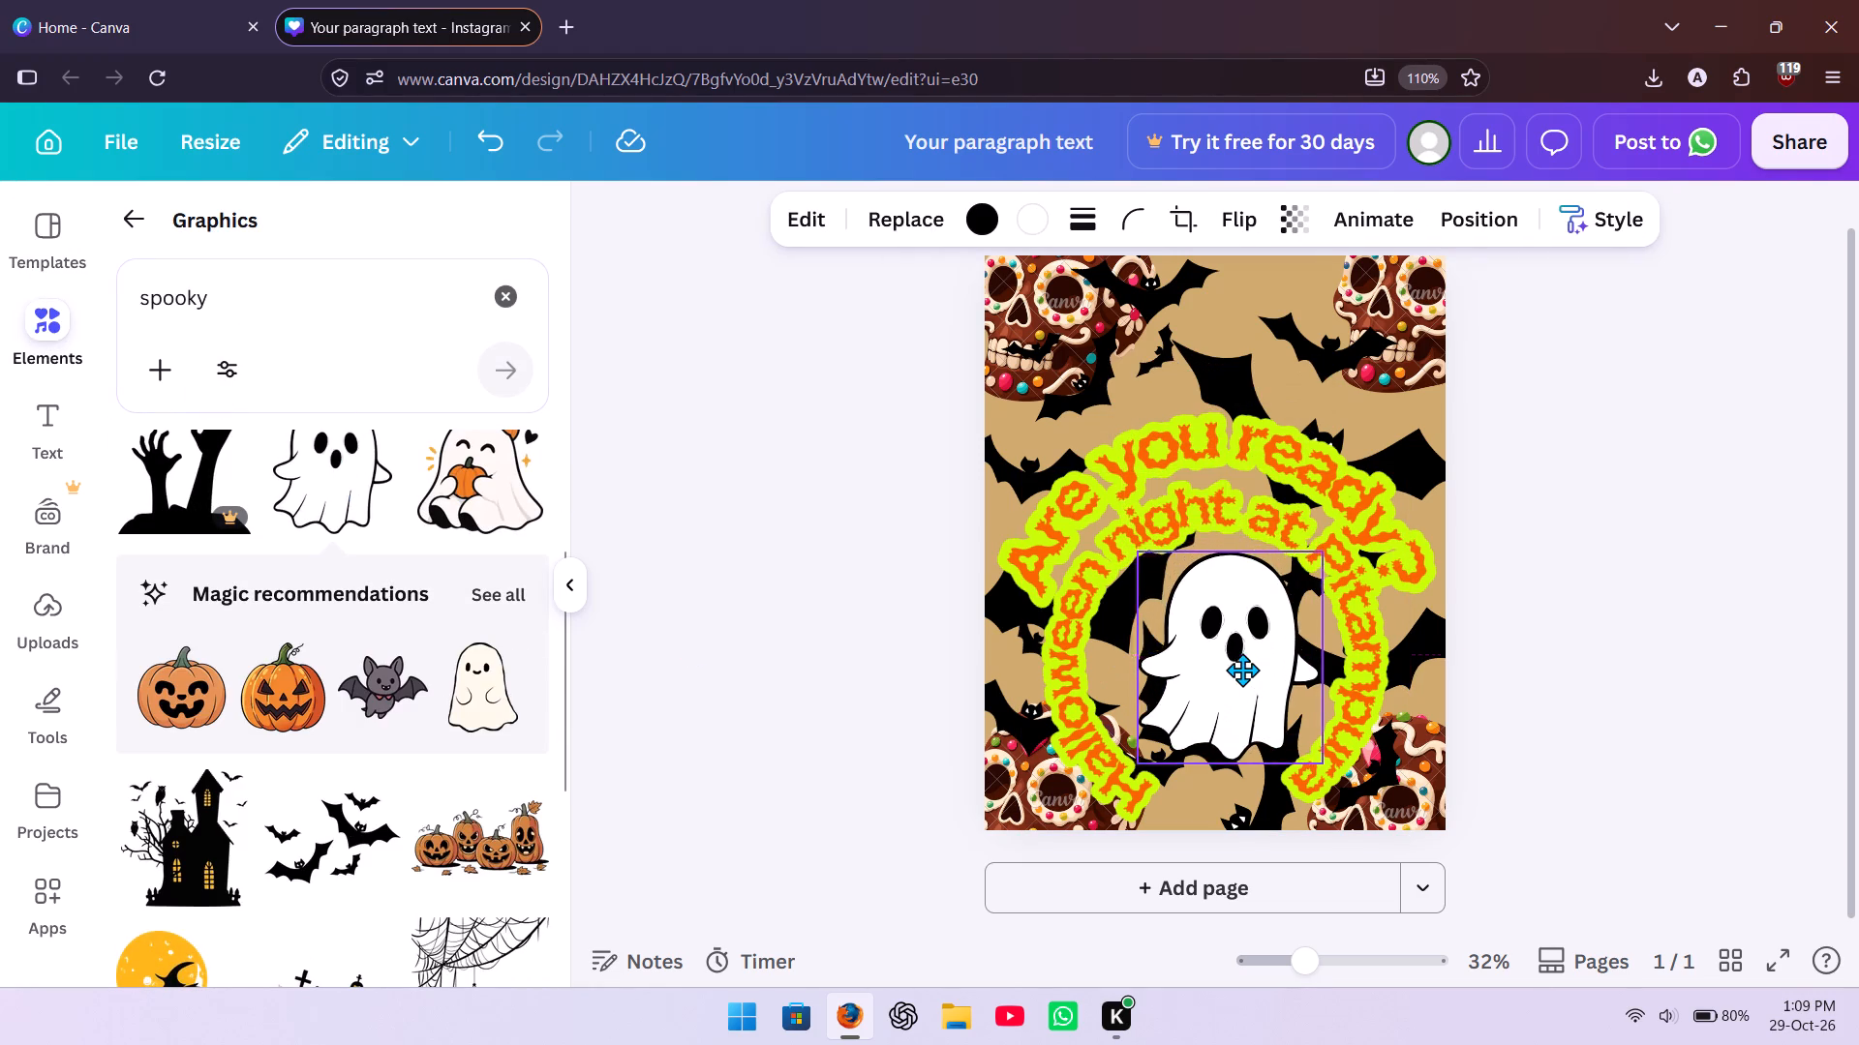
left_click_drag(1242, 670, 1236, 669)
left_click(1550, 660)
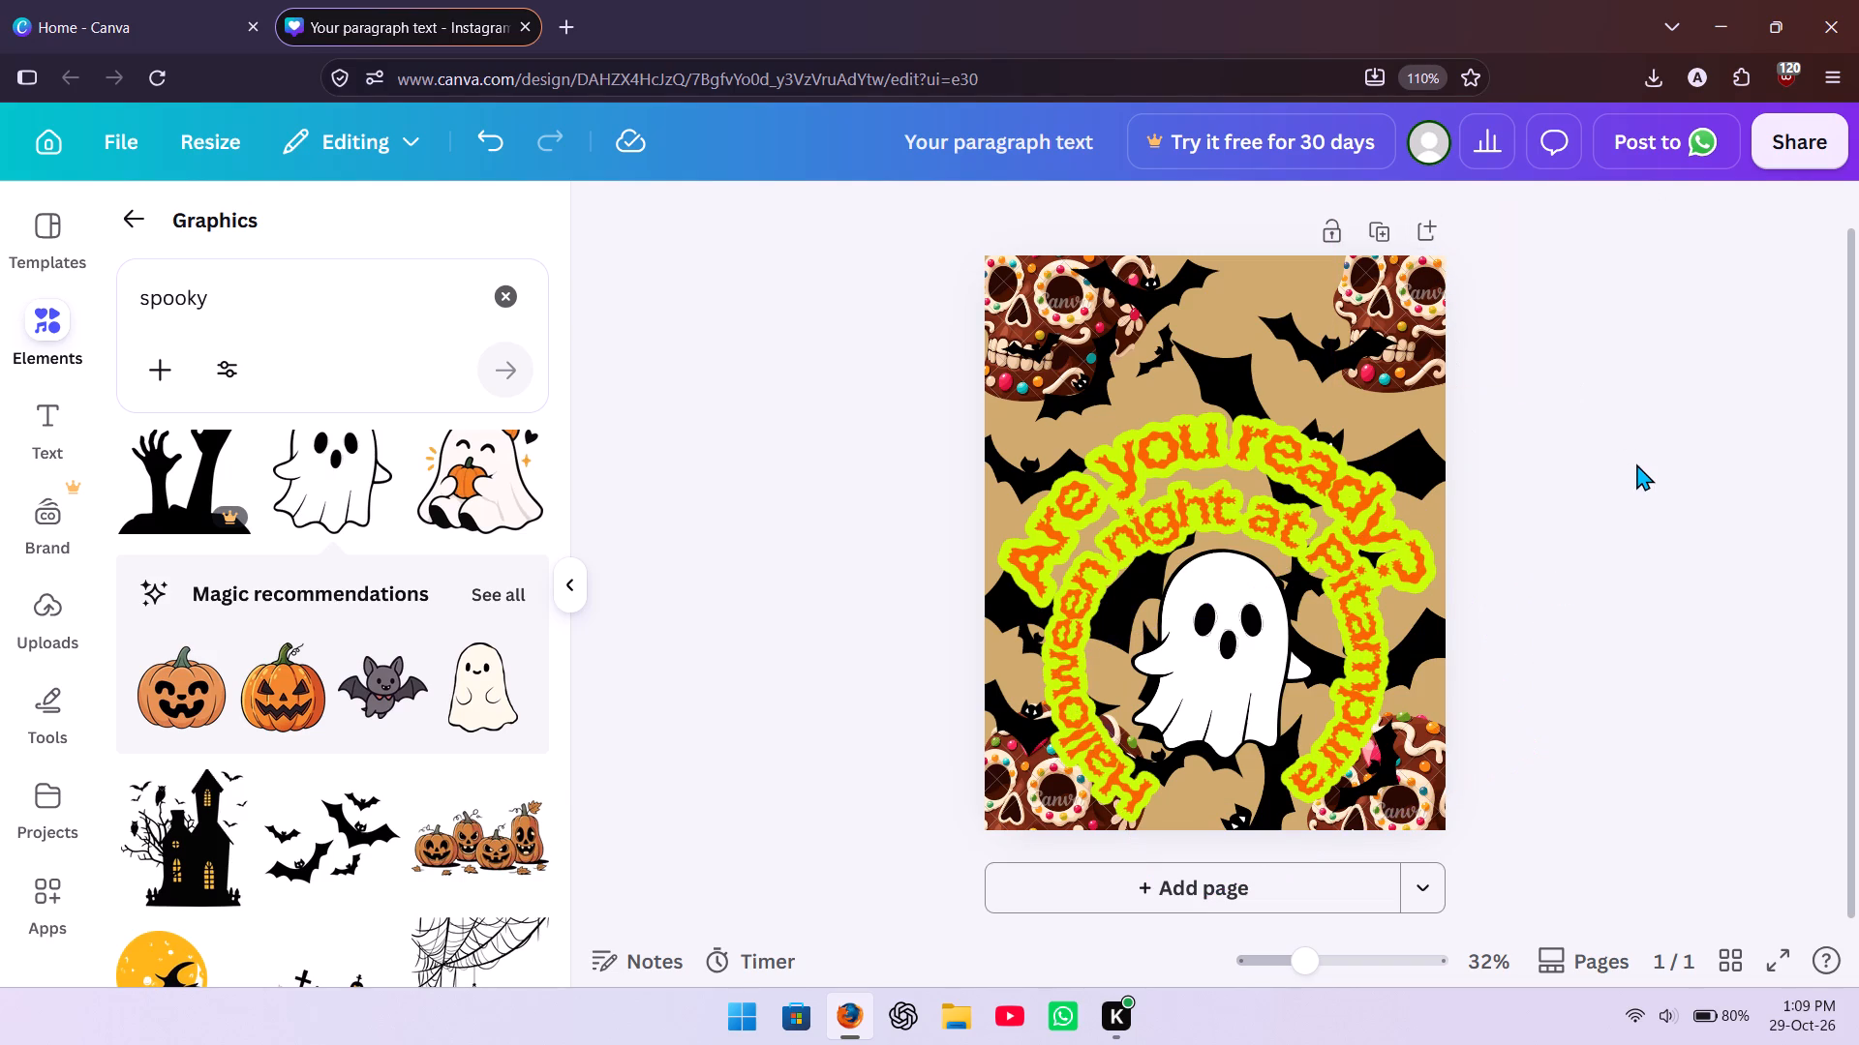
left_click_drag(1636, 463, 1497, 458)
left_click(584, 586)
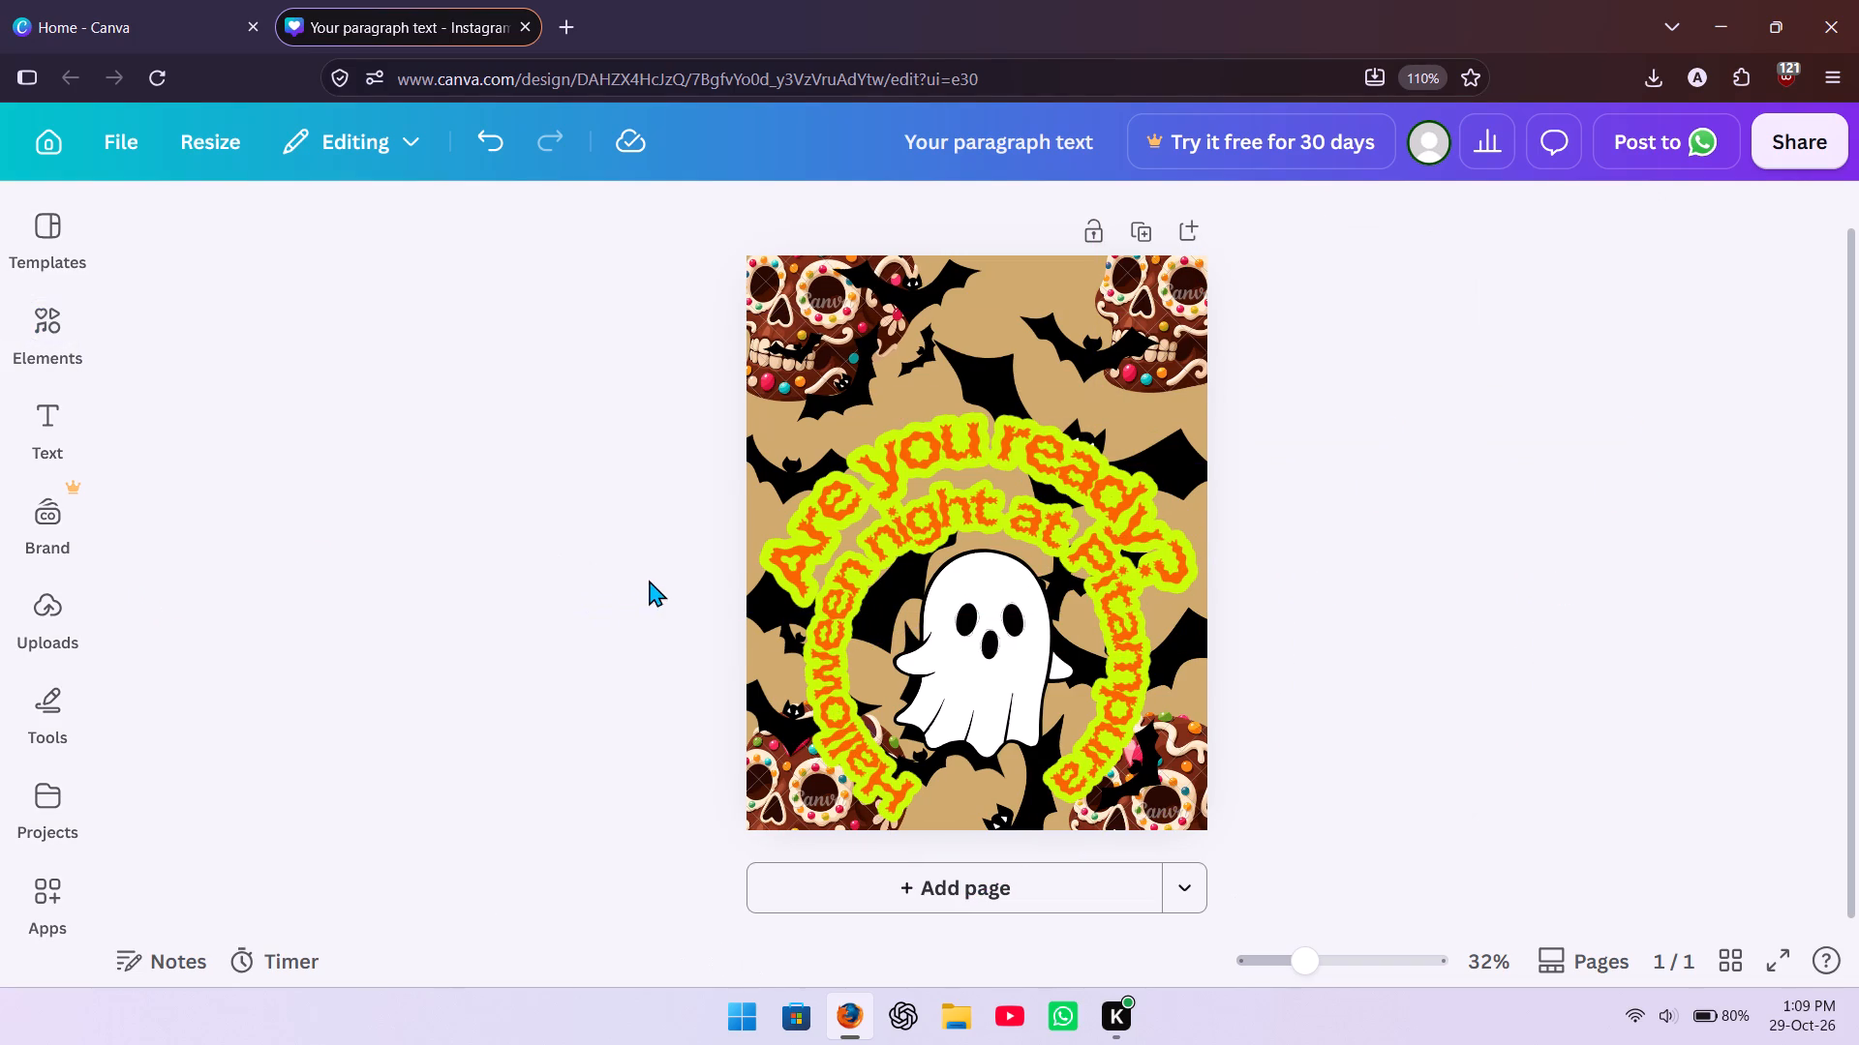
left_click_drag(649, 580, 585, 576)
Clear the "spooky" font search and add a plain text box to the page.
left_click(16, 409)
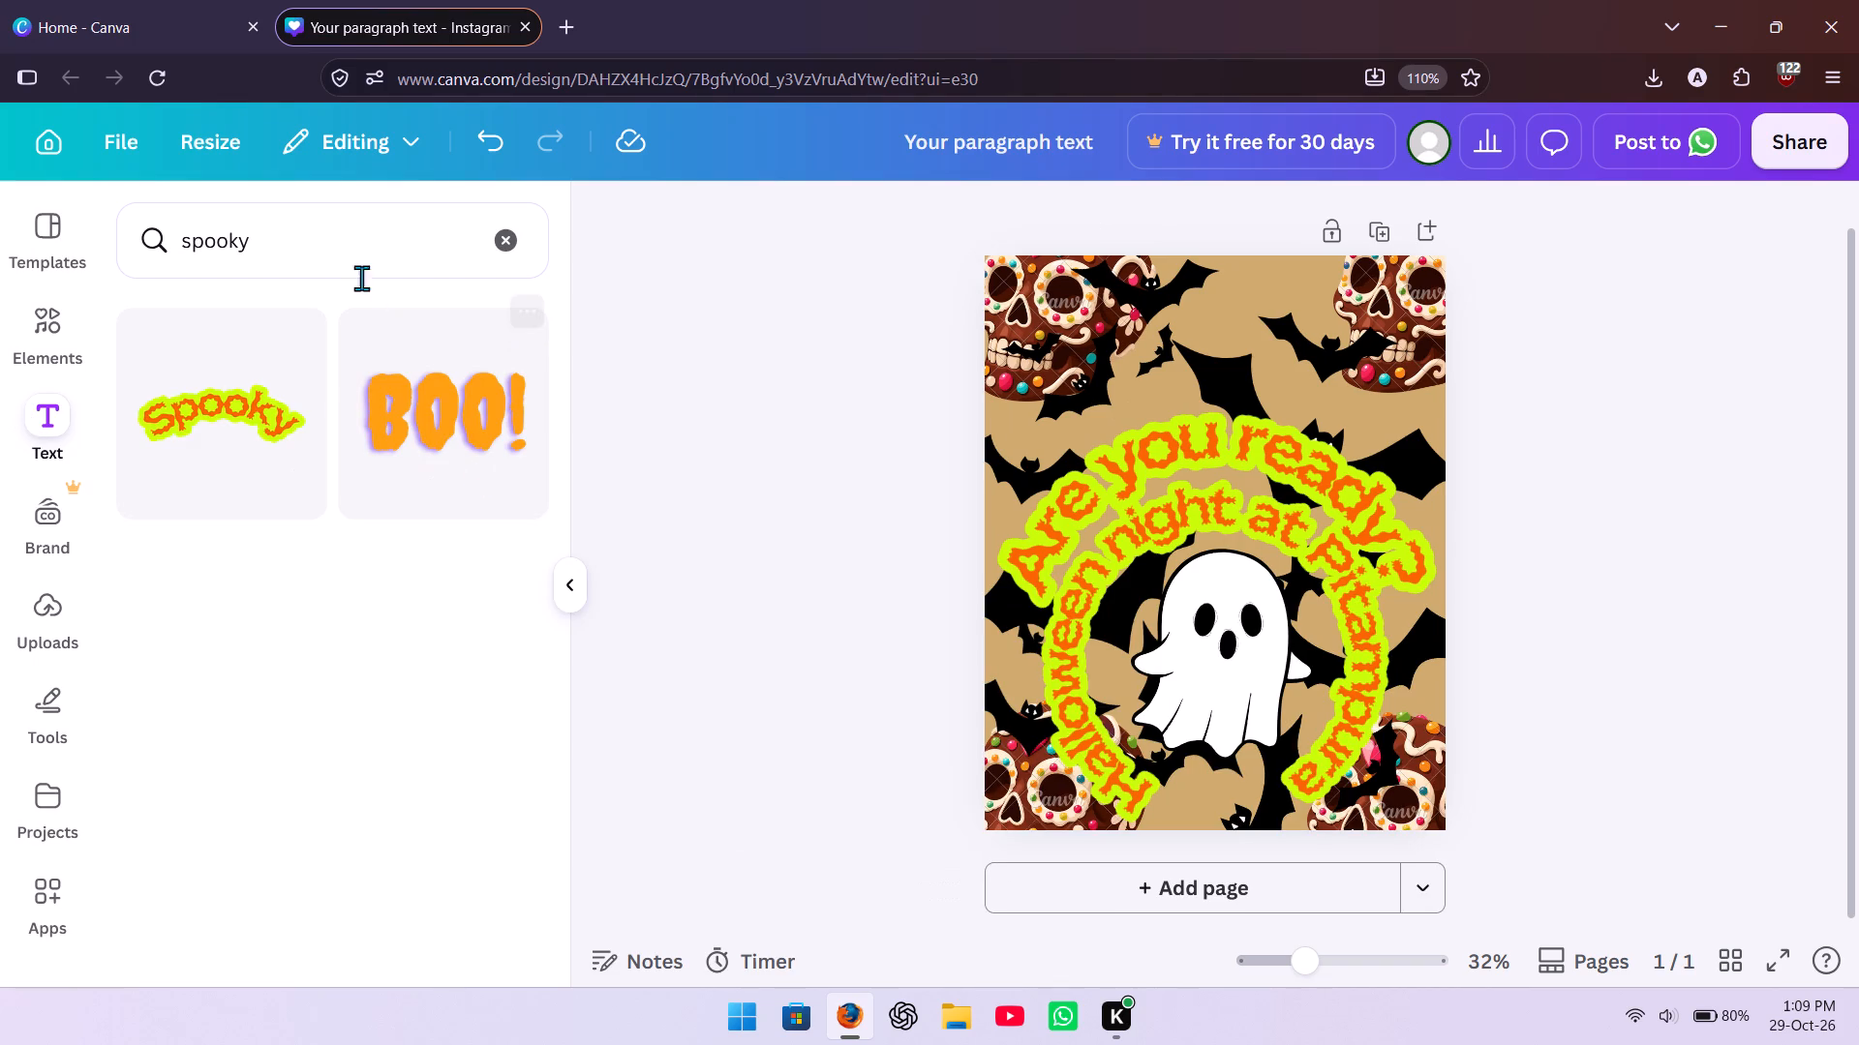
left_click(504, 246)
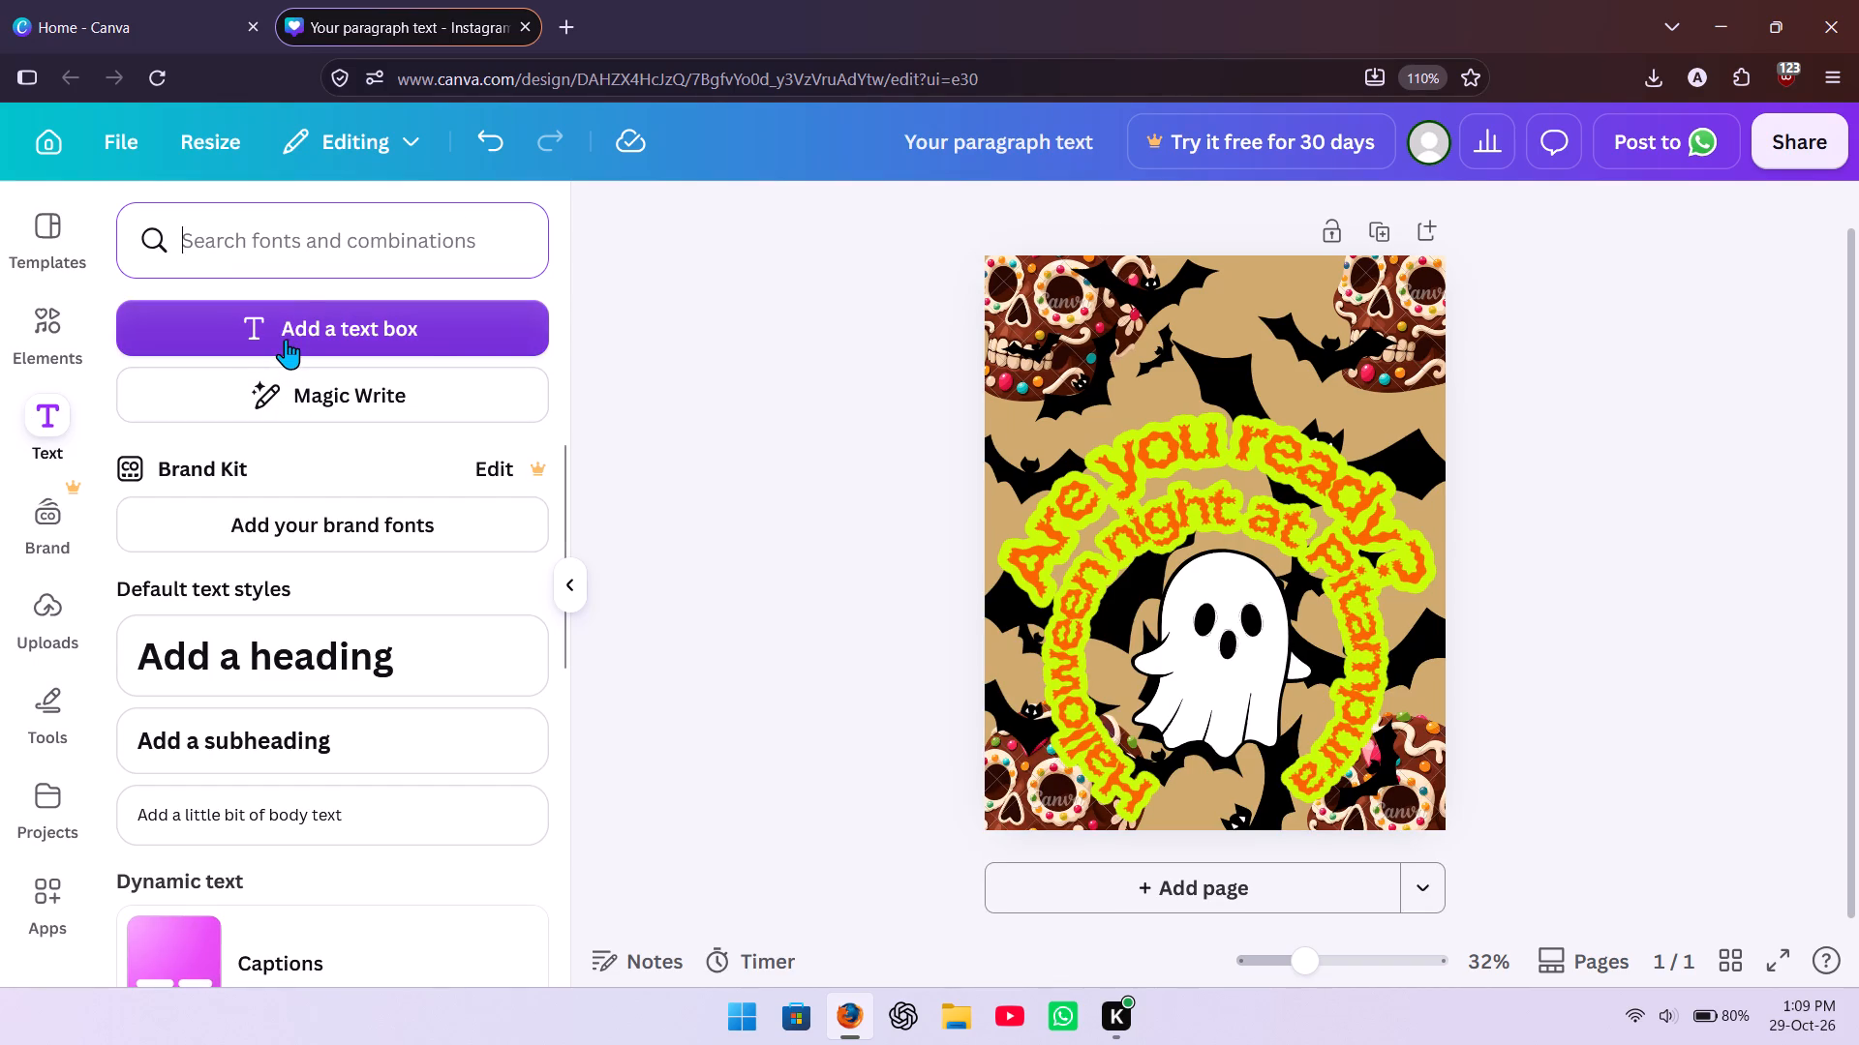
left_click(288, 339)
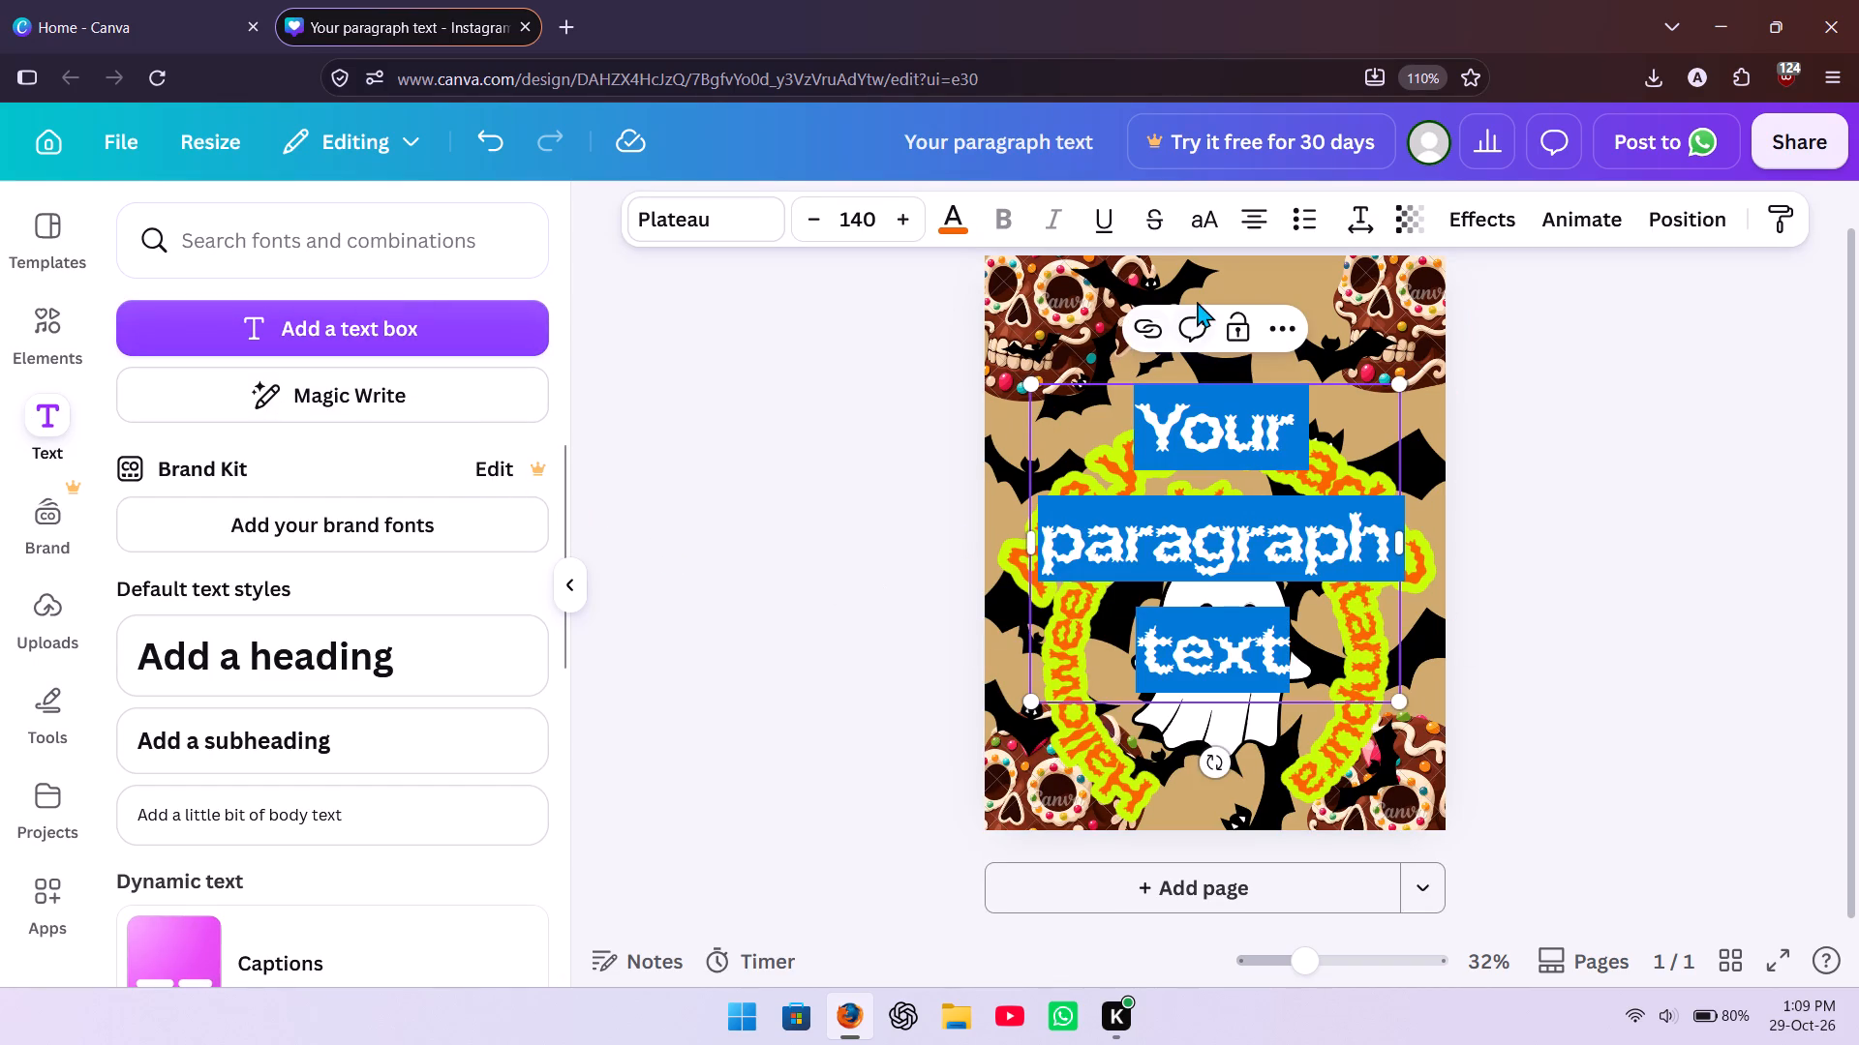
left_click(1274, 322)
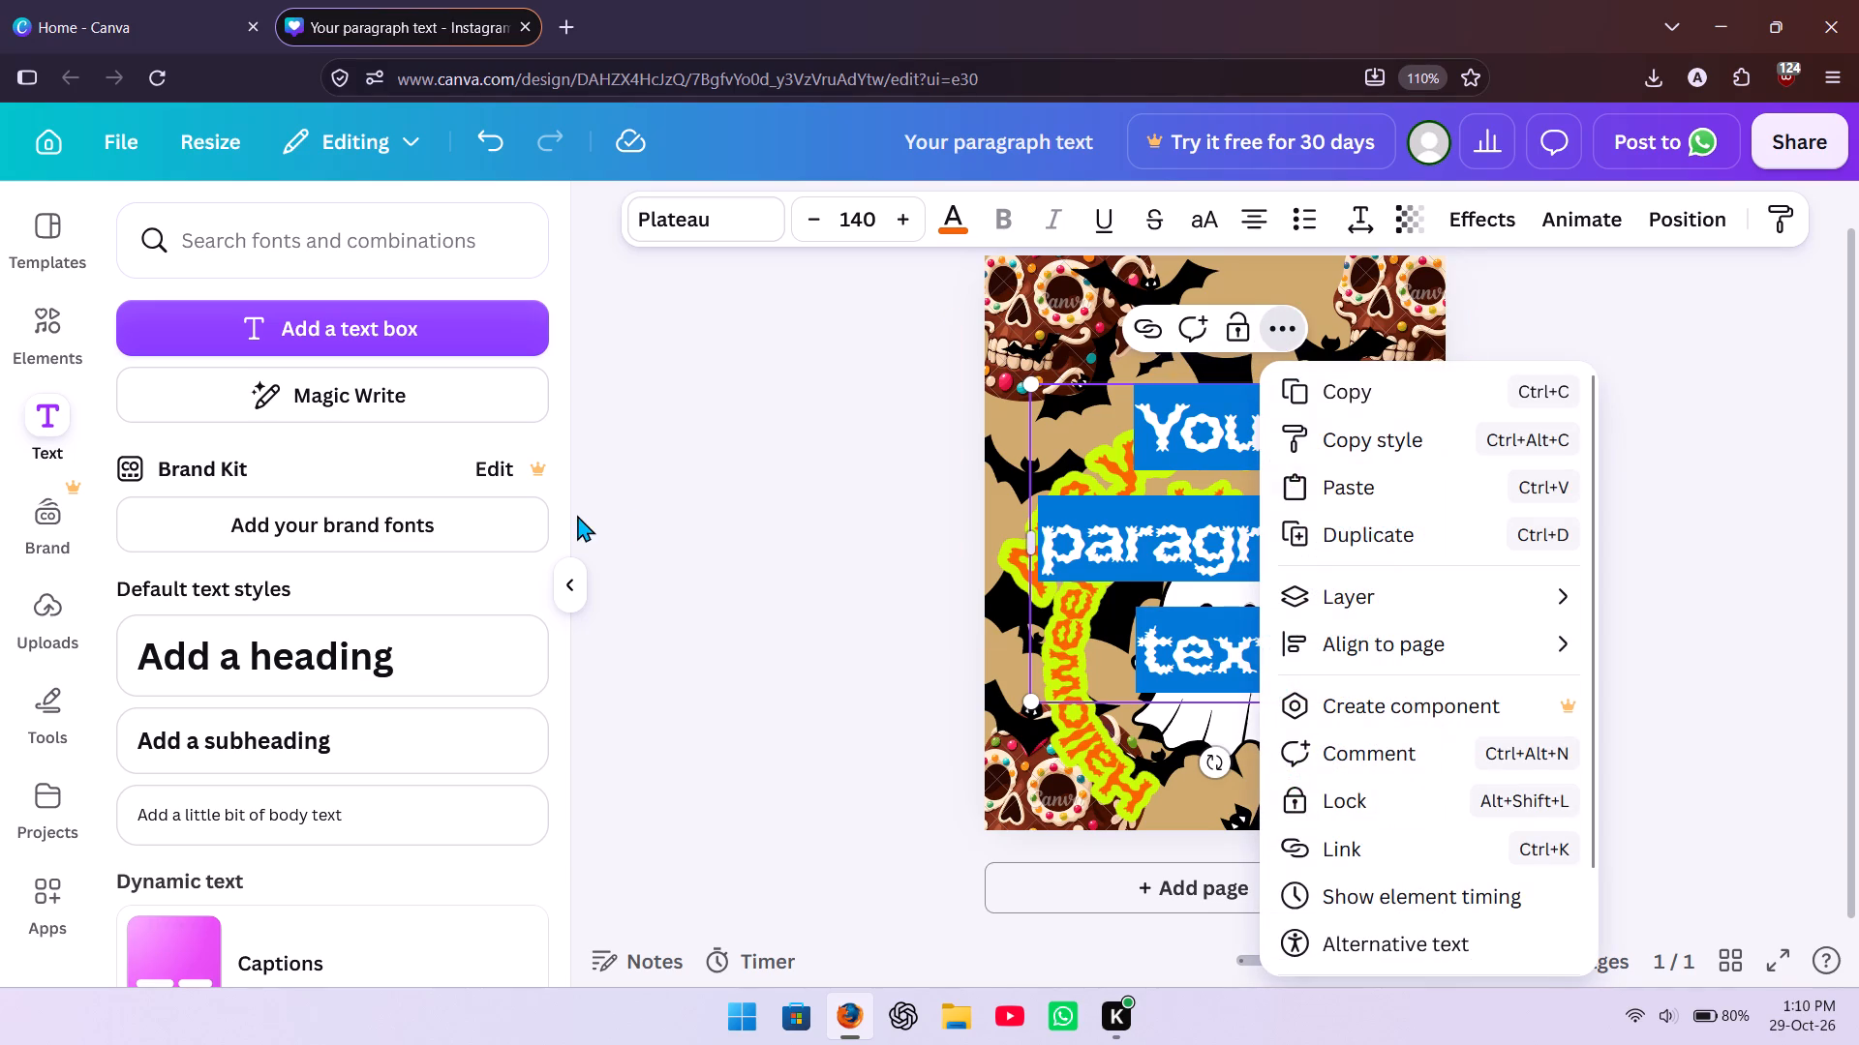
Add a heading across the lower part of the ghost and replace its placeholder with "1st January 2027".
left_click(322, 633)
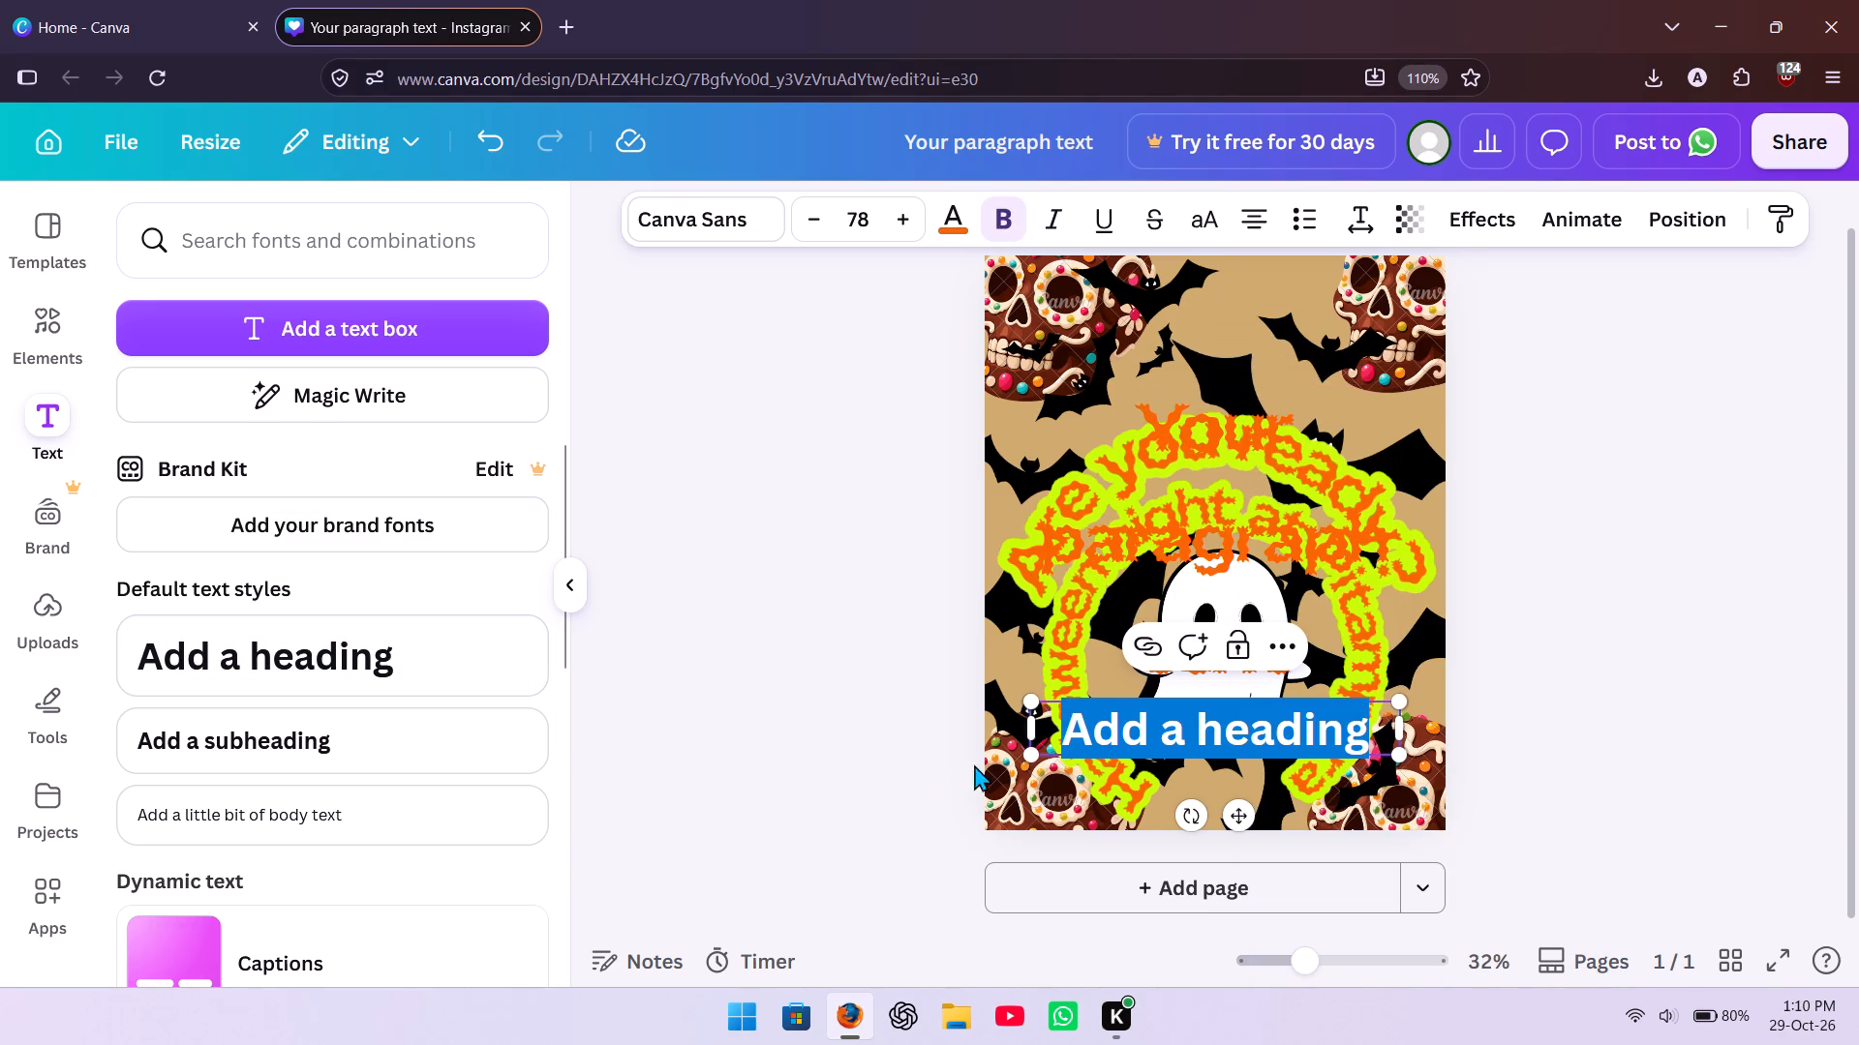
key("BackSpace")
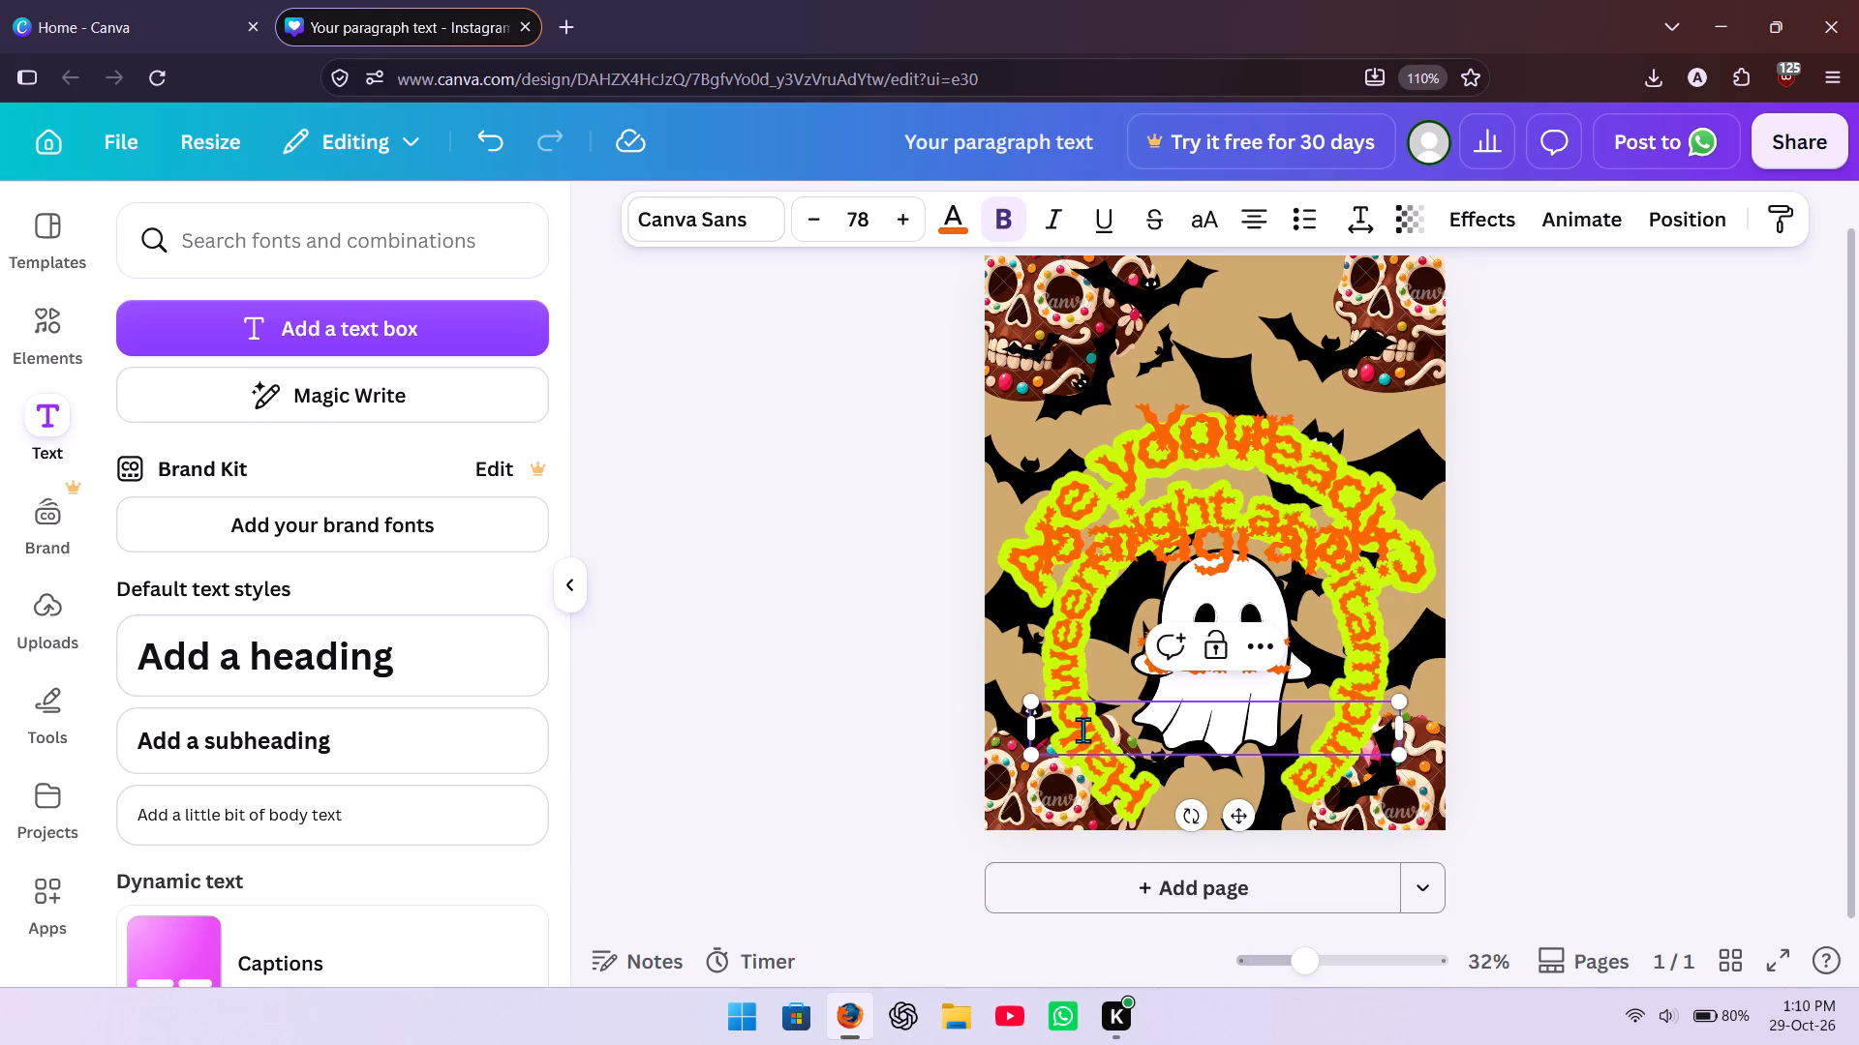
type("1")
key("space")
key("BackSpace")
key("s")
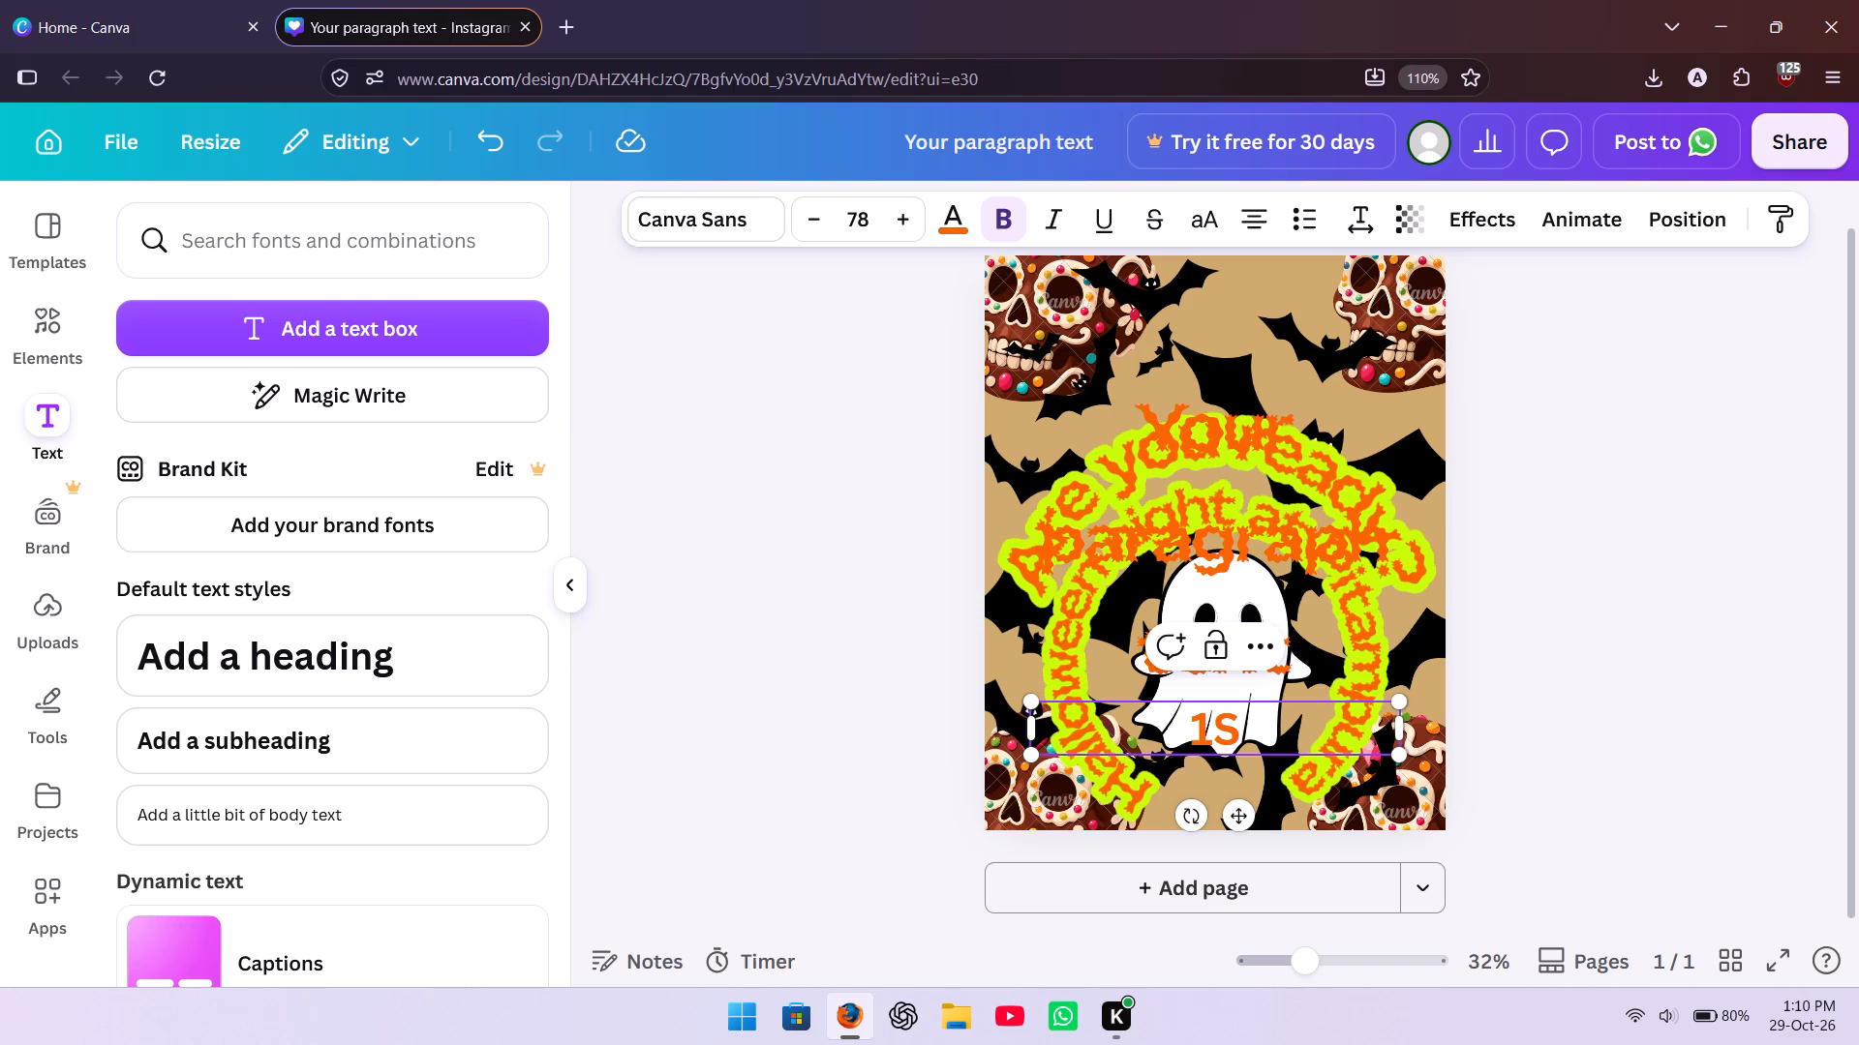
type("st")
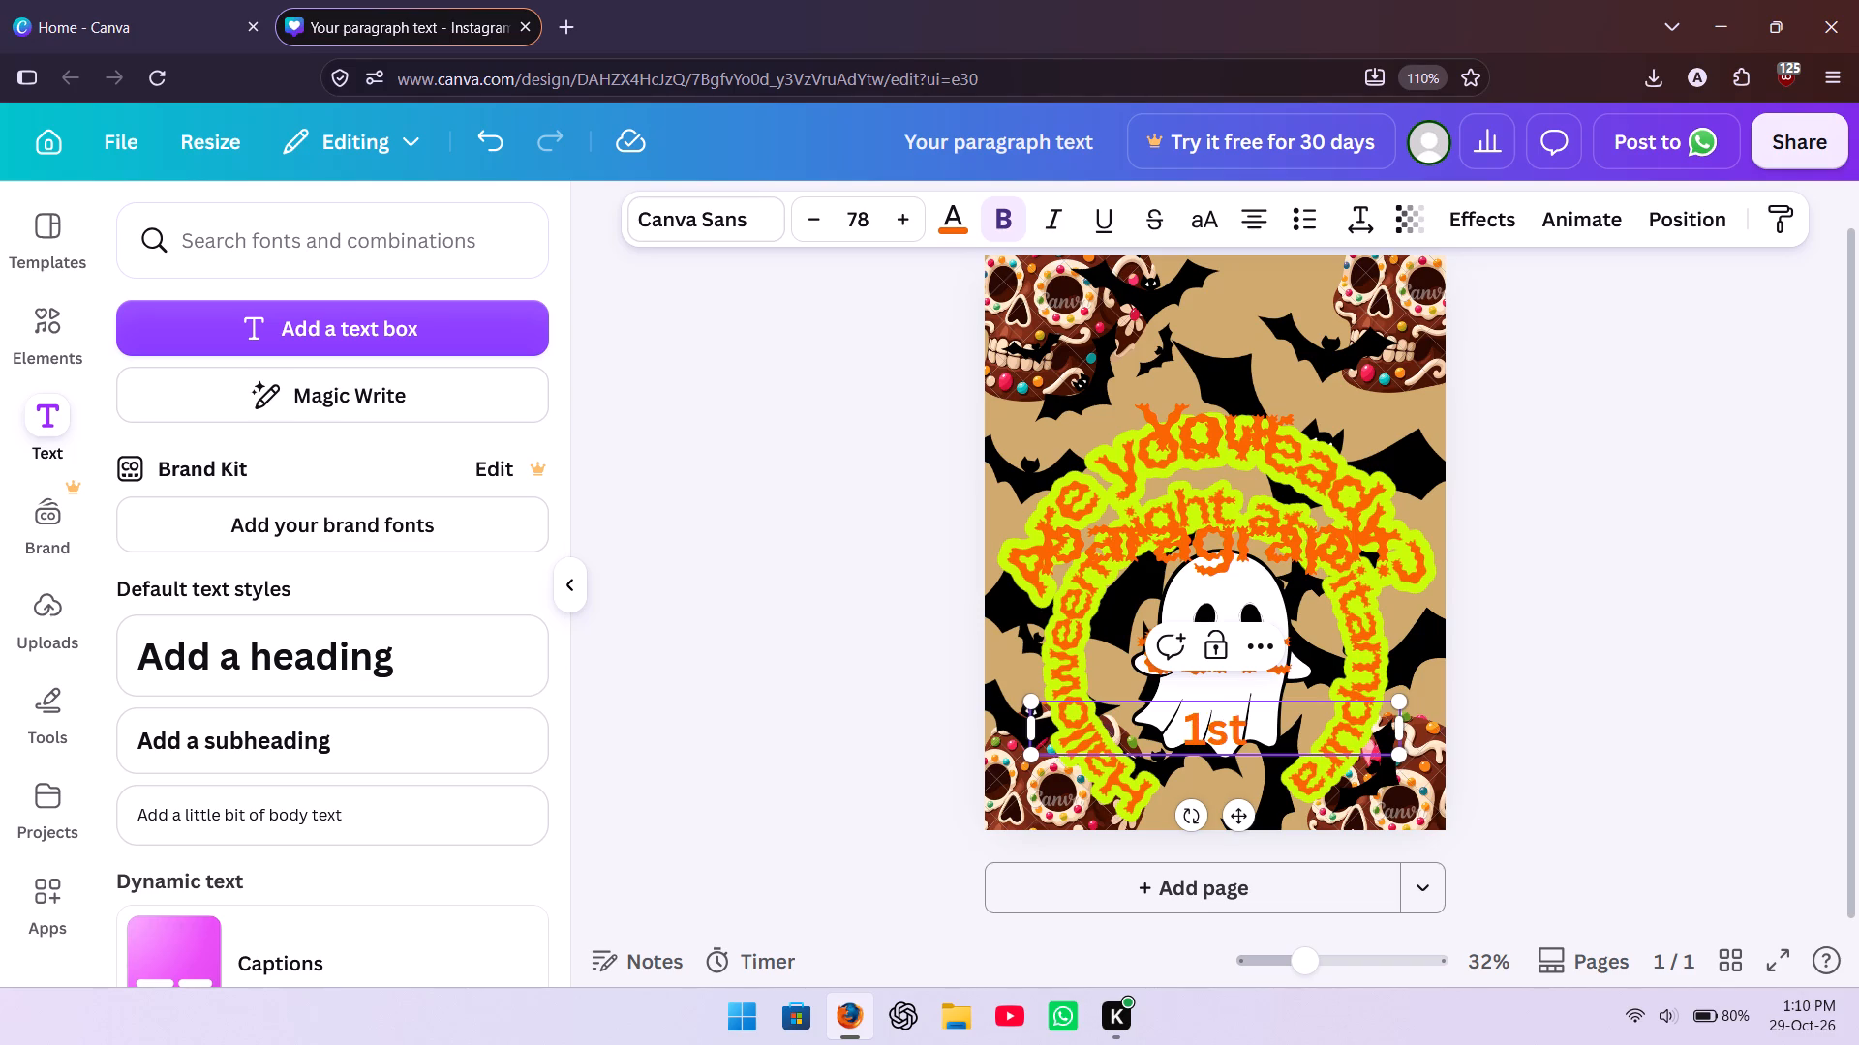
type("anuary 2027")
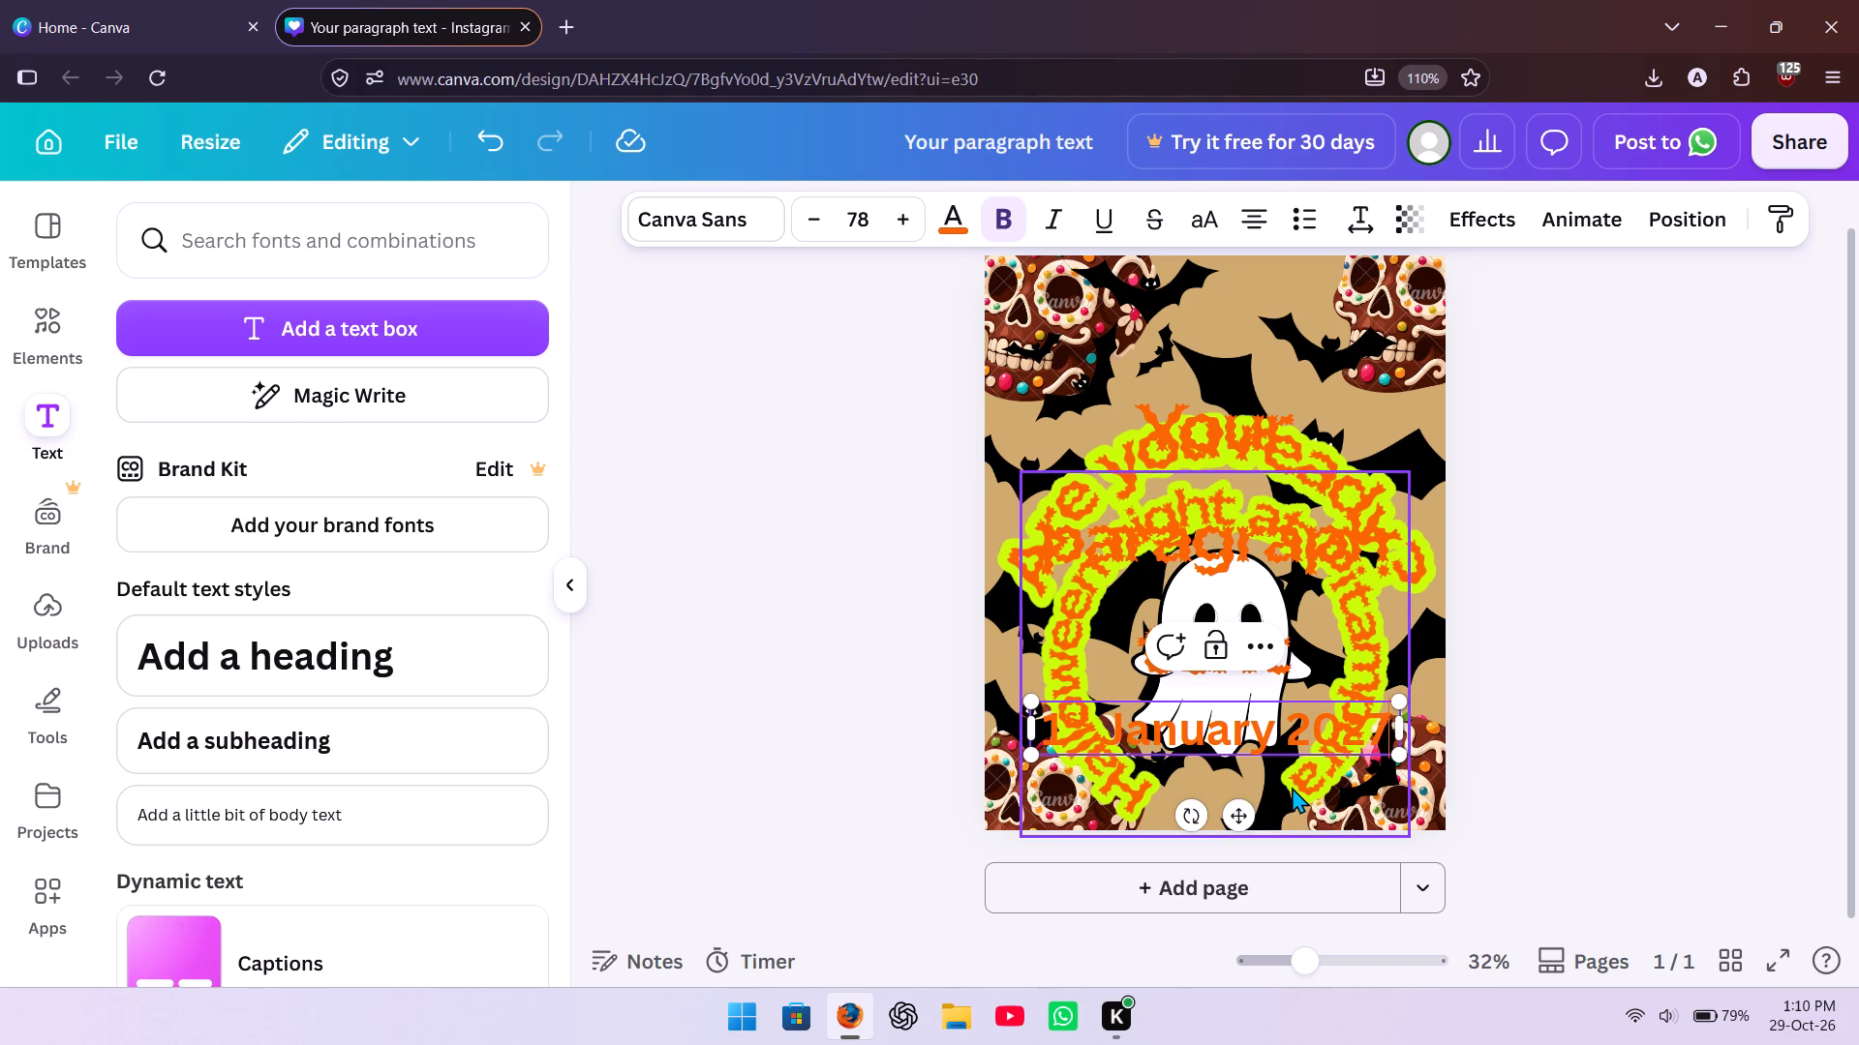
Shrink the "1st January 2027" heading to font size 71.7 and move it above the arched "Are you ready?" text.
left_click_drag(1400, 757, 1370, 746)
left_click_drag(1299, 736, 1285, 628)
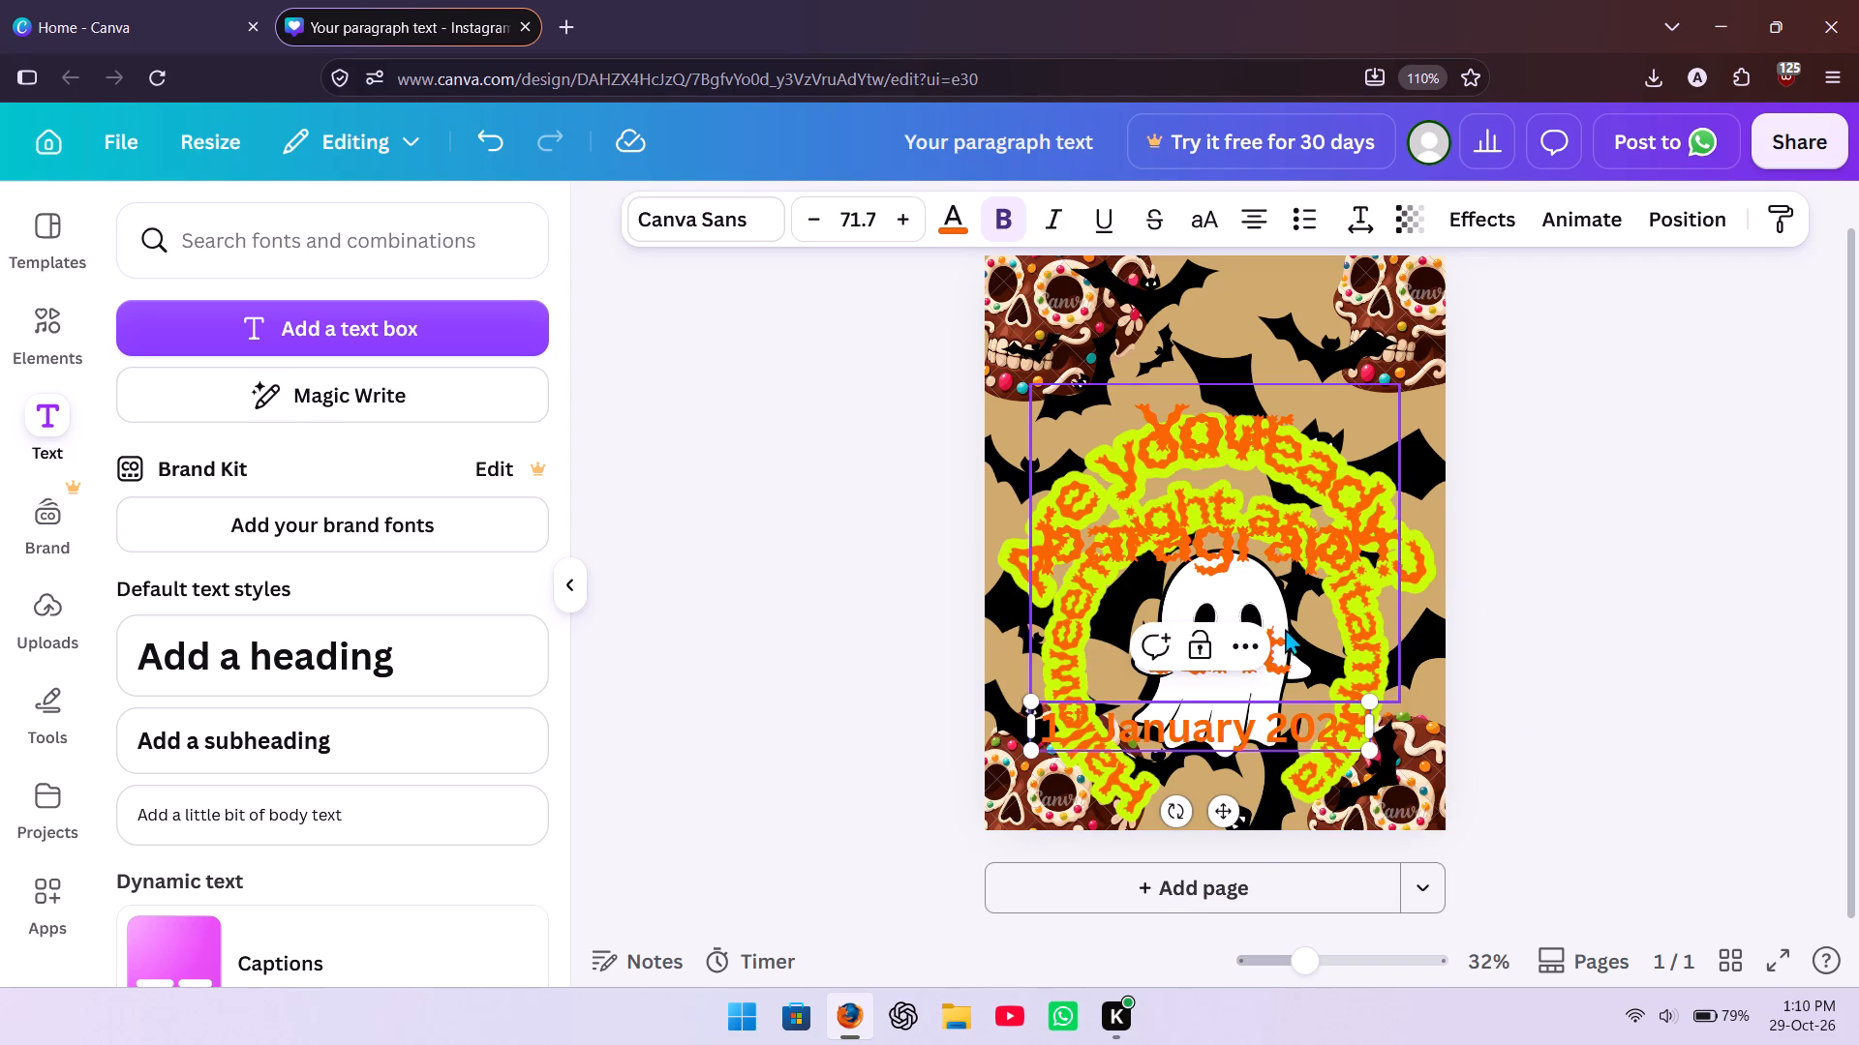
left_click_drag(1285, 628, 1277, 640)
left_click_drag(1263, 720, 1280, 721)
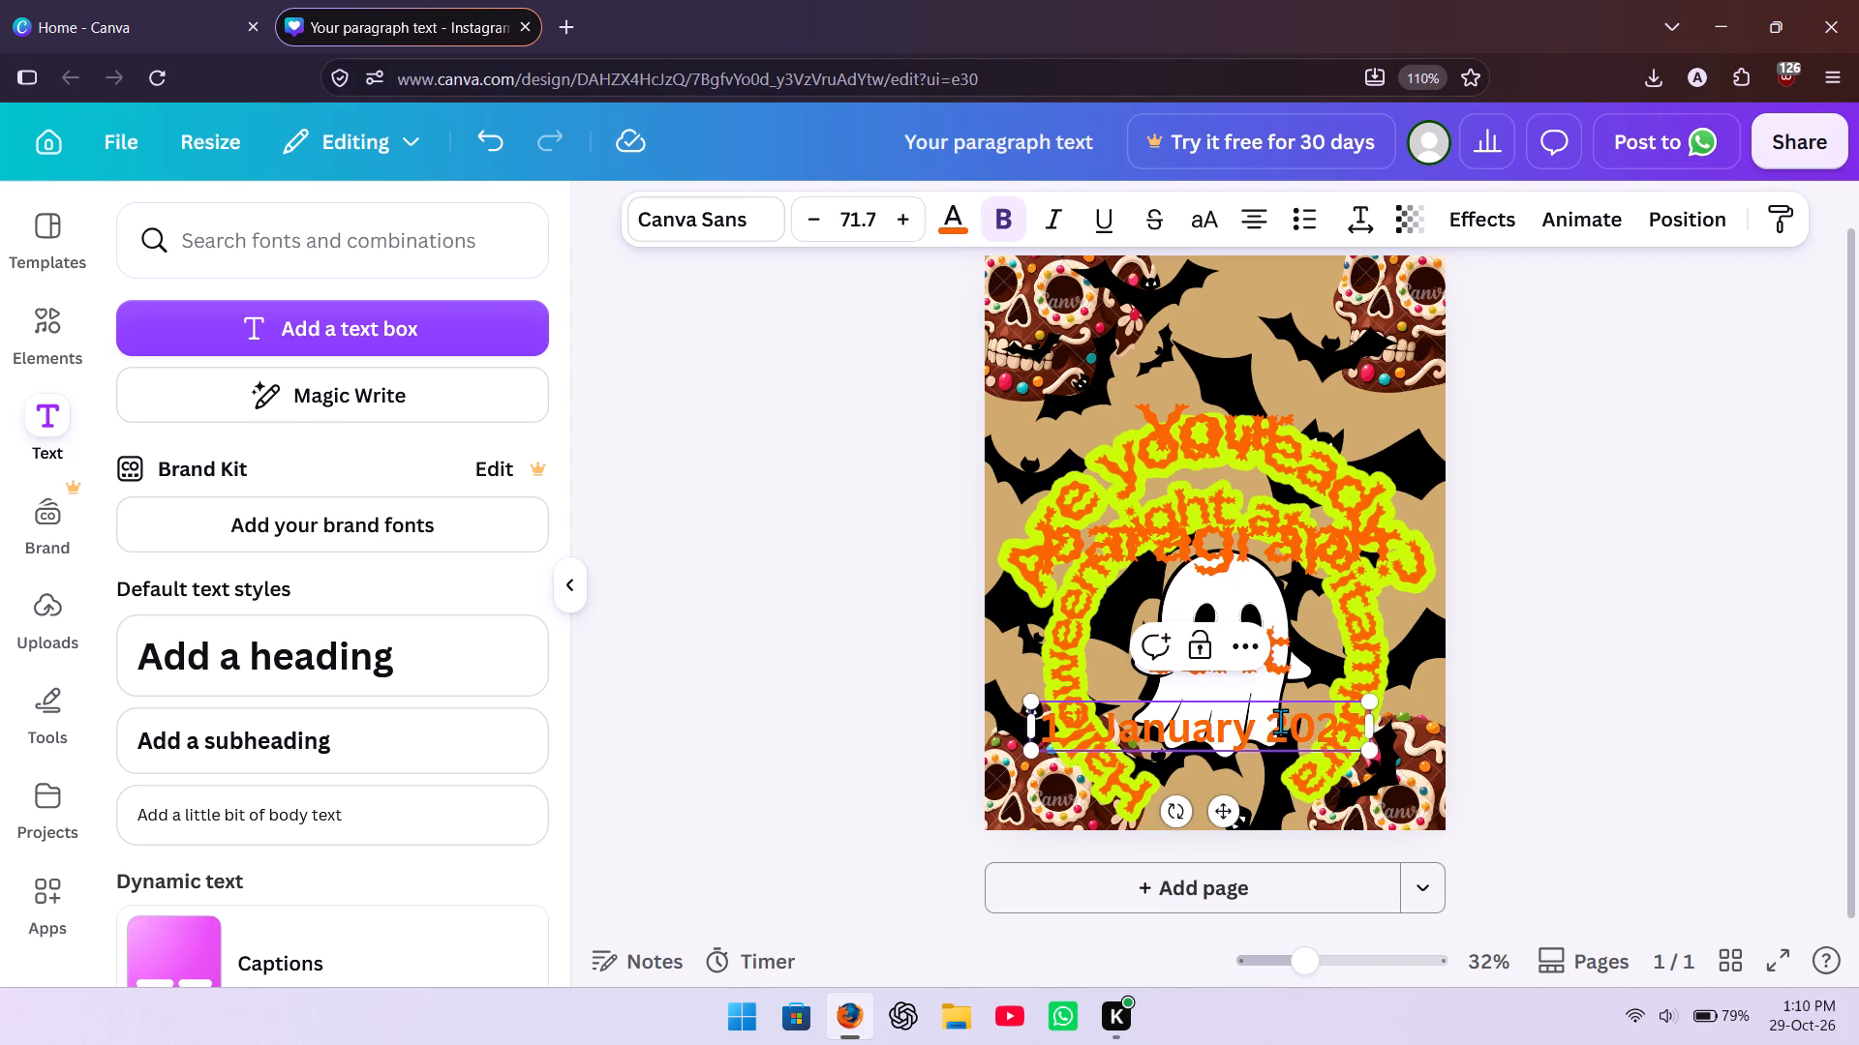
left_click_drag(1280, 721, 1285, 719)
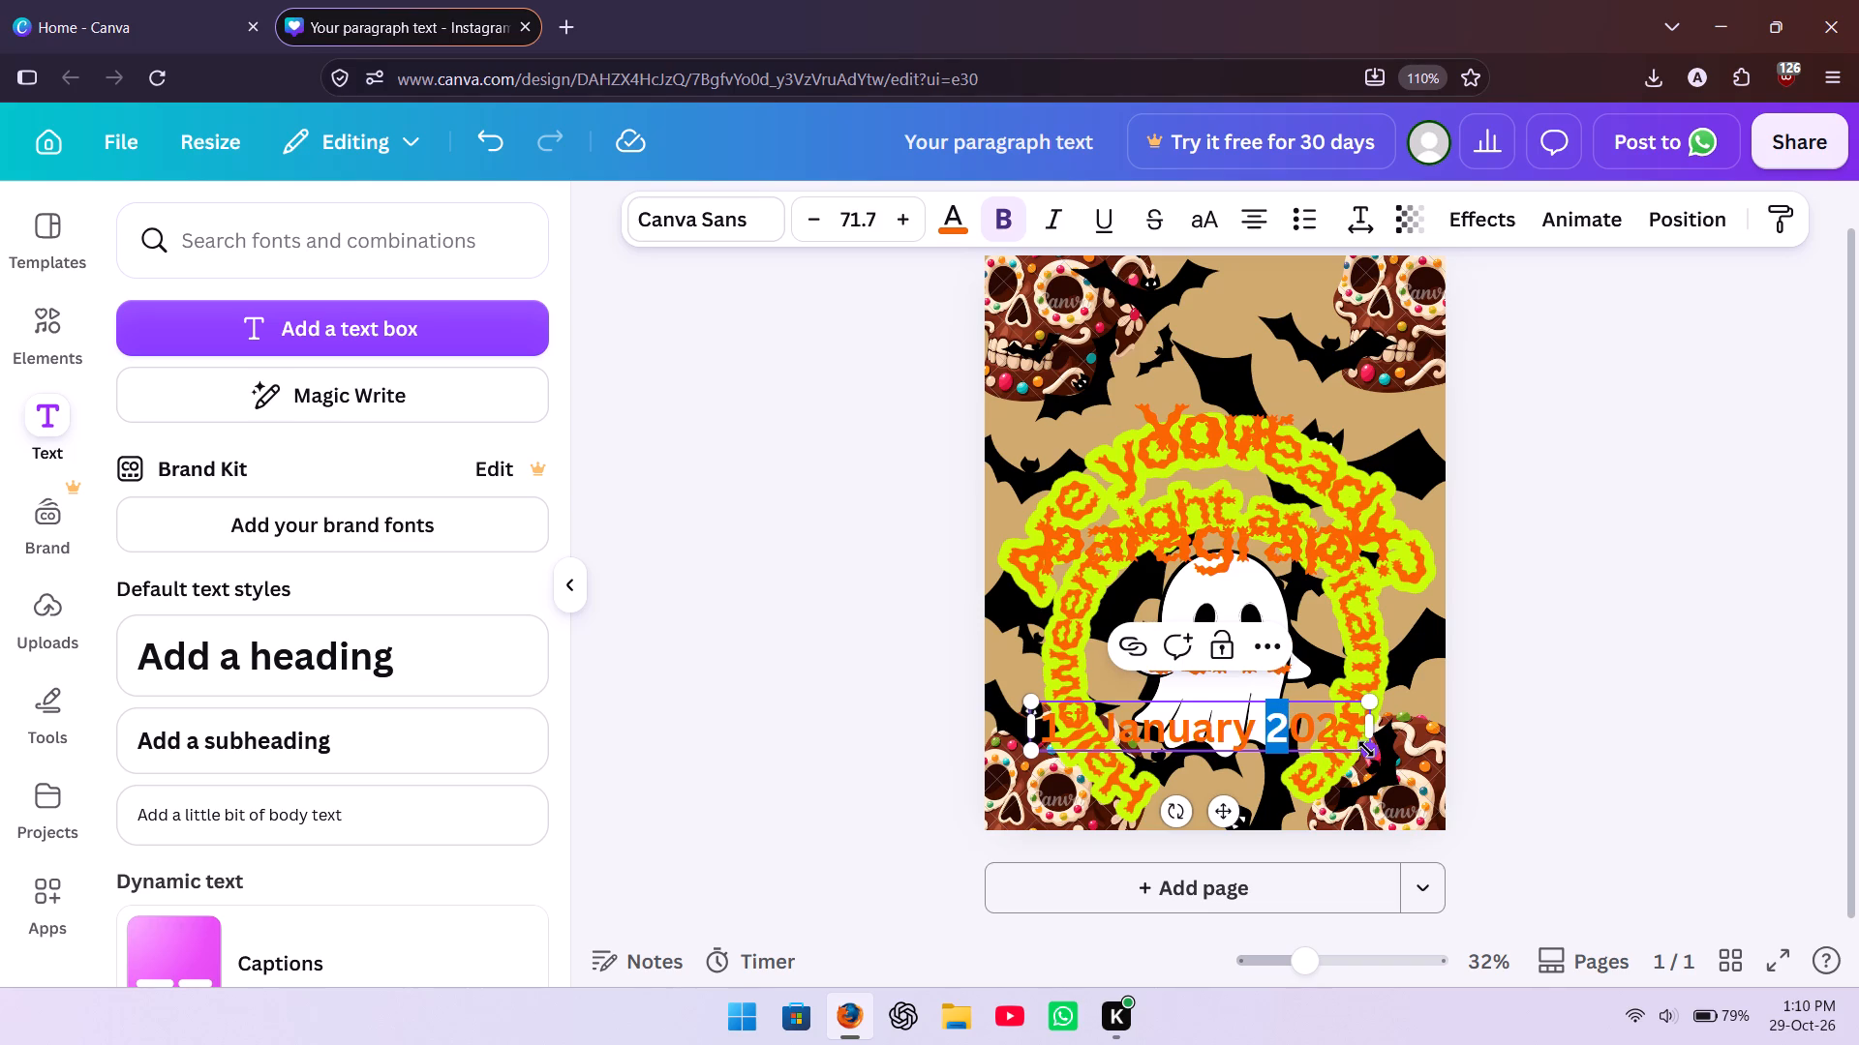
left_click(1370, 723)
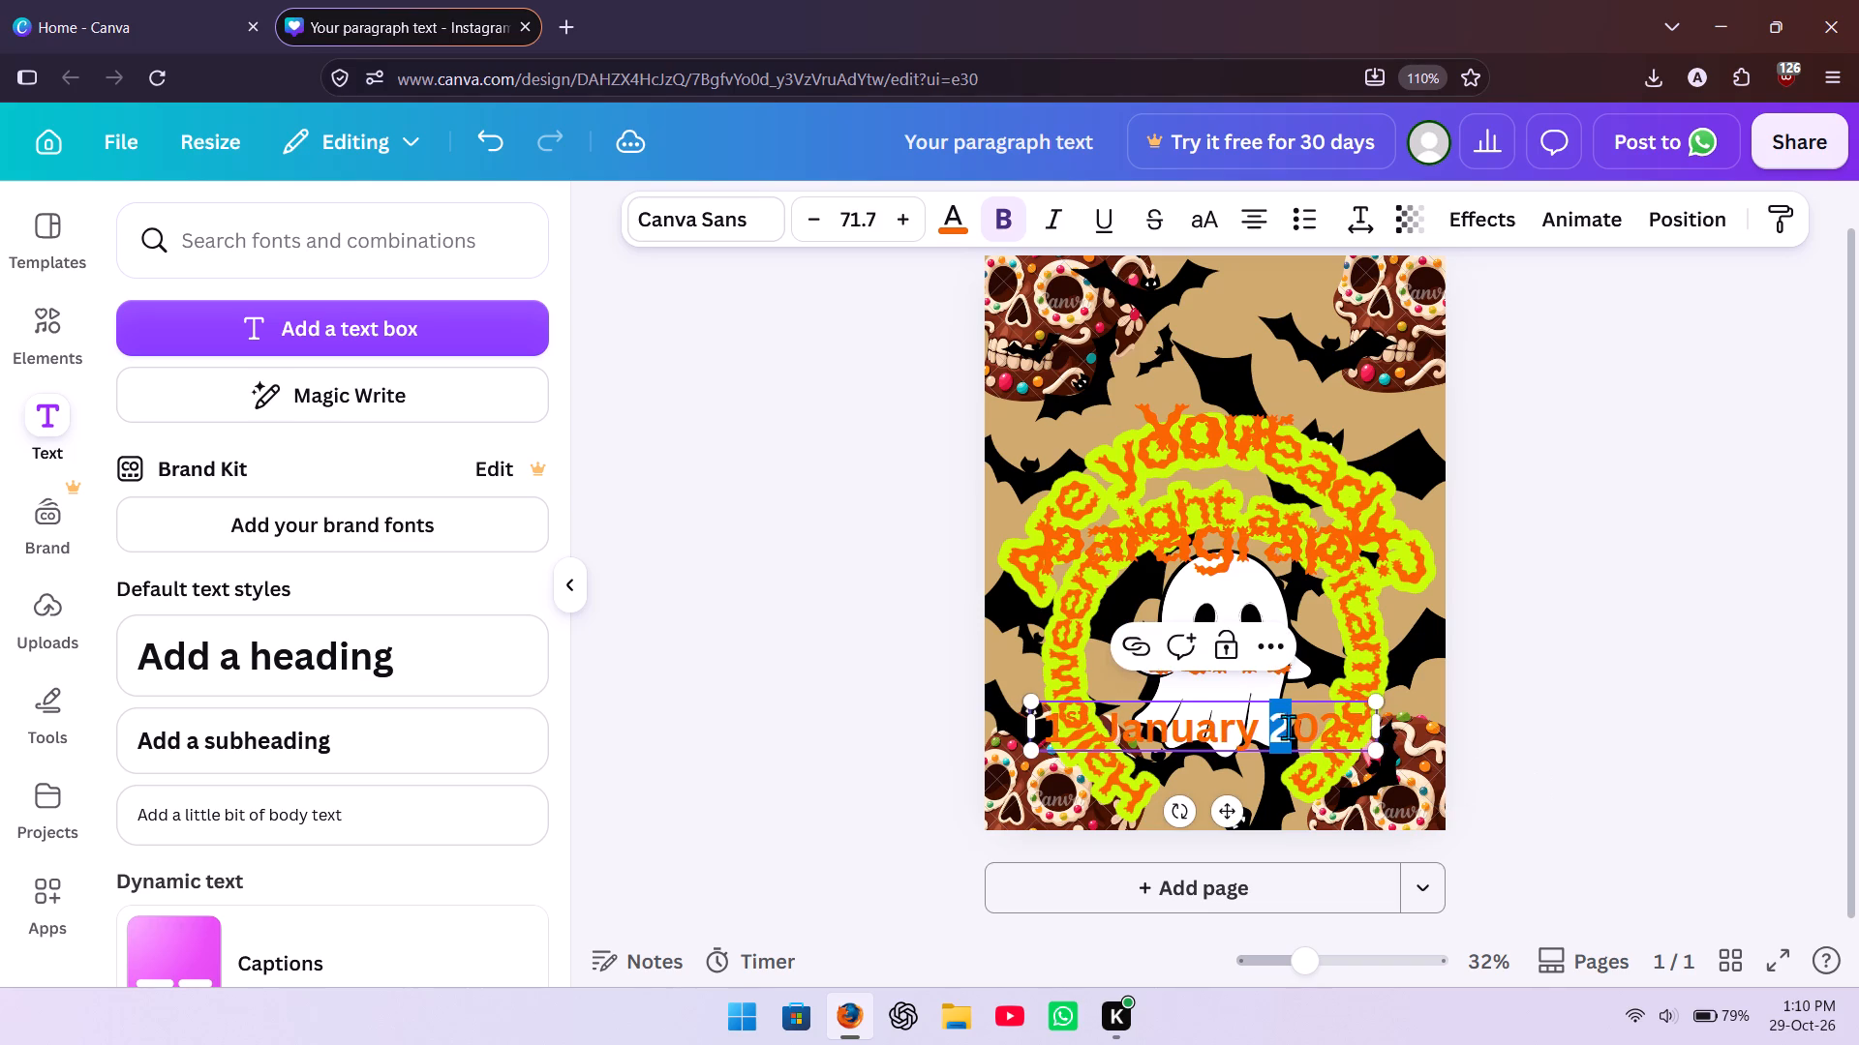
left_click_drag(1222, 808, 1233, 749)
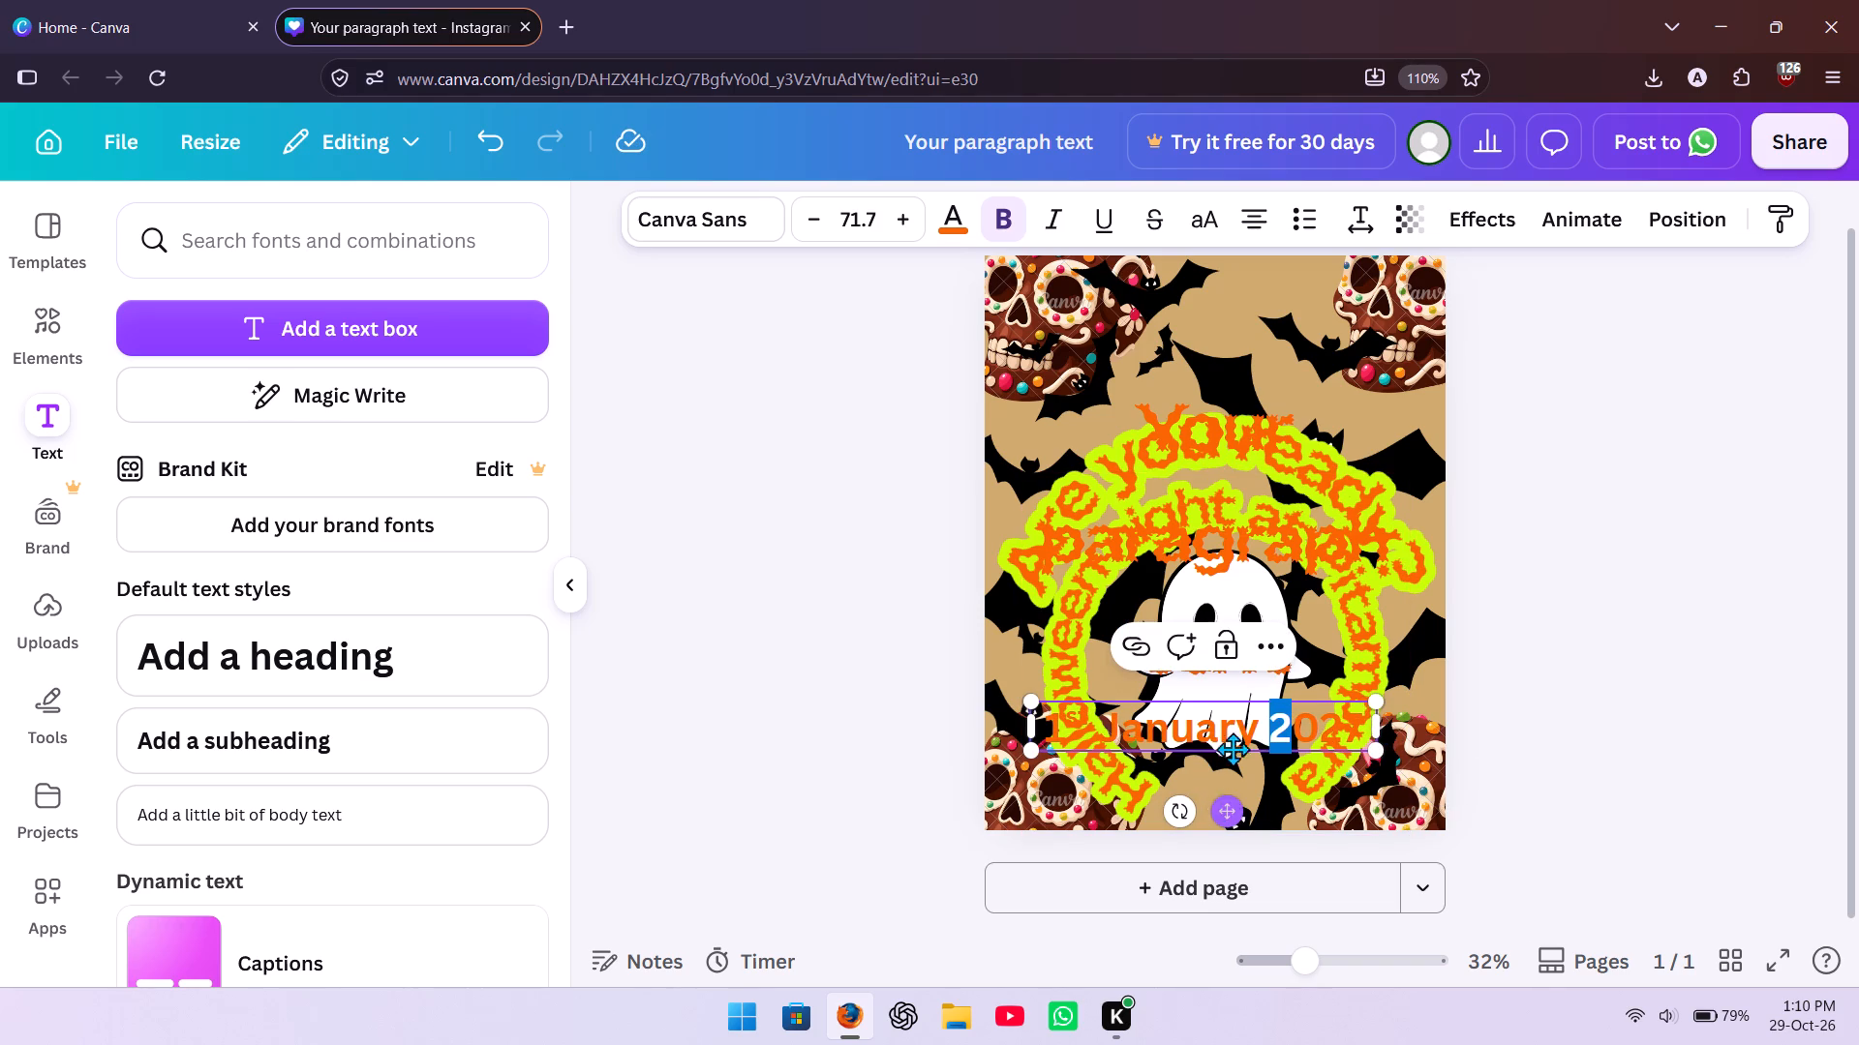
left_click_drag(1233, 749, 1247, 463)
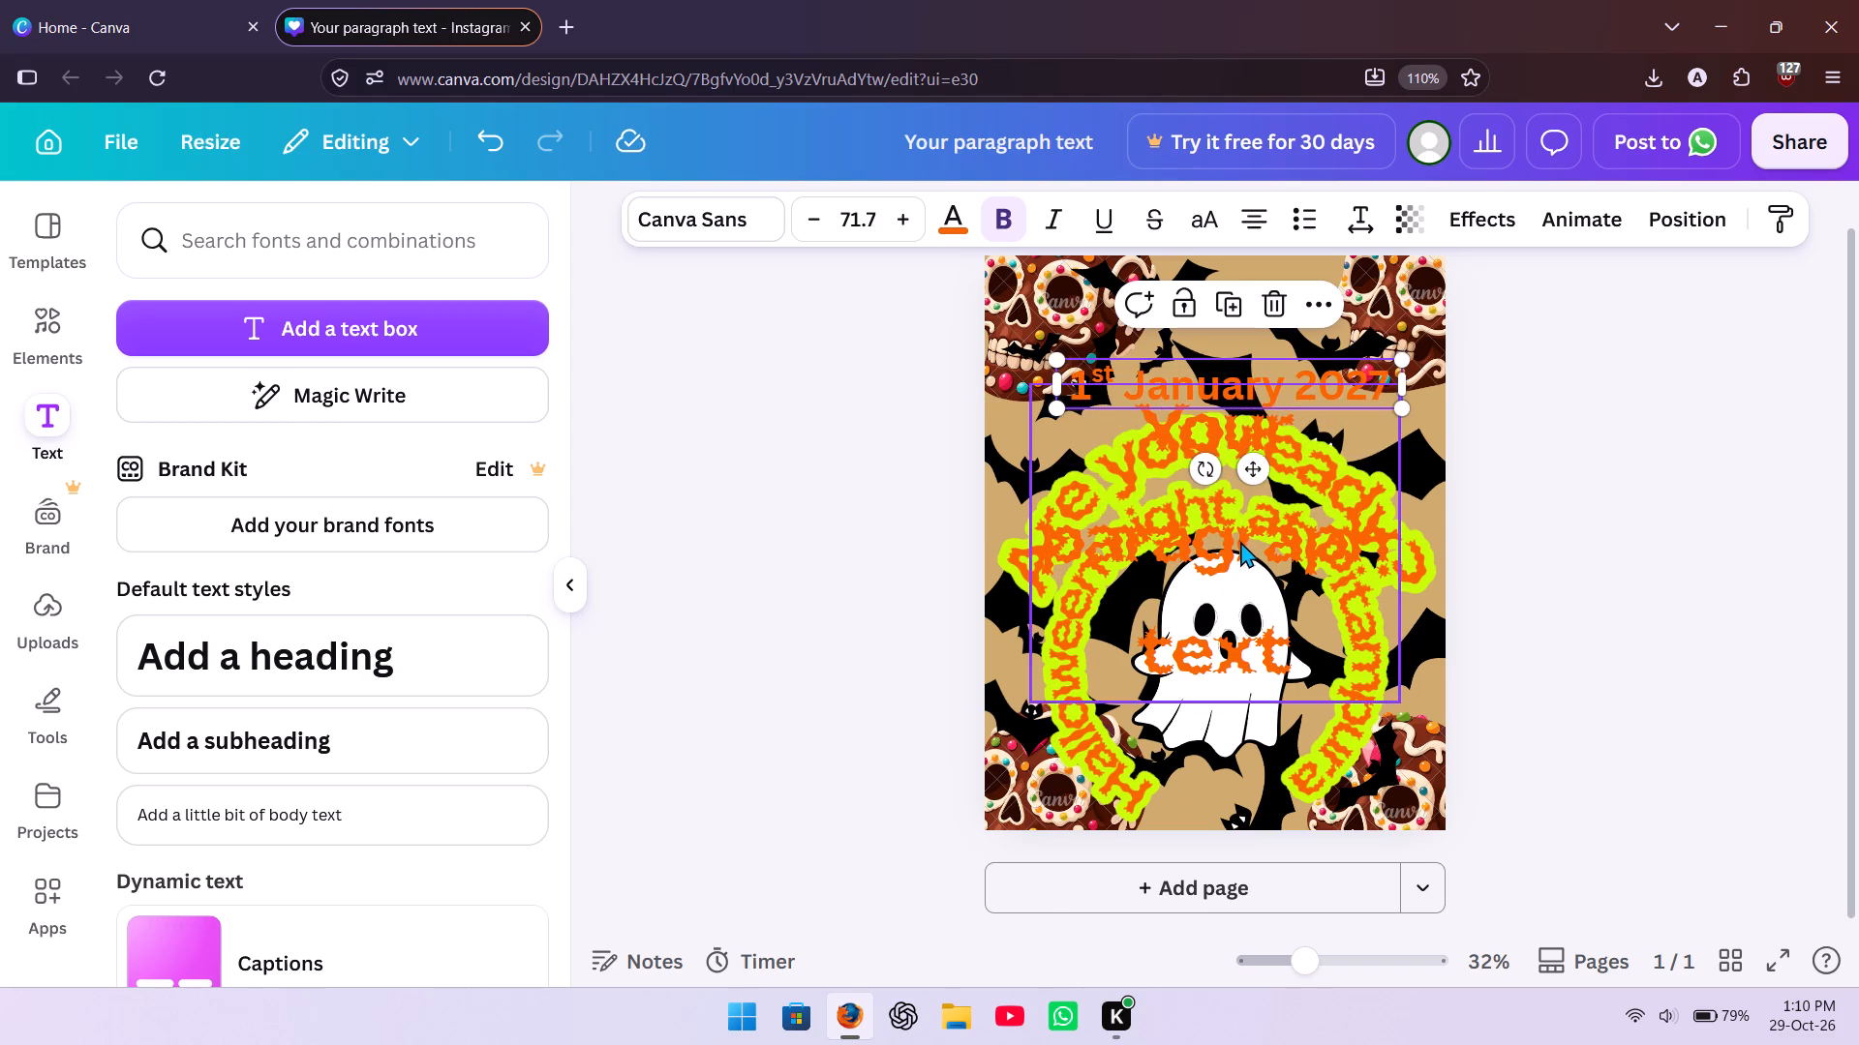
Move the leftover "Your paragraph text" placeholder completely off the page.
left_click(1239, 539)
left_click_drag(1239, 539, 1143, 557)
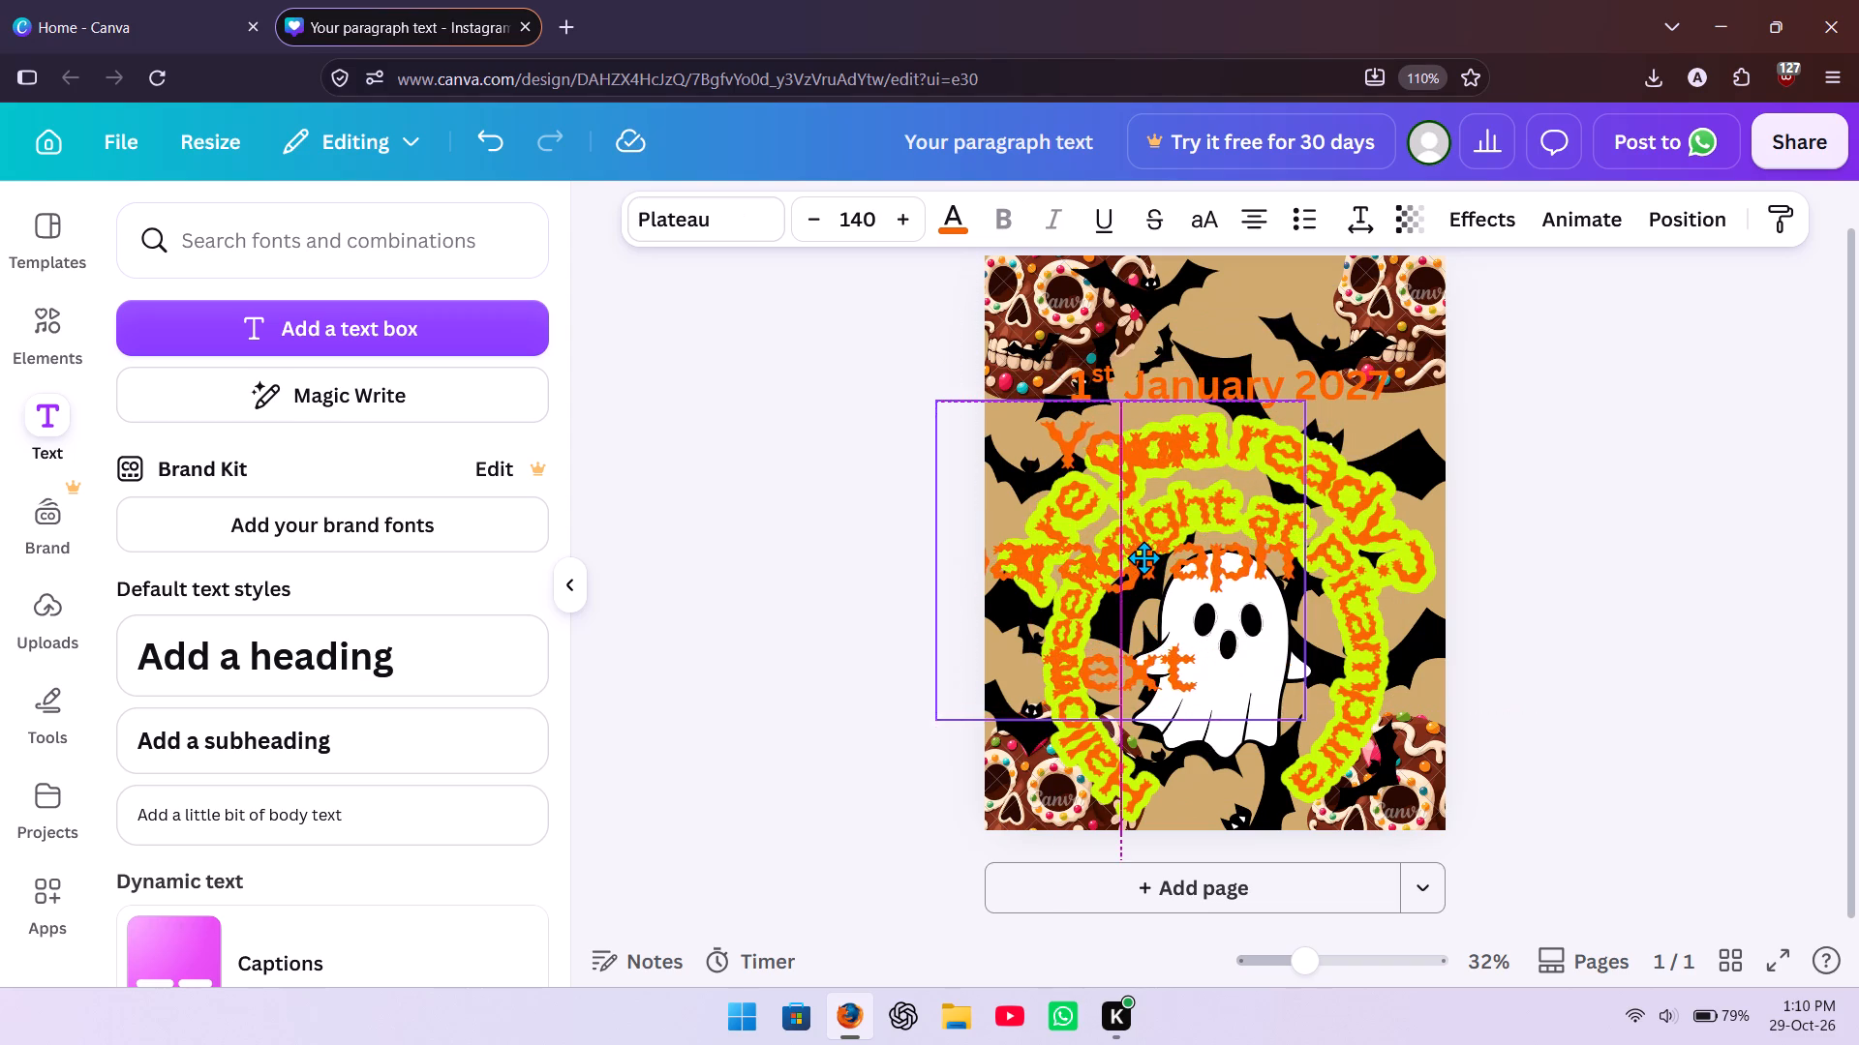
left_click_drag(1143, 557, 773, 608)
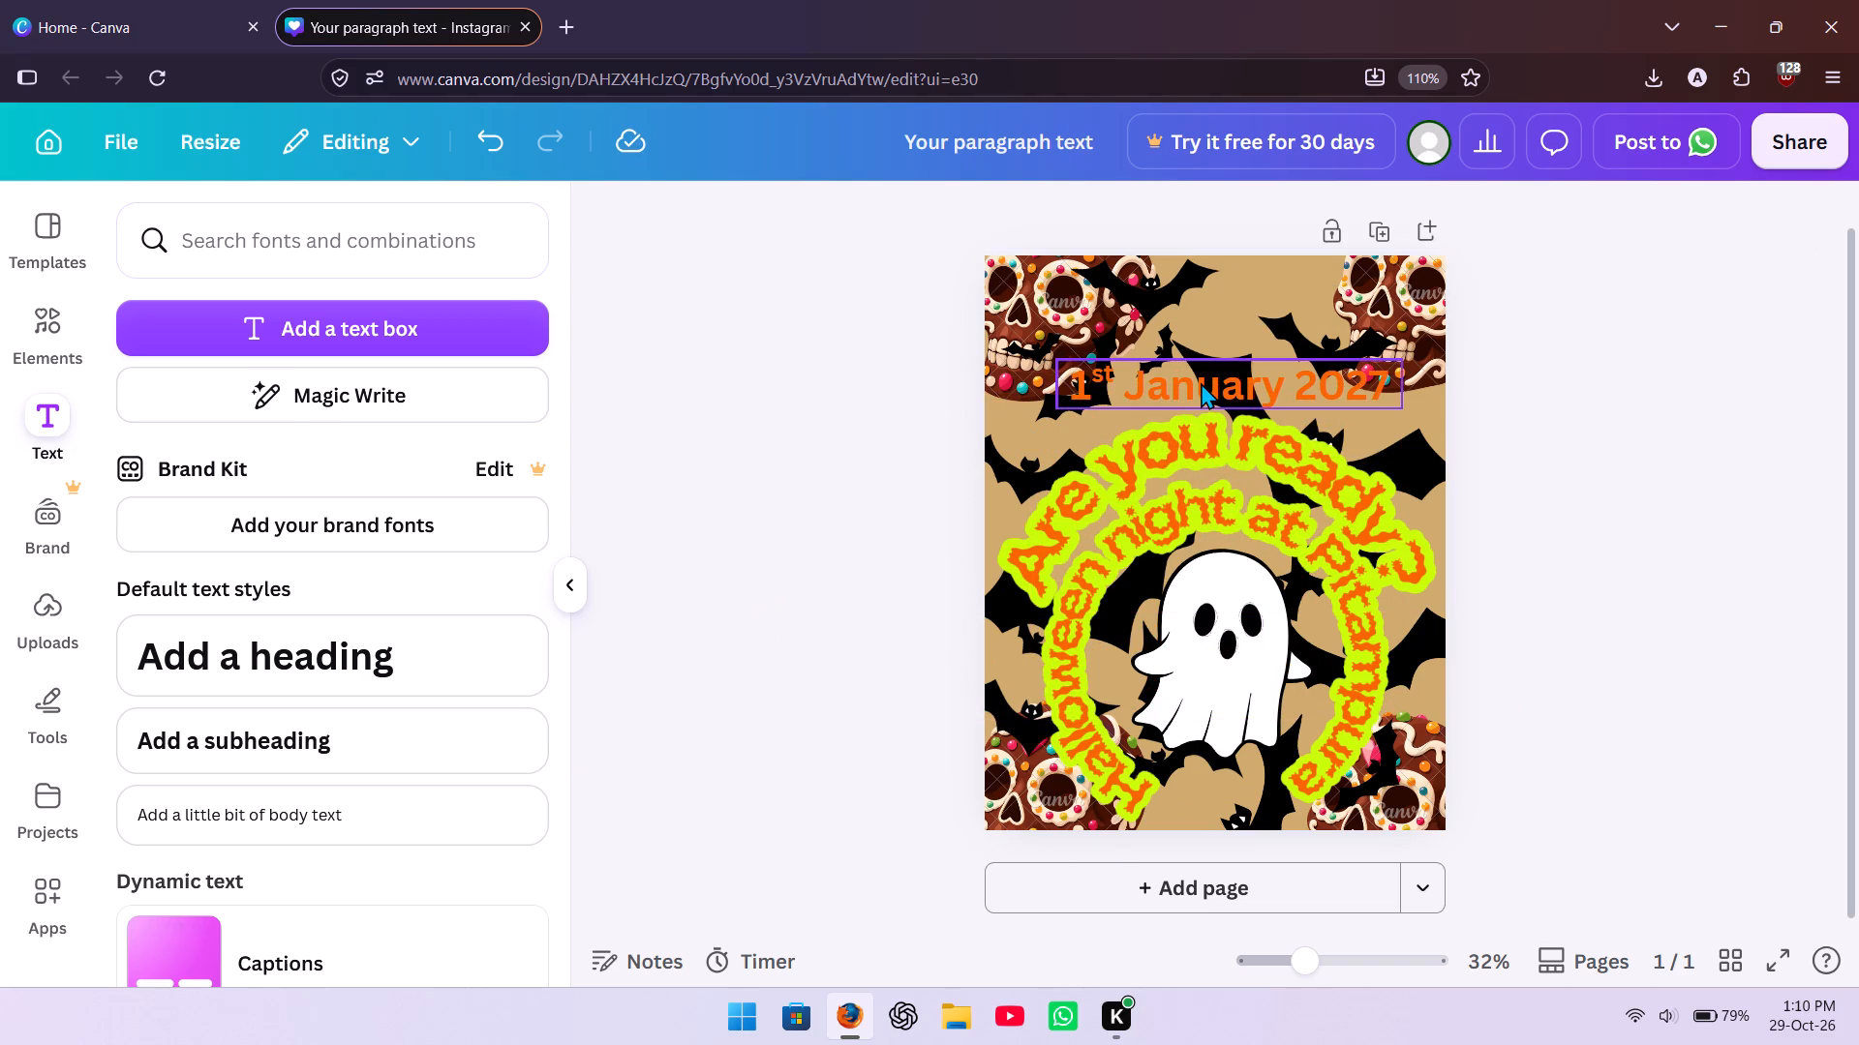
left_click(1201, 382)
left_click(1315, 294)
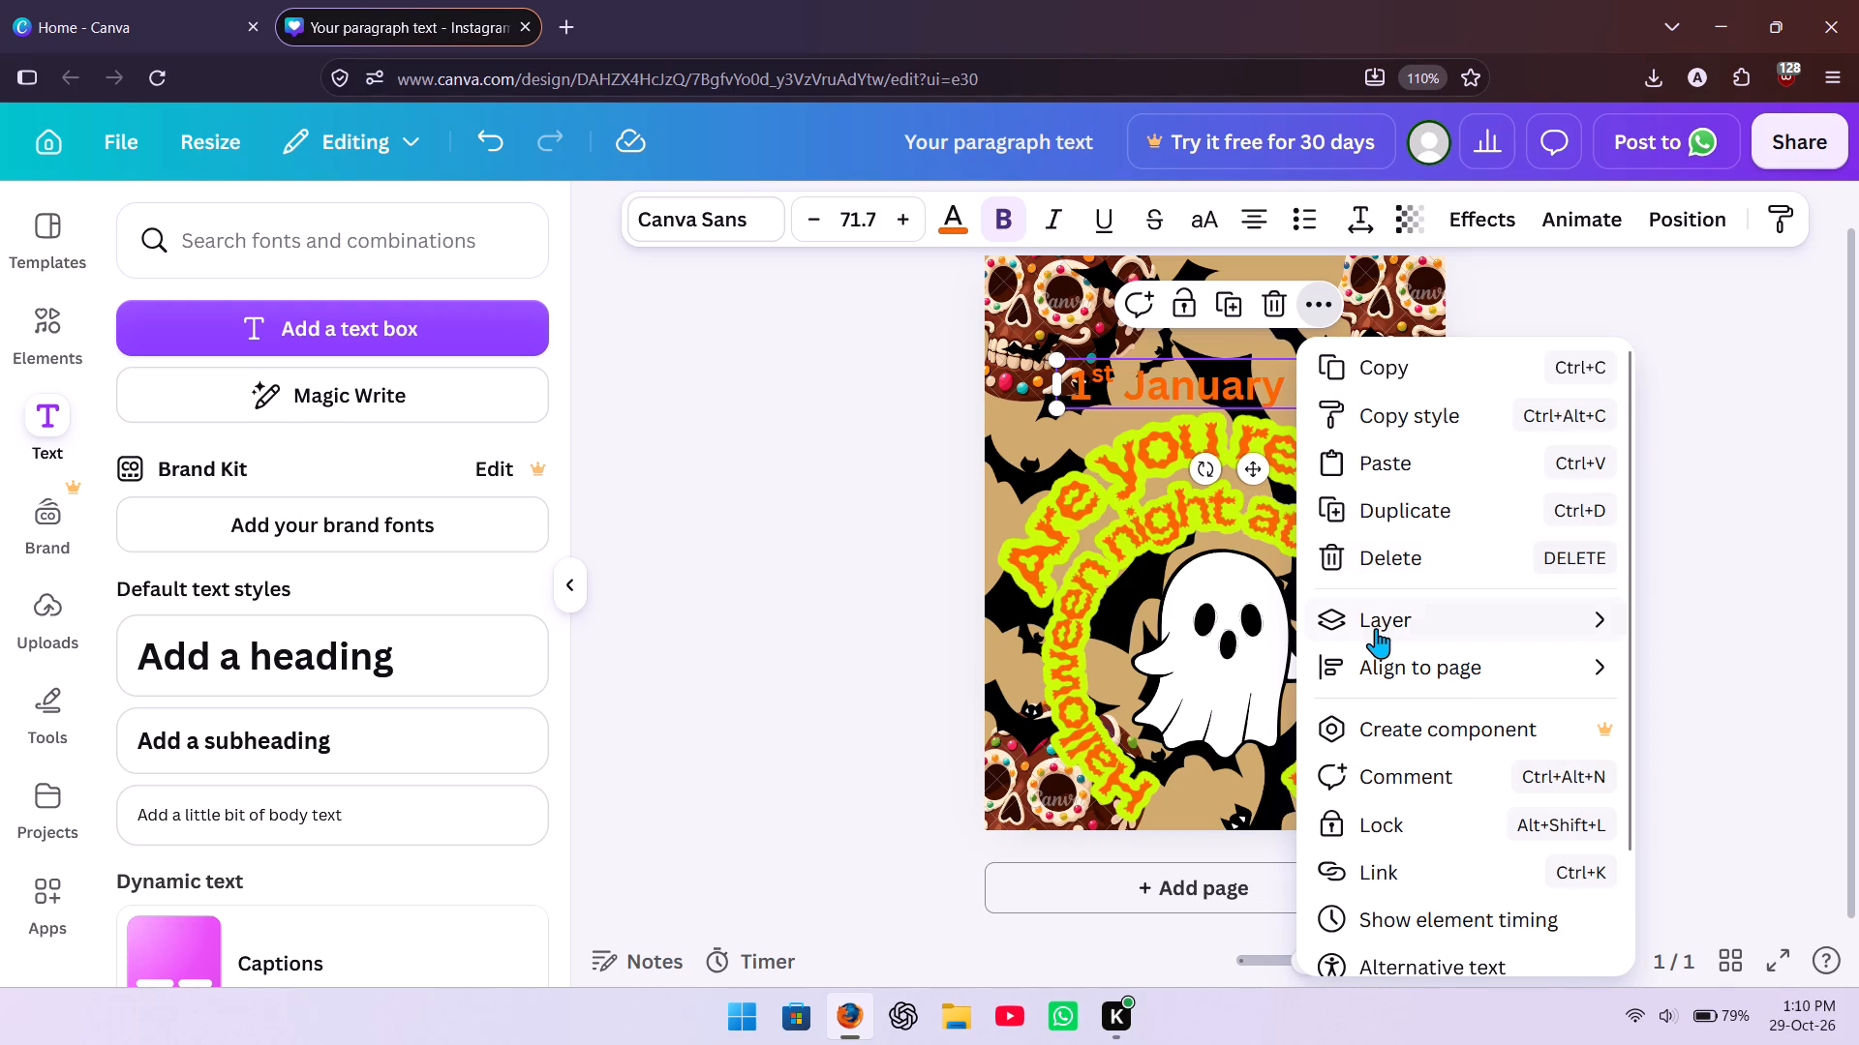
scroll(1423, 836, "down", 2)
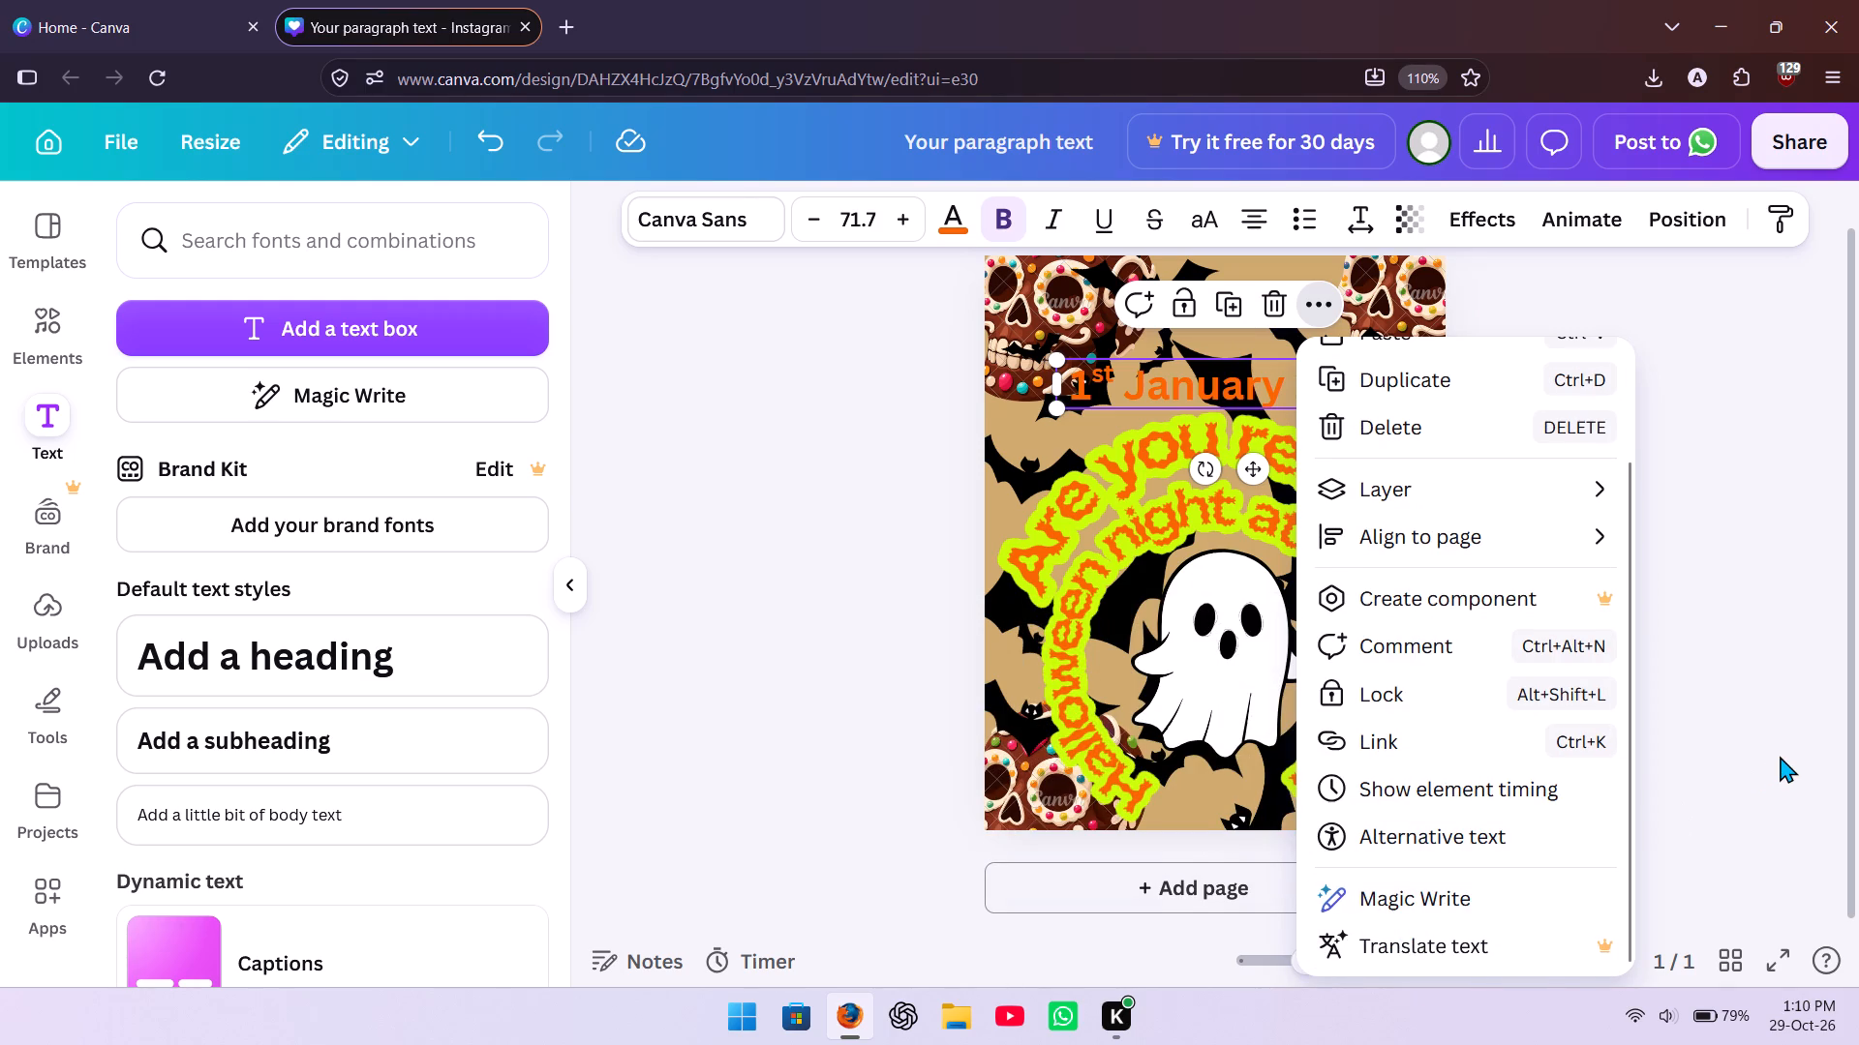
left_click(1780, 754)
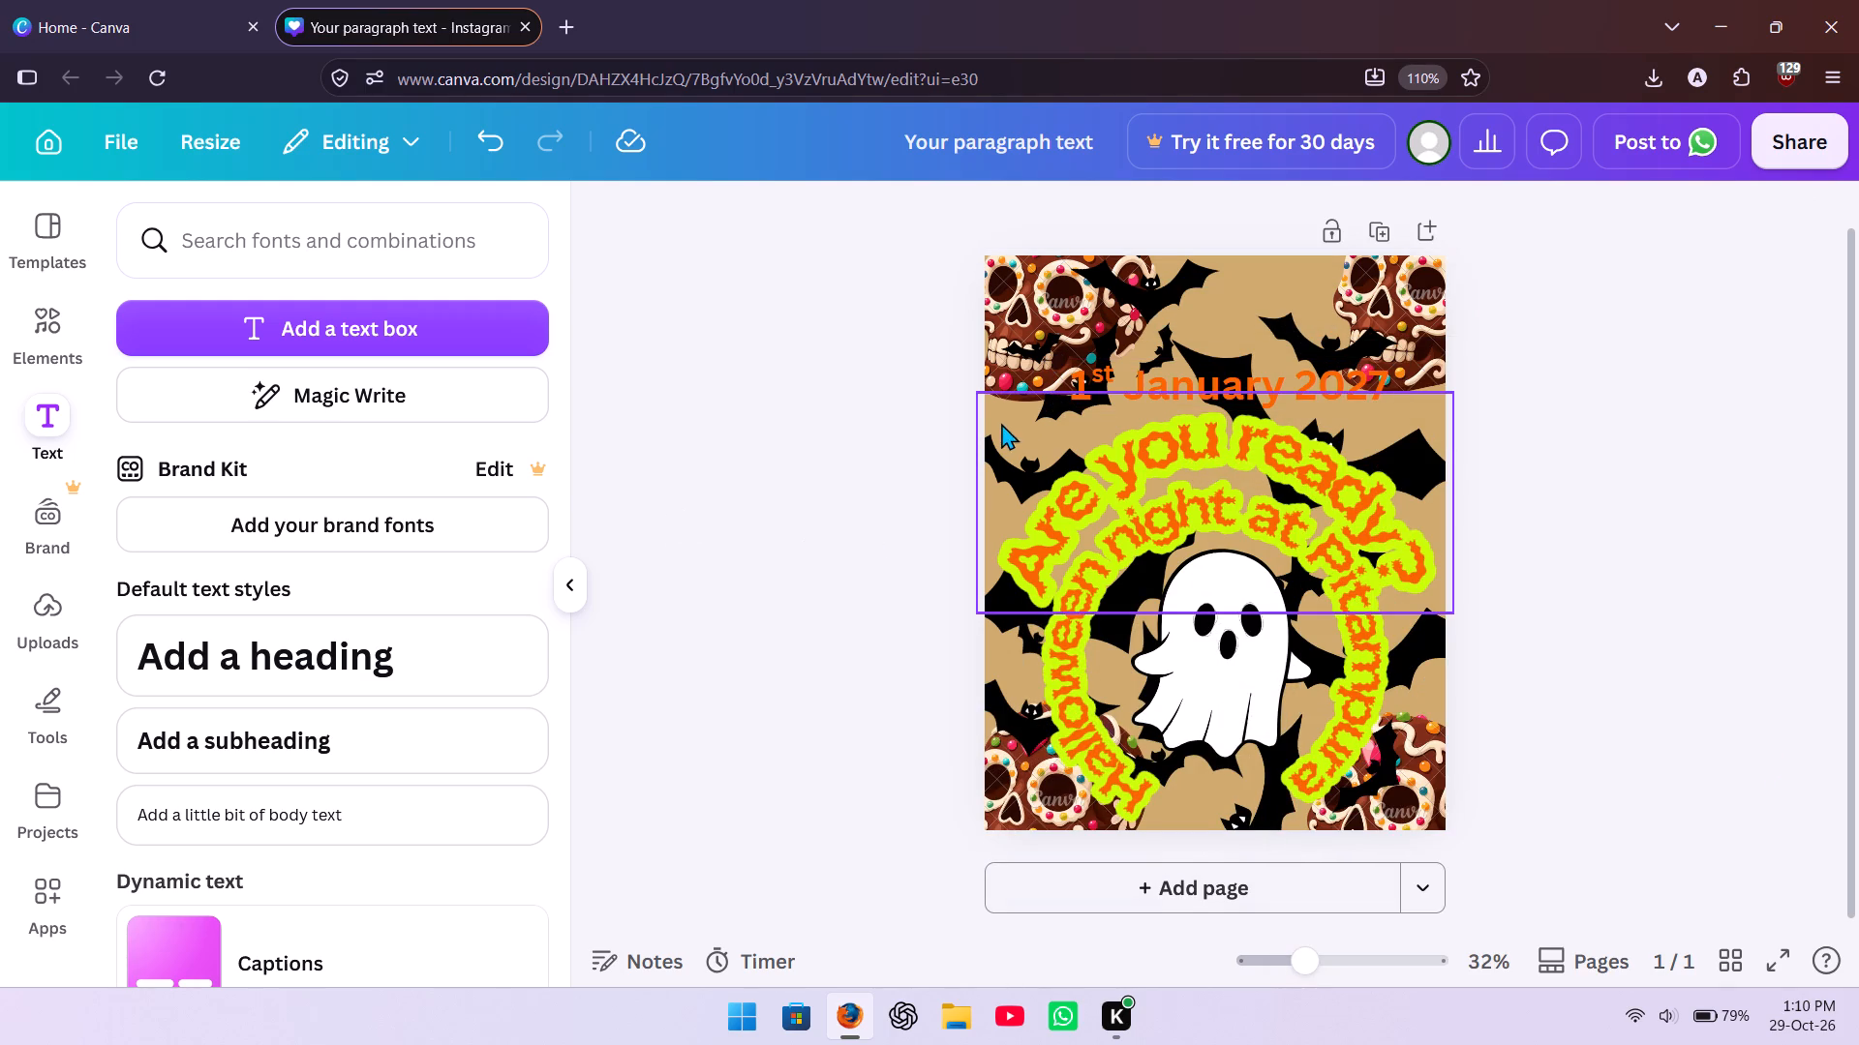
Recolour the "1st January 2027" text with the lime green already used in the design, keeping it bold.
left_click(1154, 383)
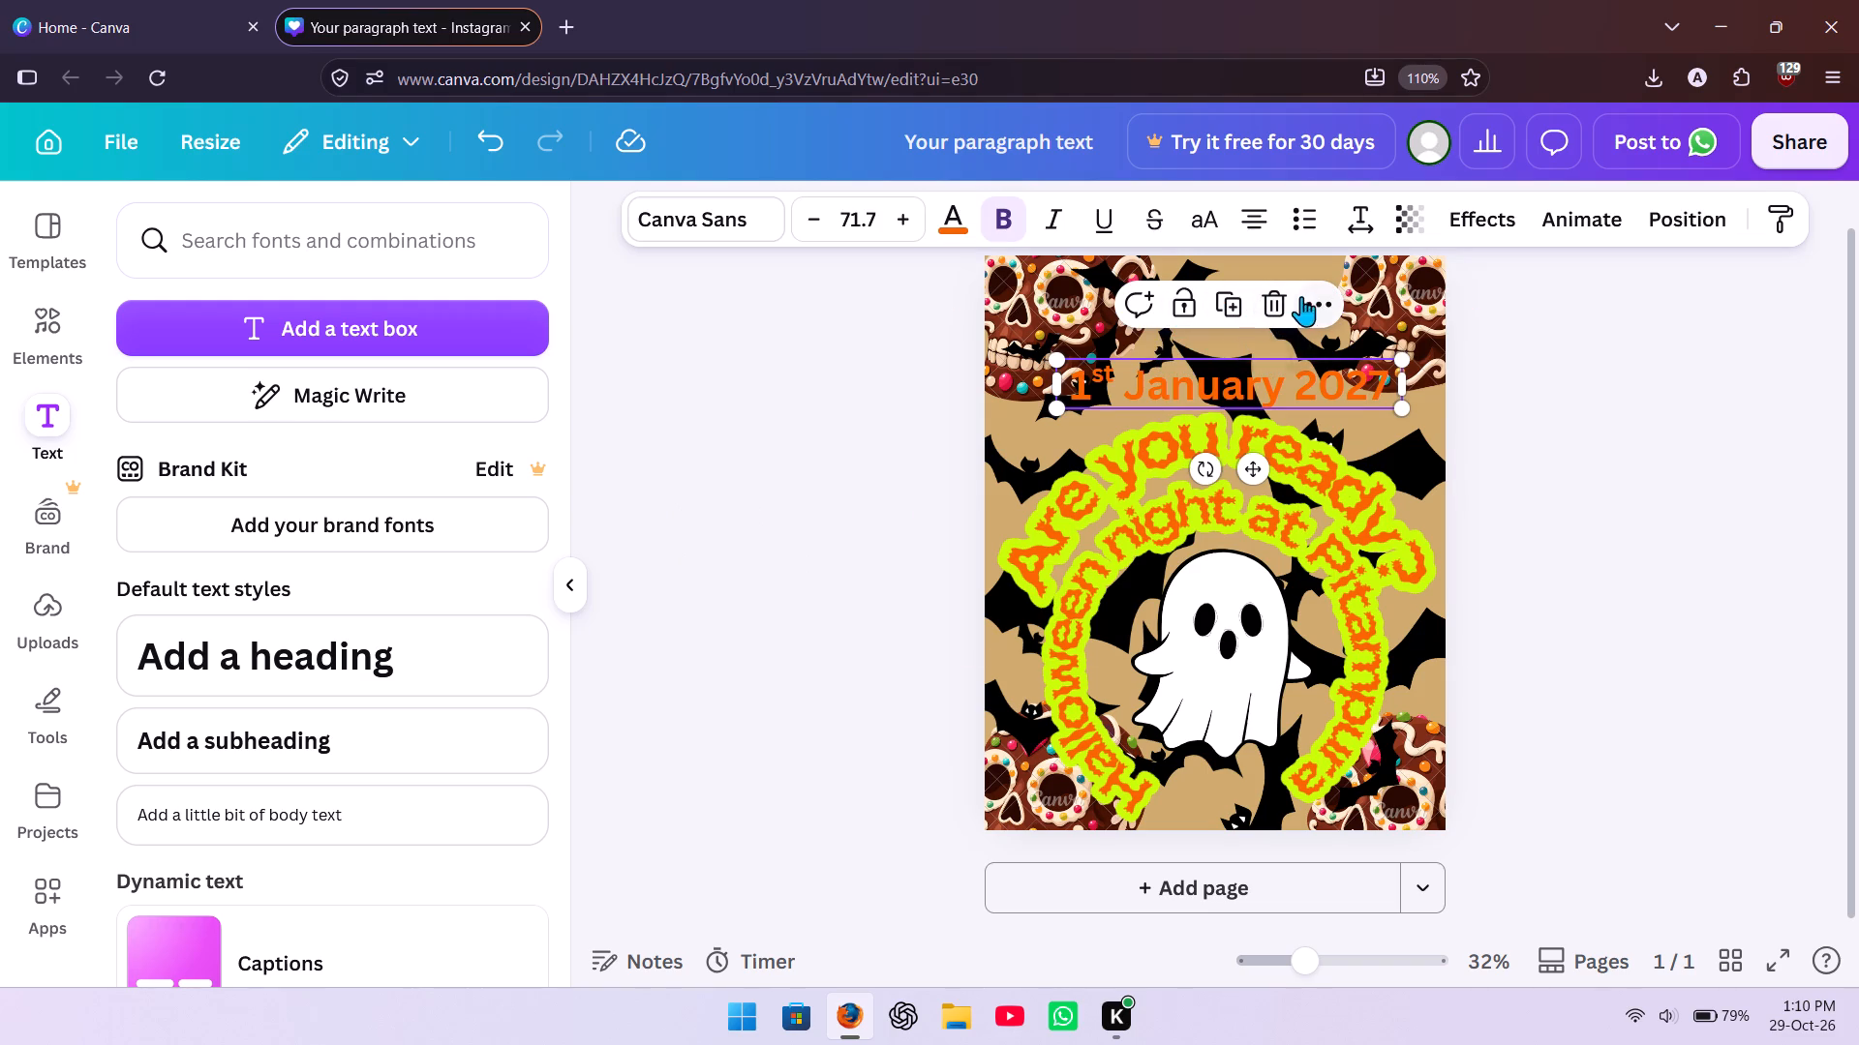
left_click(999, 219)
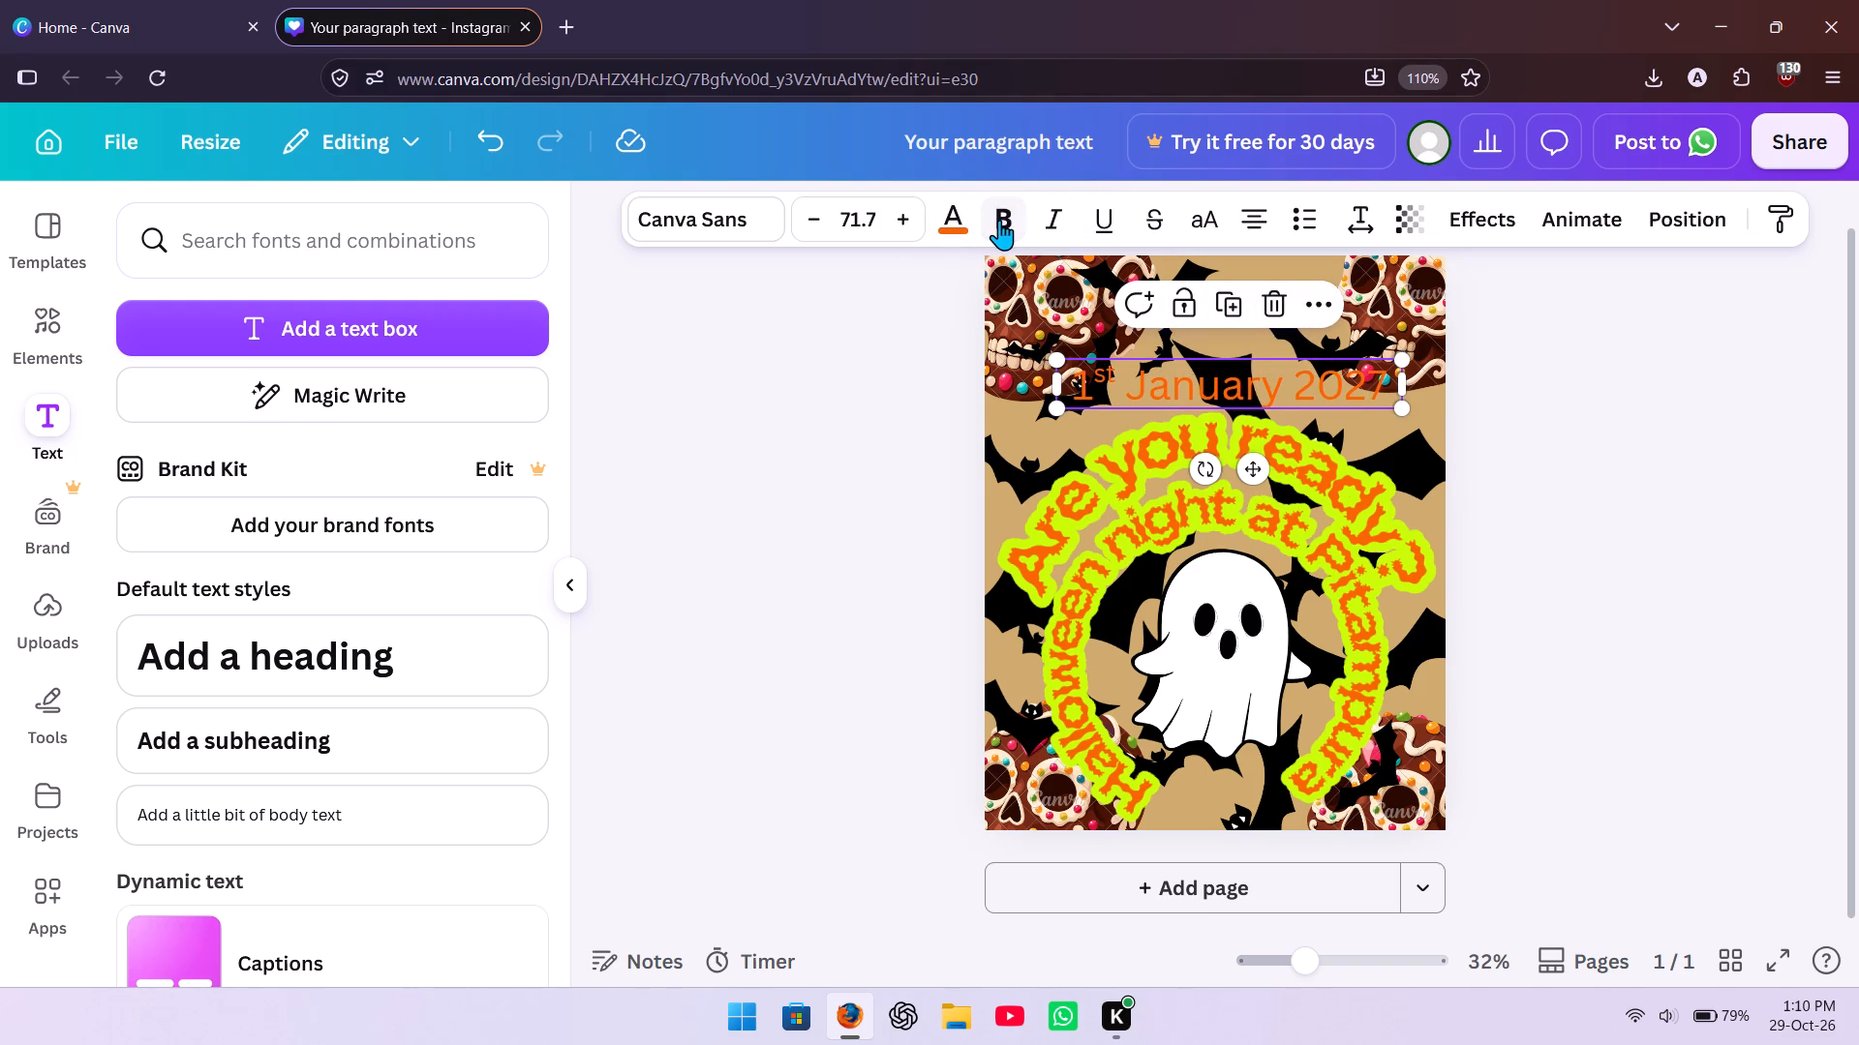
left_click(1001, 221)
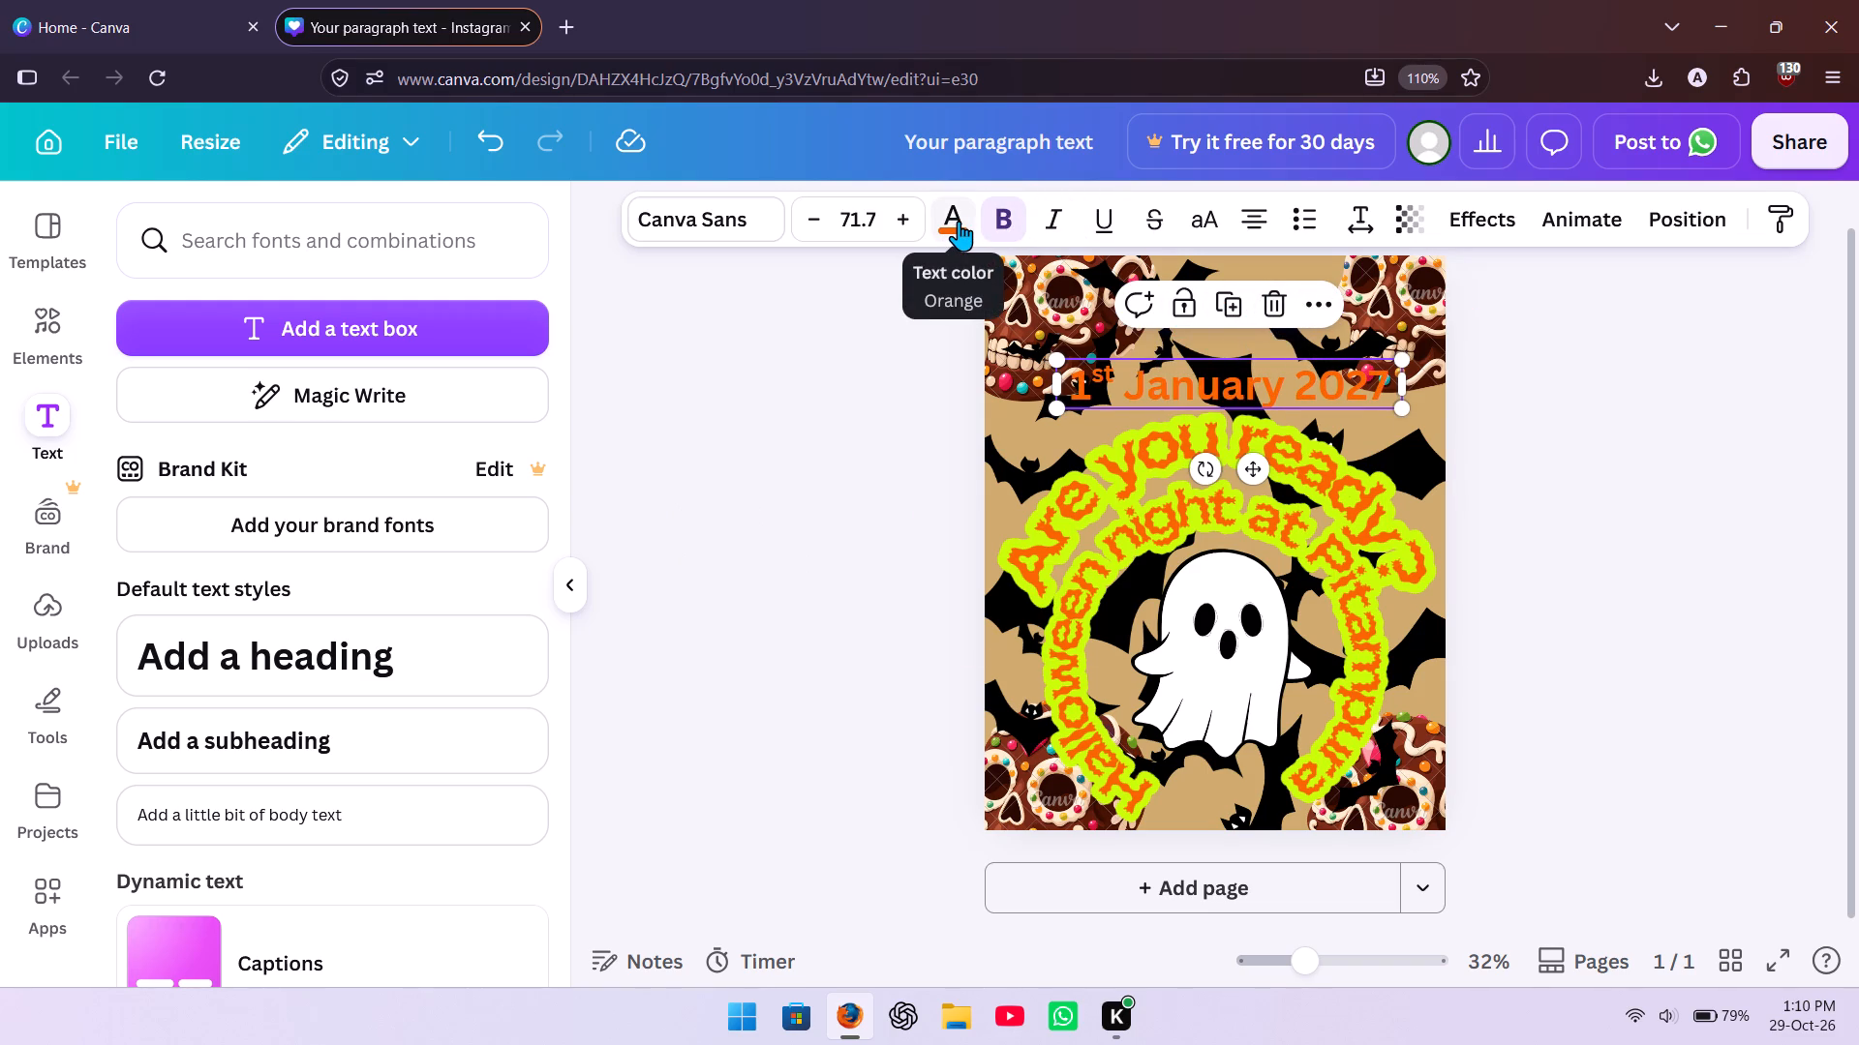
left_click(959, 221)
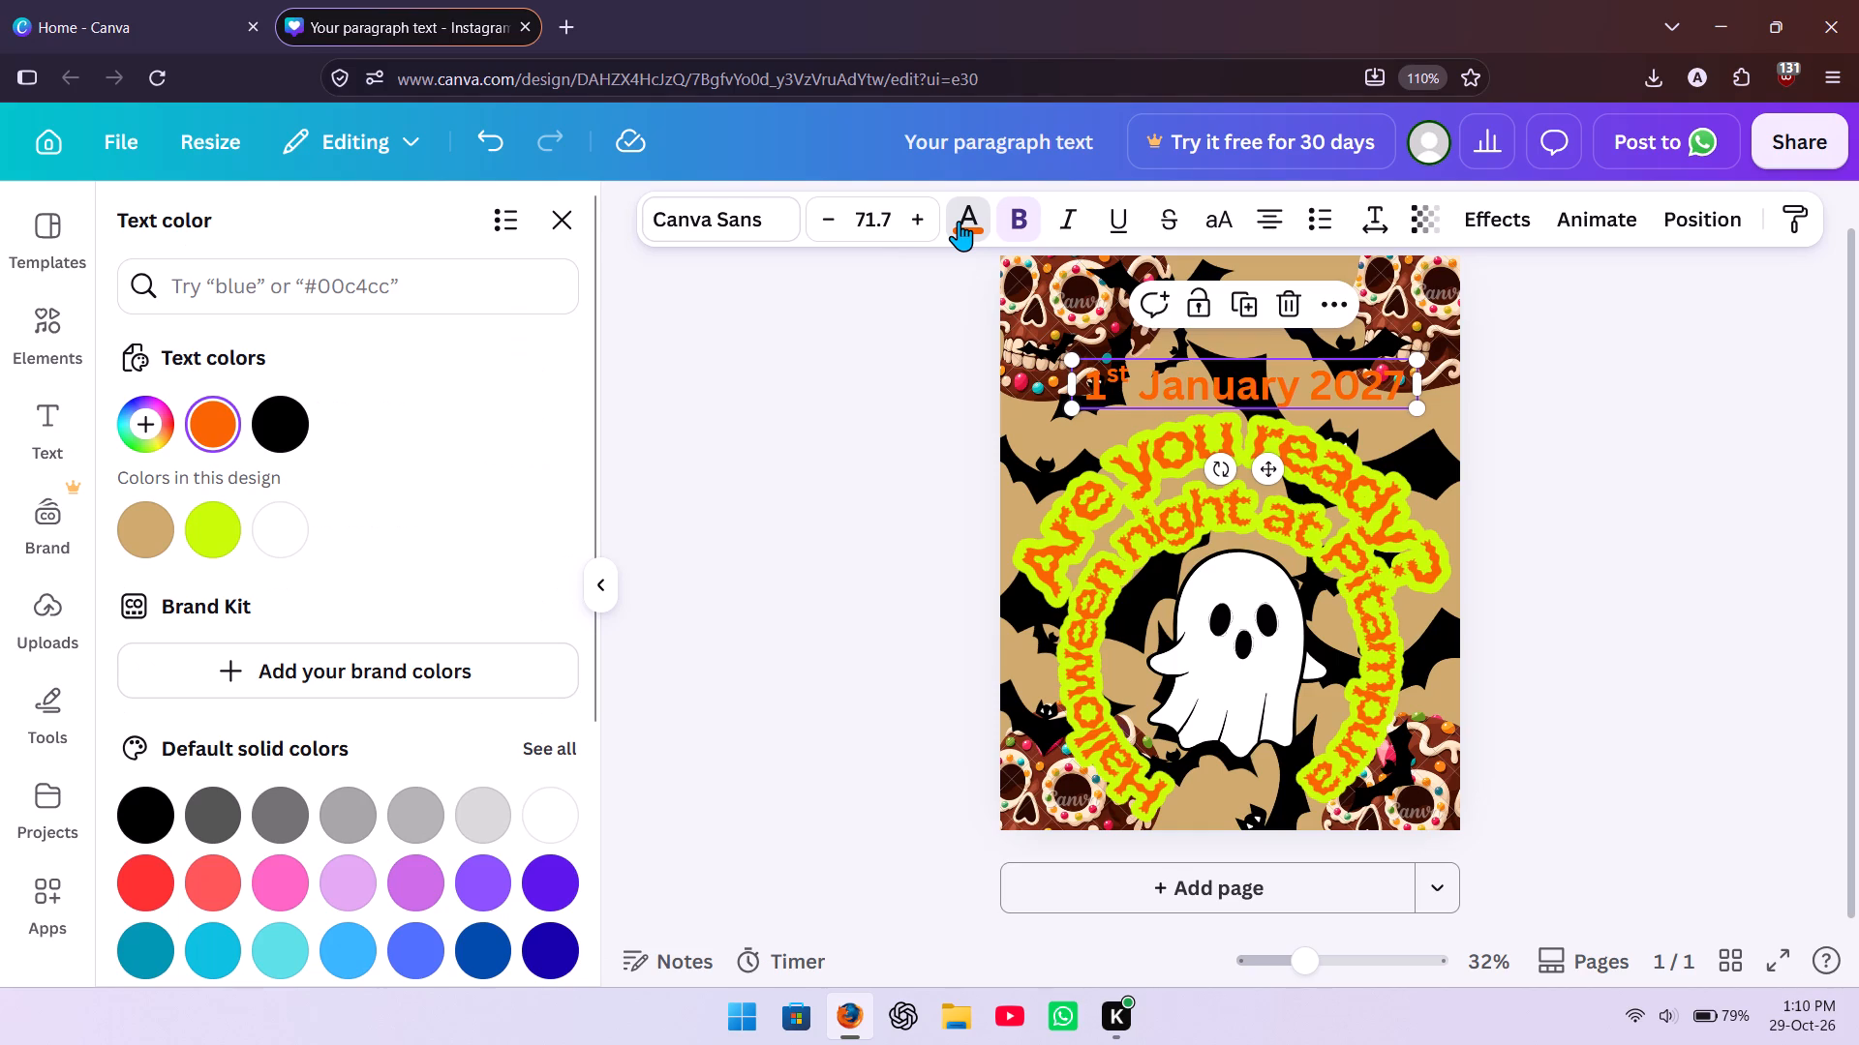
left_click(959, 221)
left_click(959, 221)
left_click(279, 530)
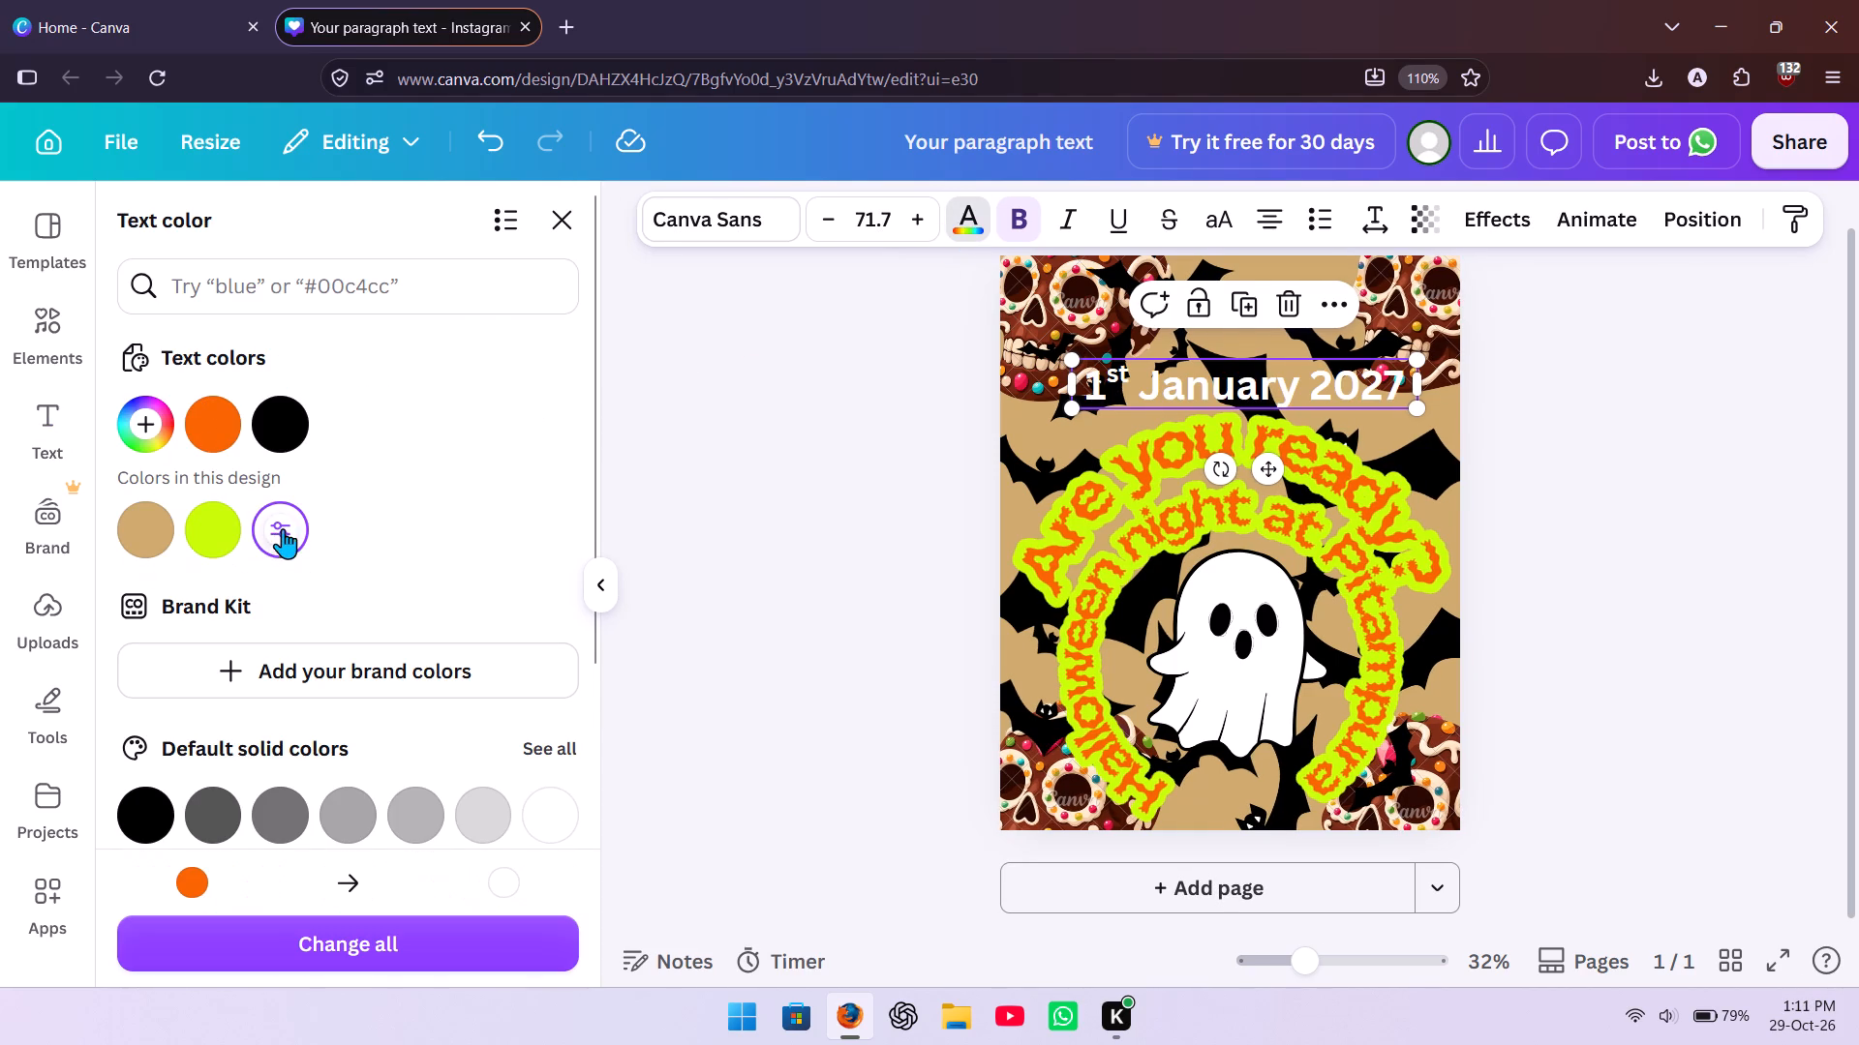
left_click(199, 531)
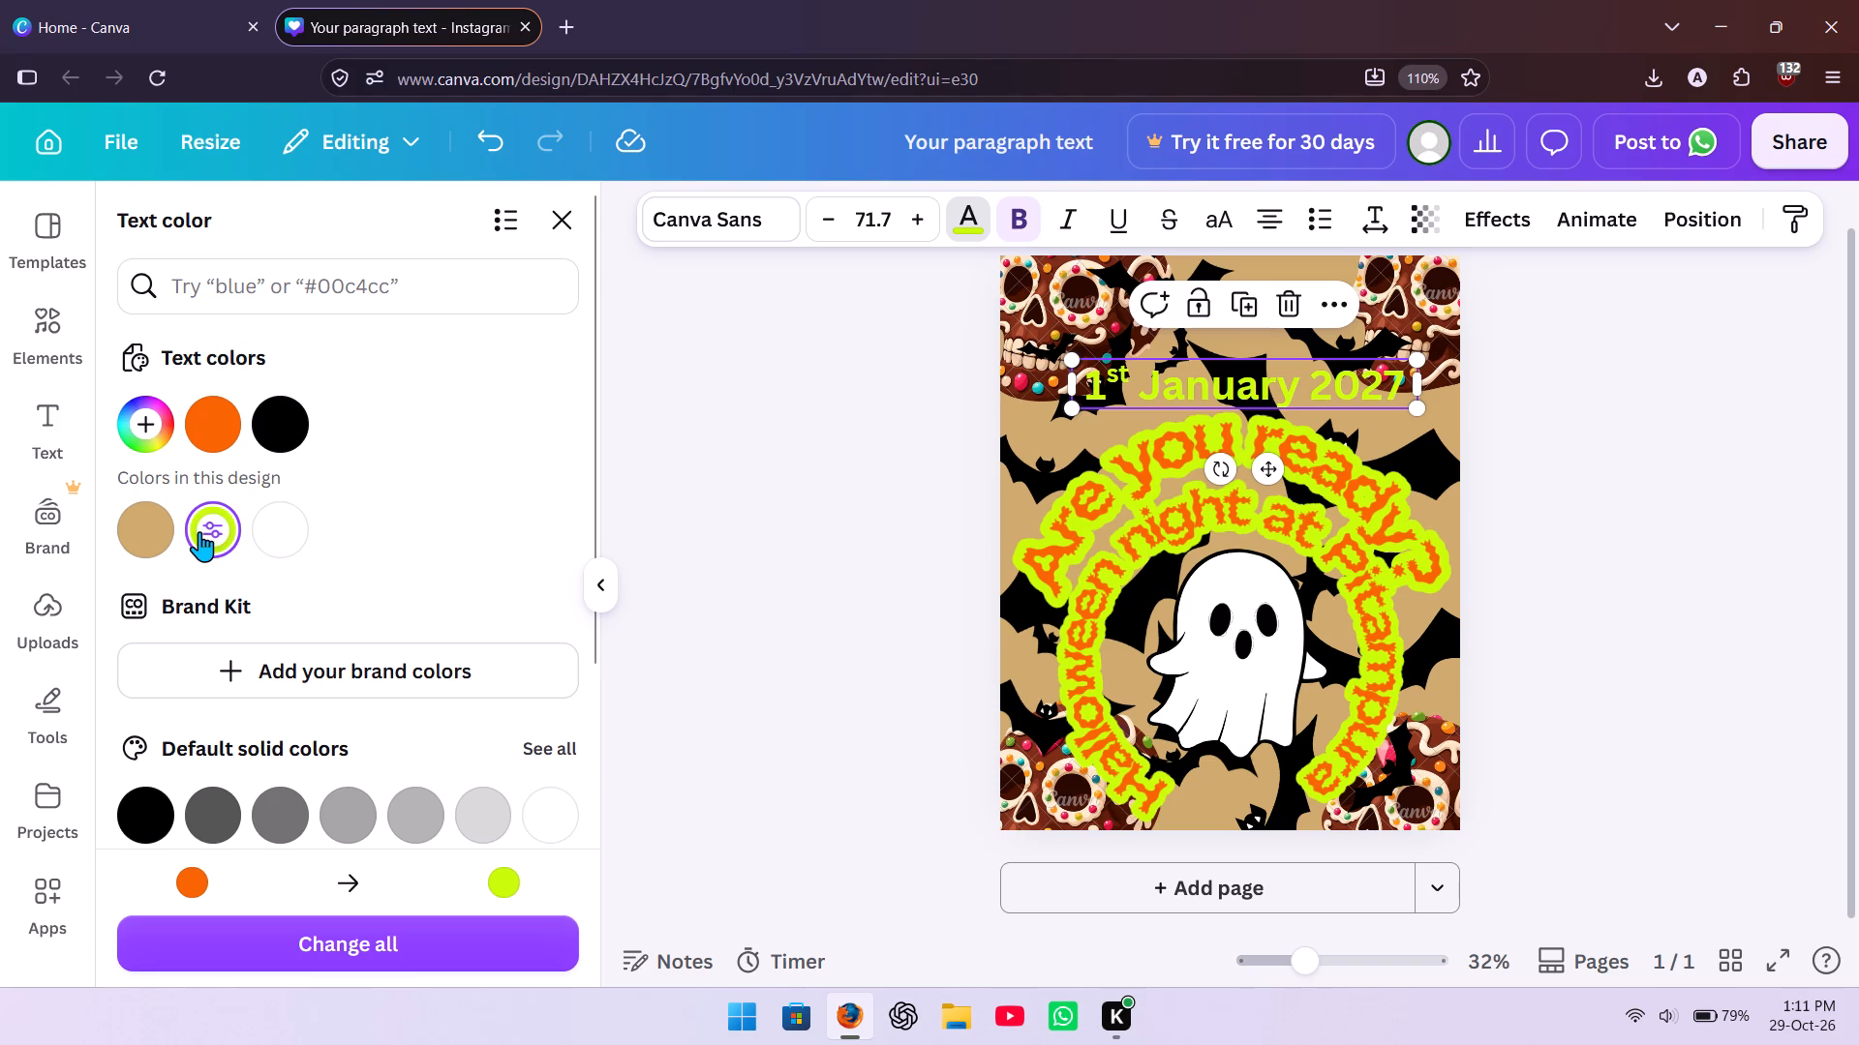
Set the date text's font to Plateau from the document fonts.
left_click(771, 207)
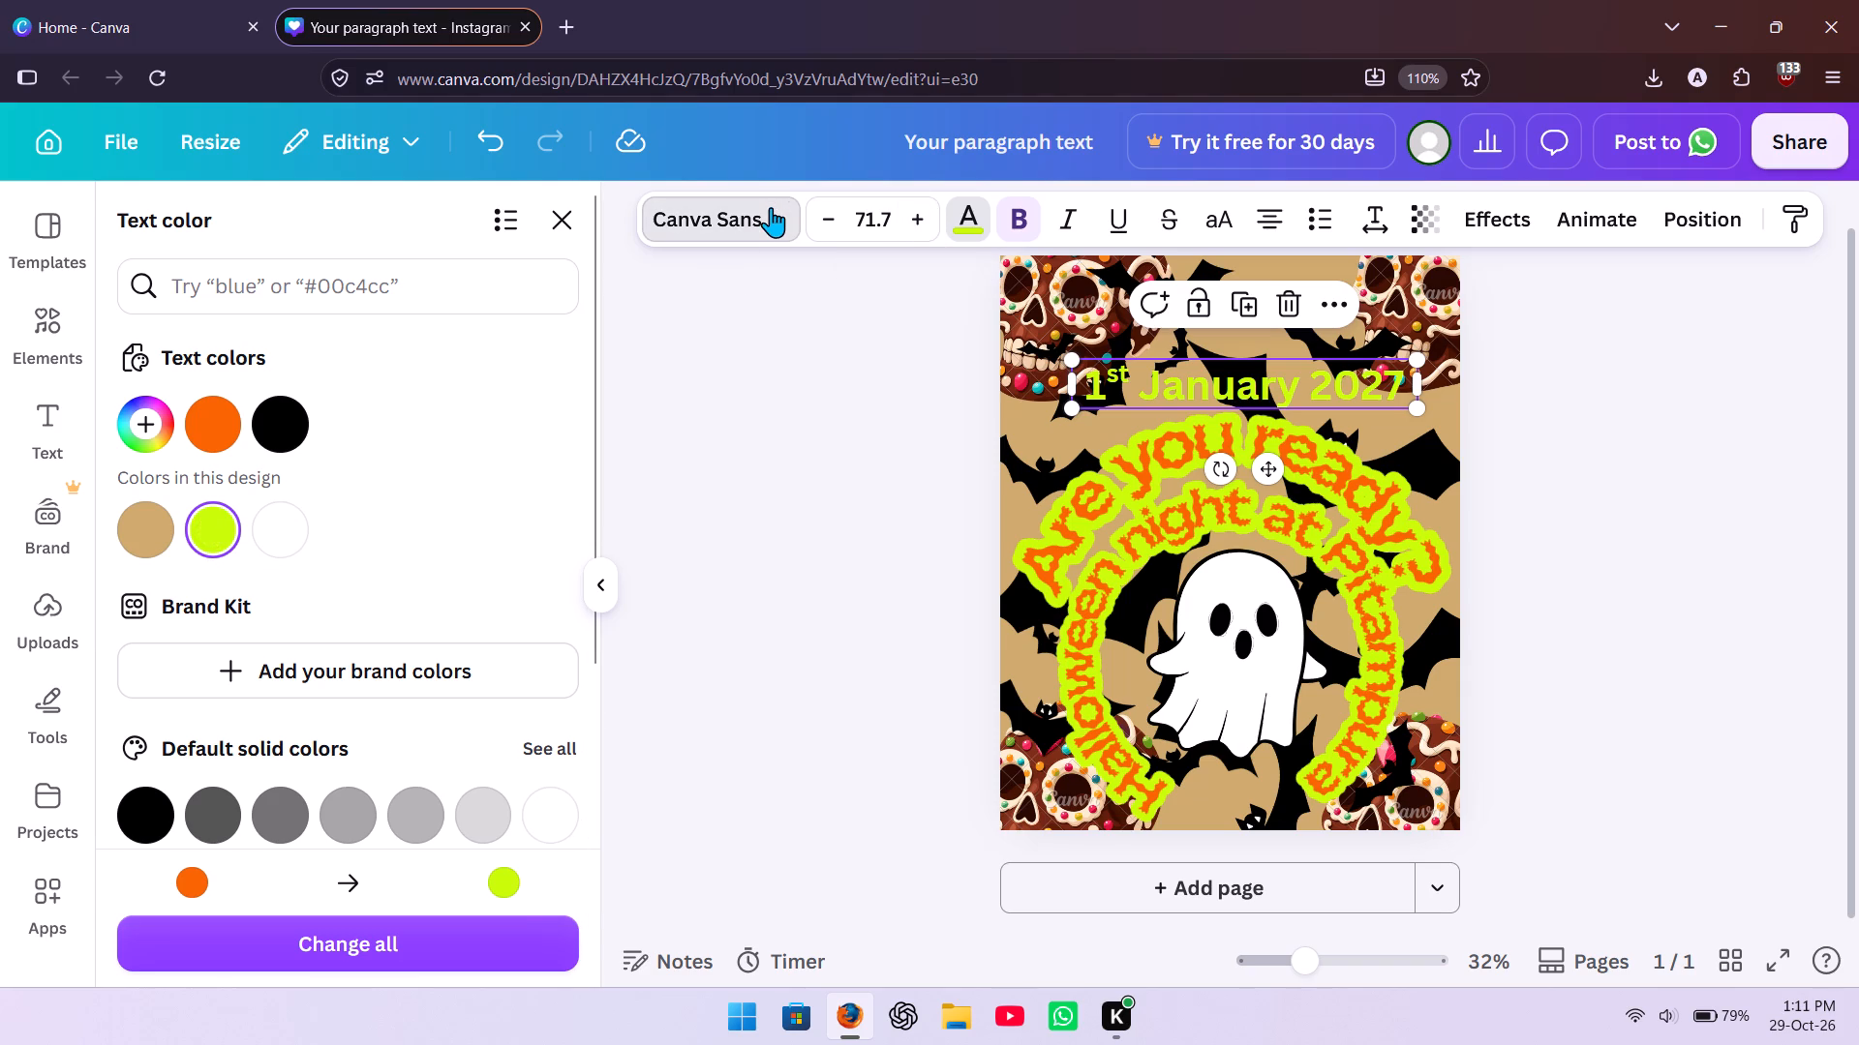
left_click(347, 604)
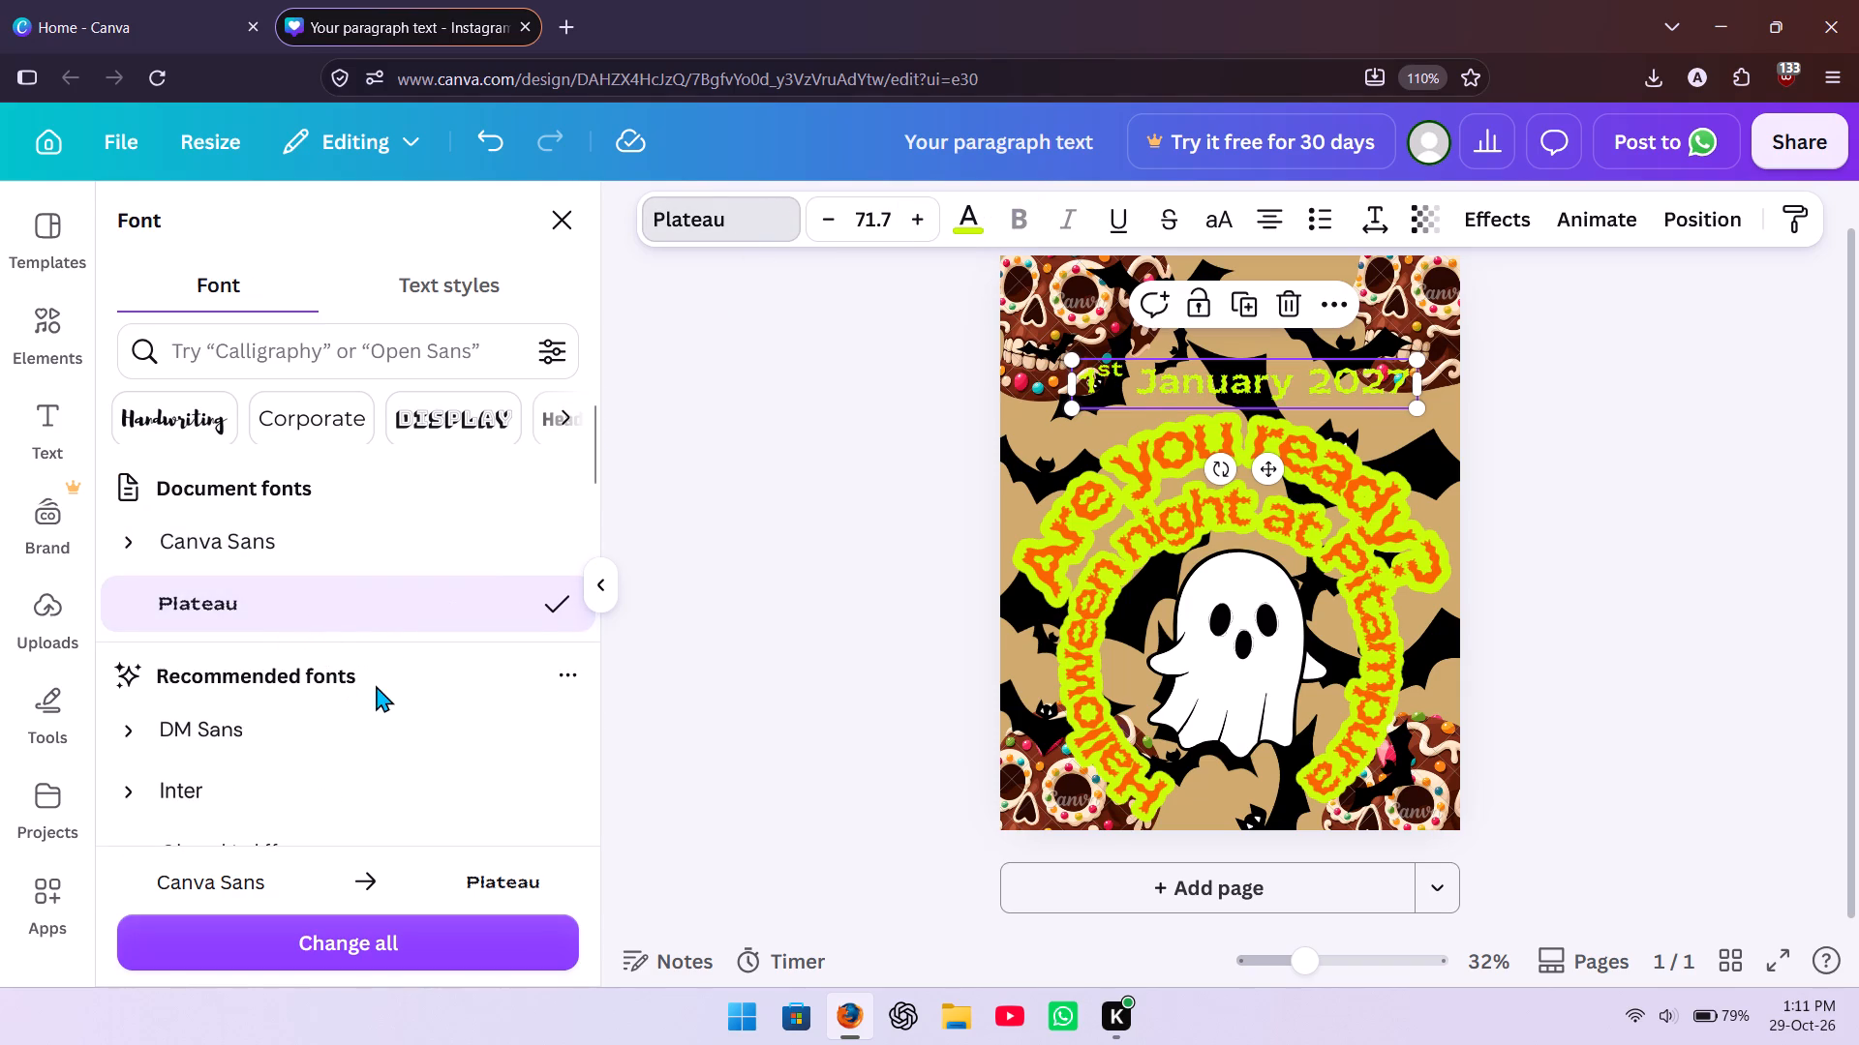
left_click(304, 710)
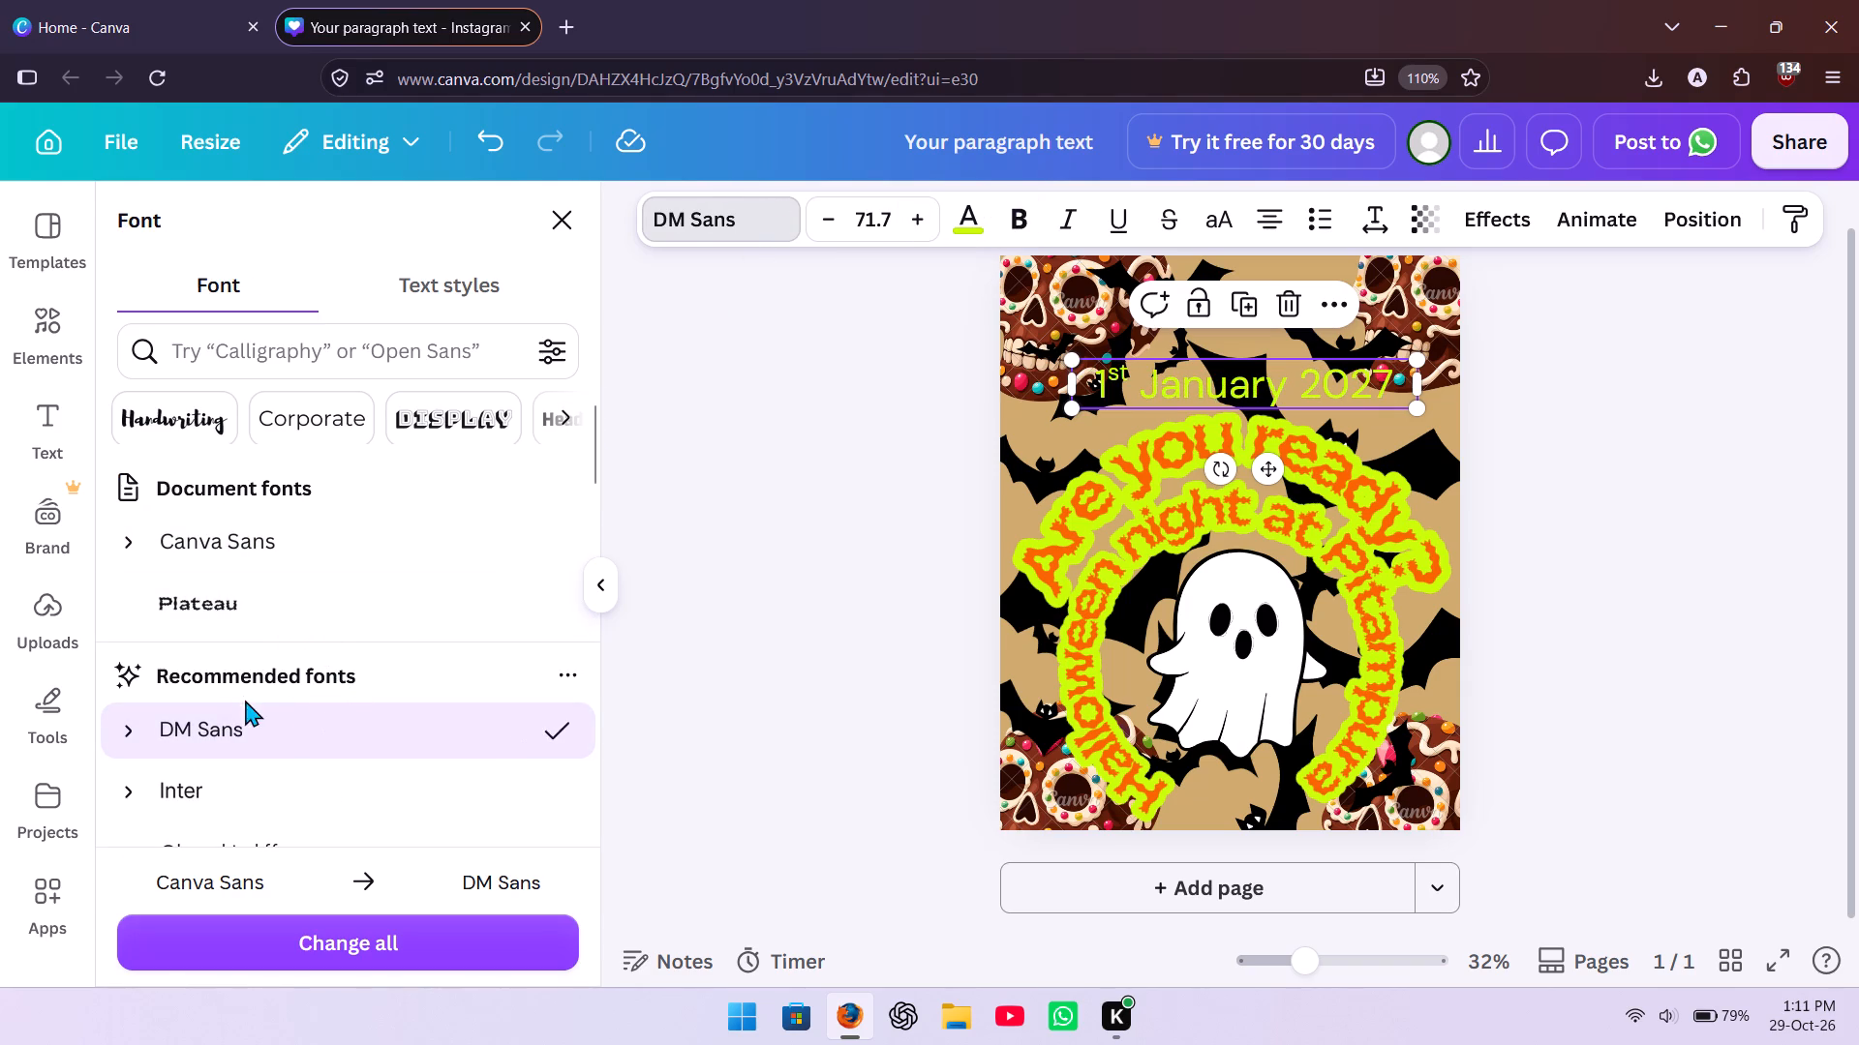
left_click(273, 586)
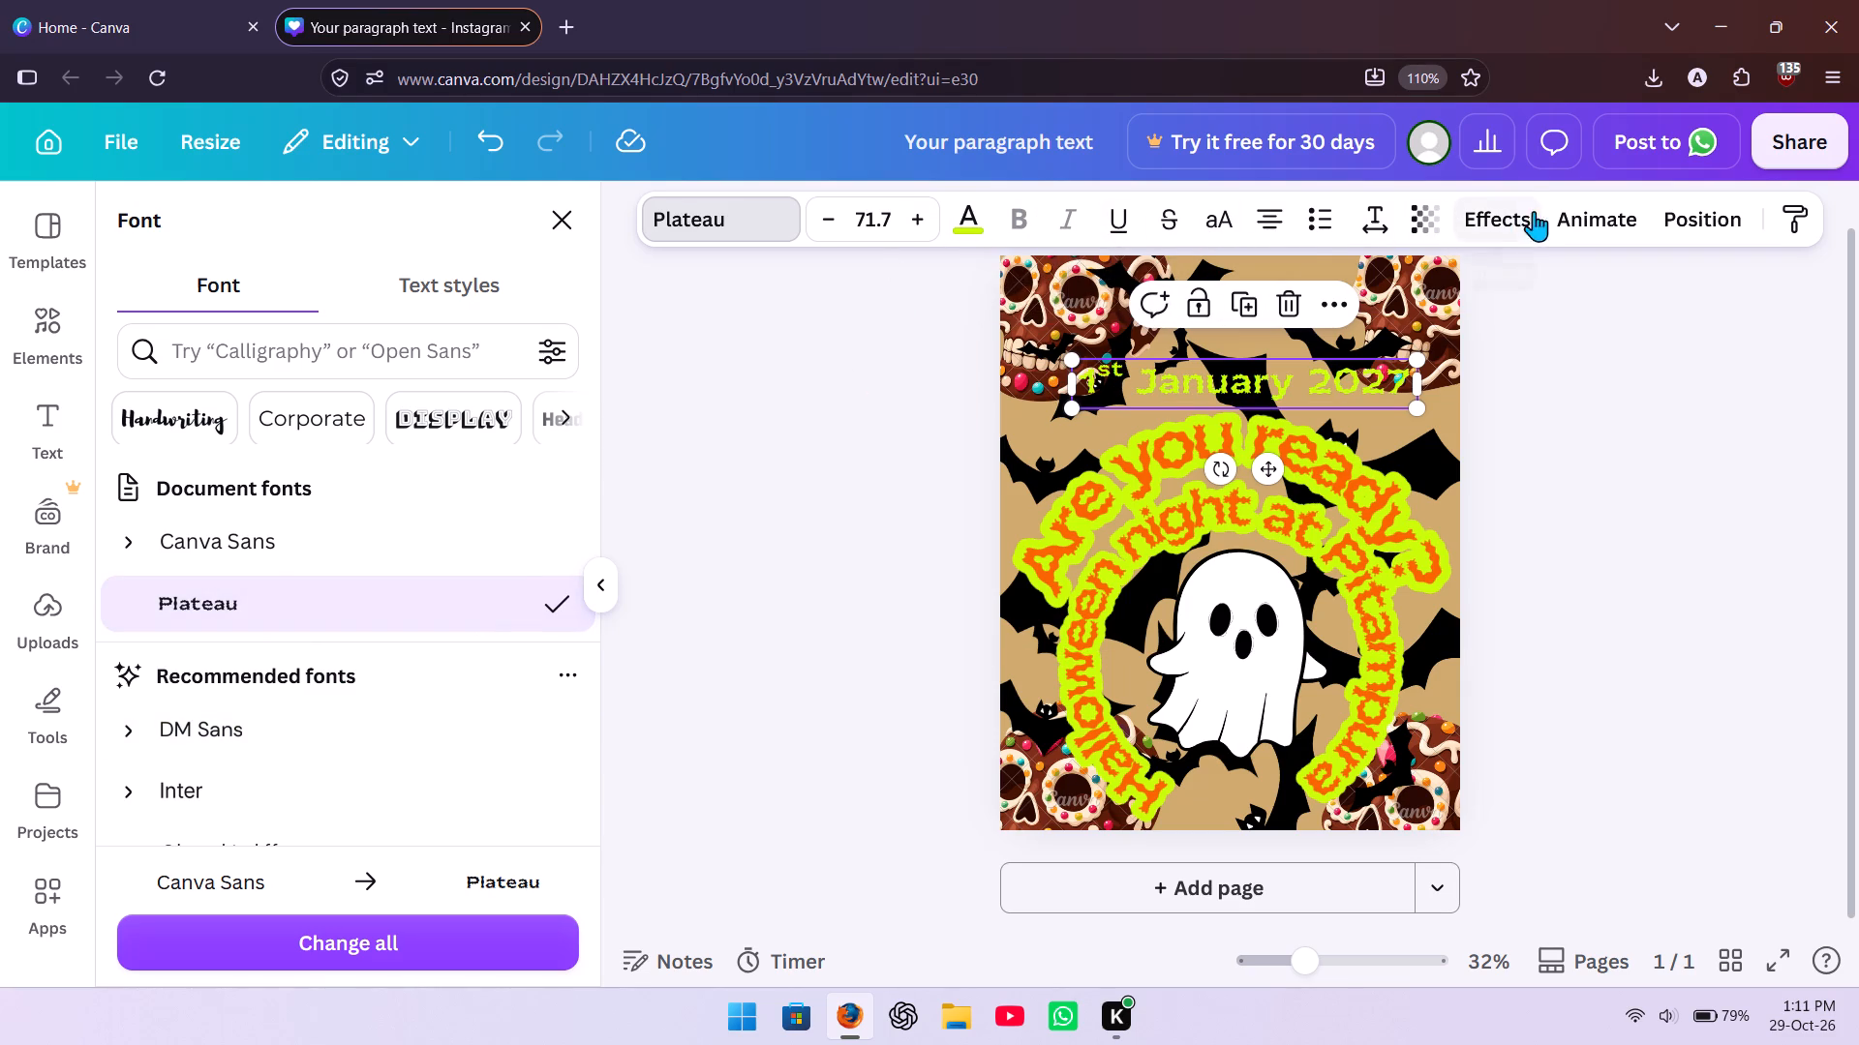
Apply the Glow text effect to the "1st January 2027" date.
left_click(1485, 214)
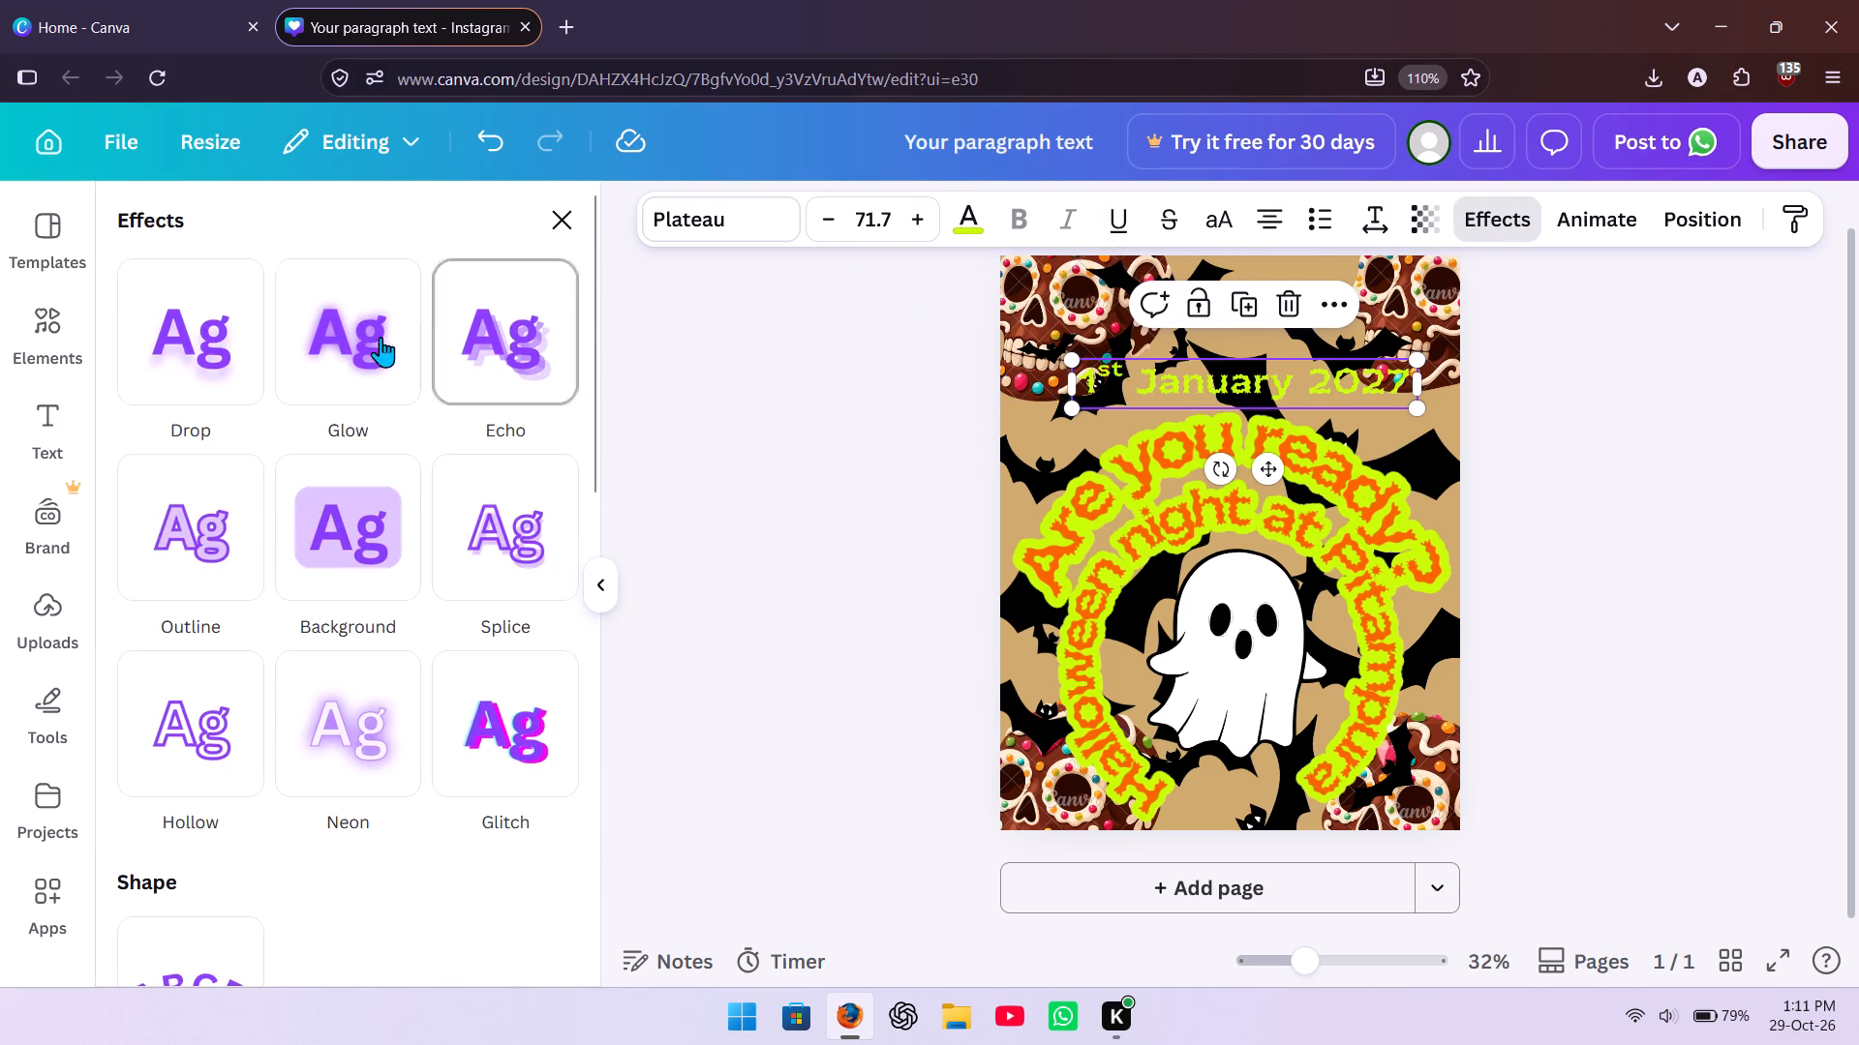
left_click(351, 337)
left_click(159, 337)
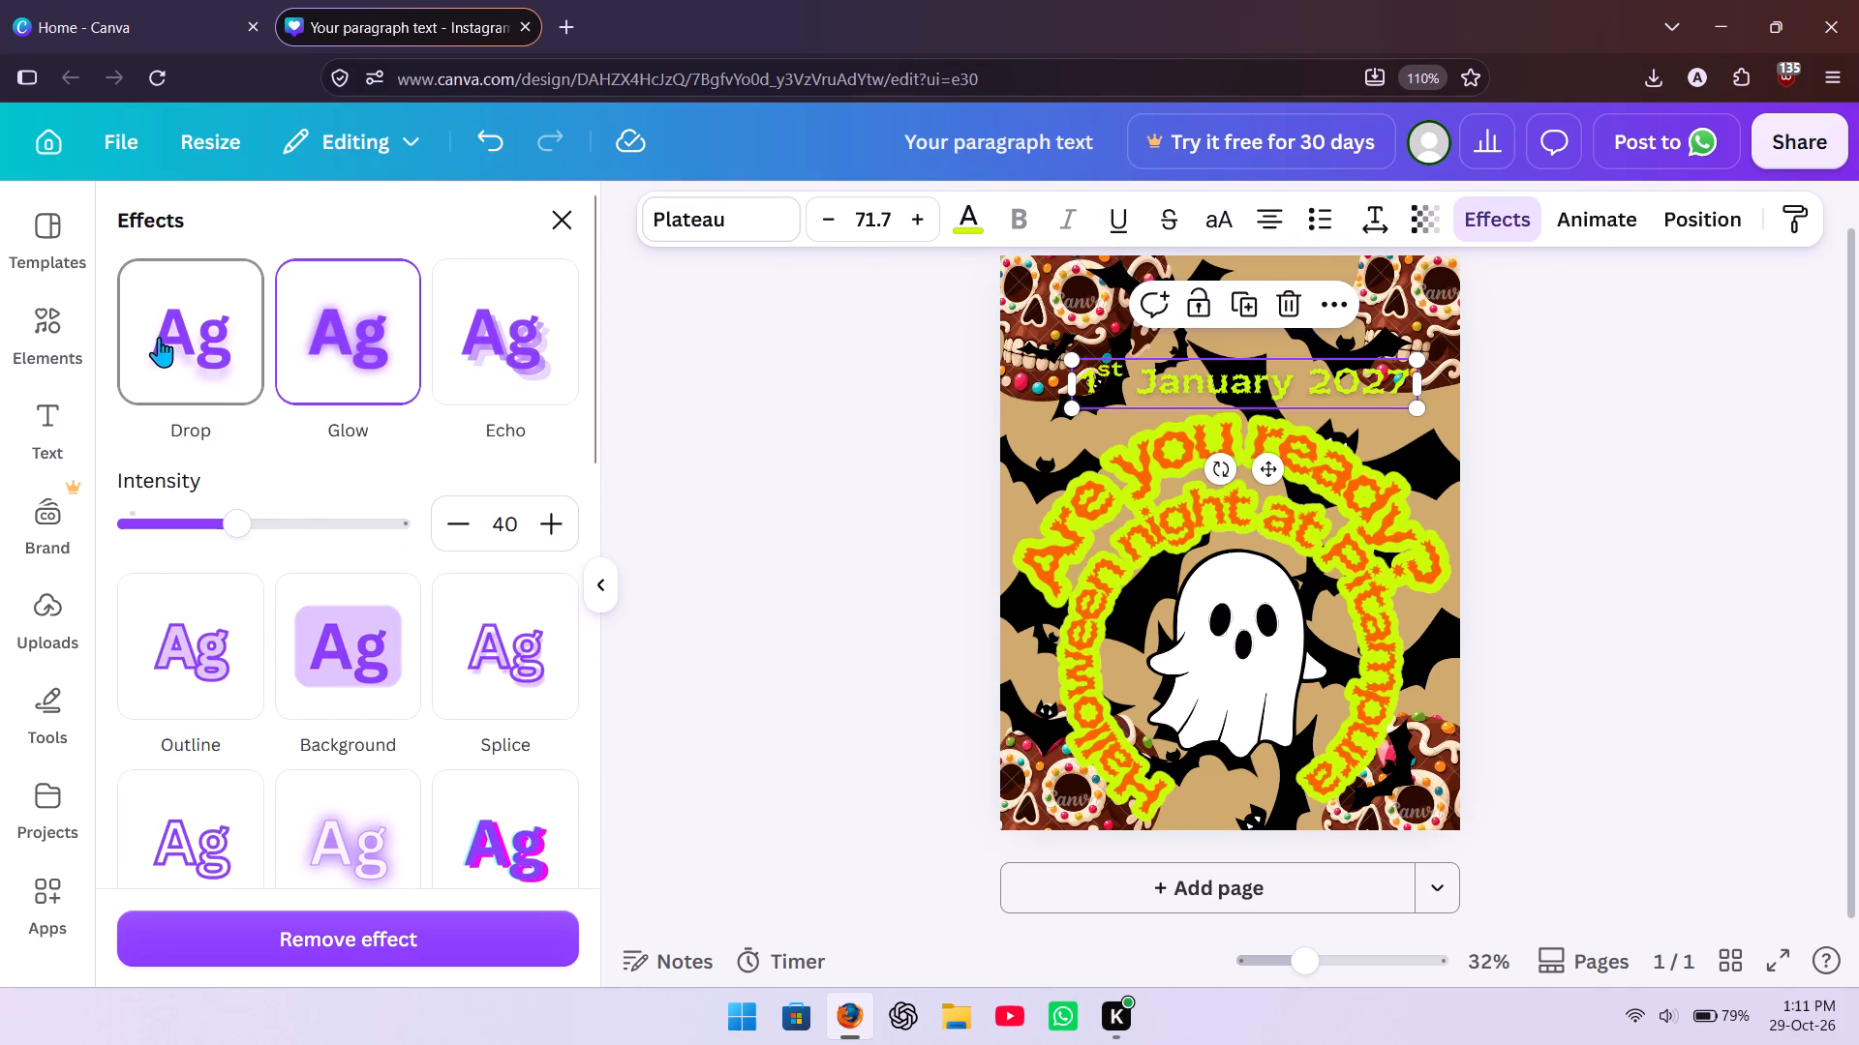
left_click(303, 356)
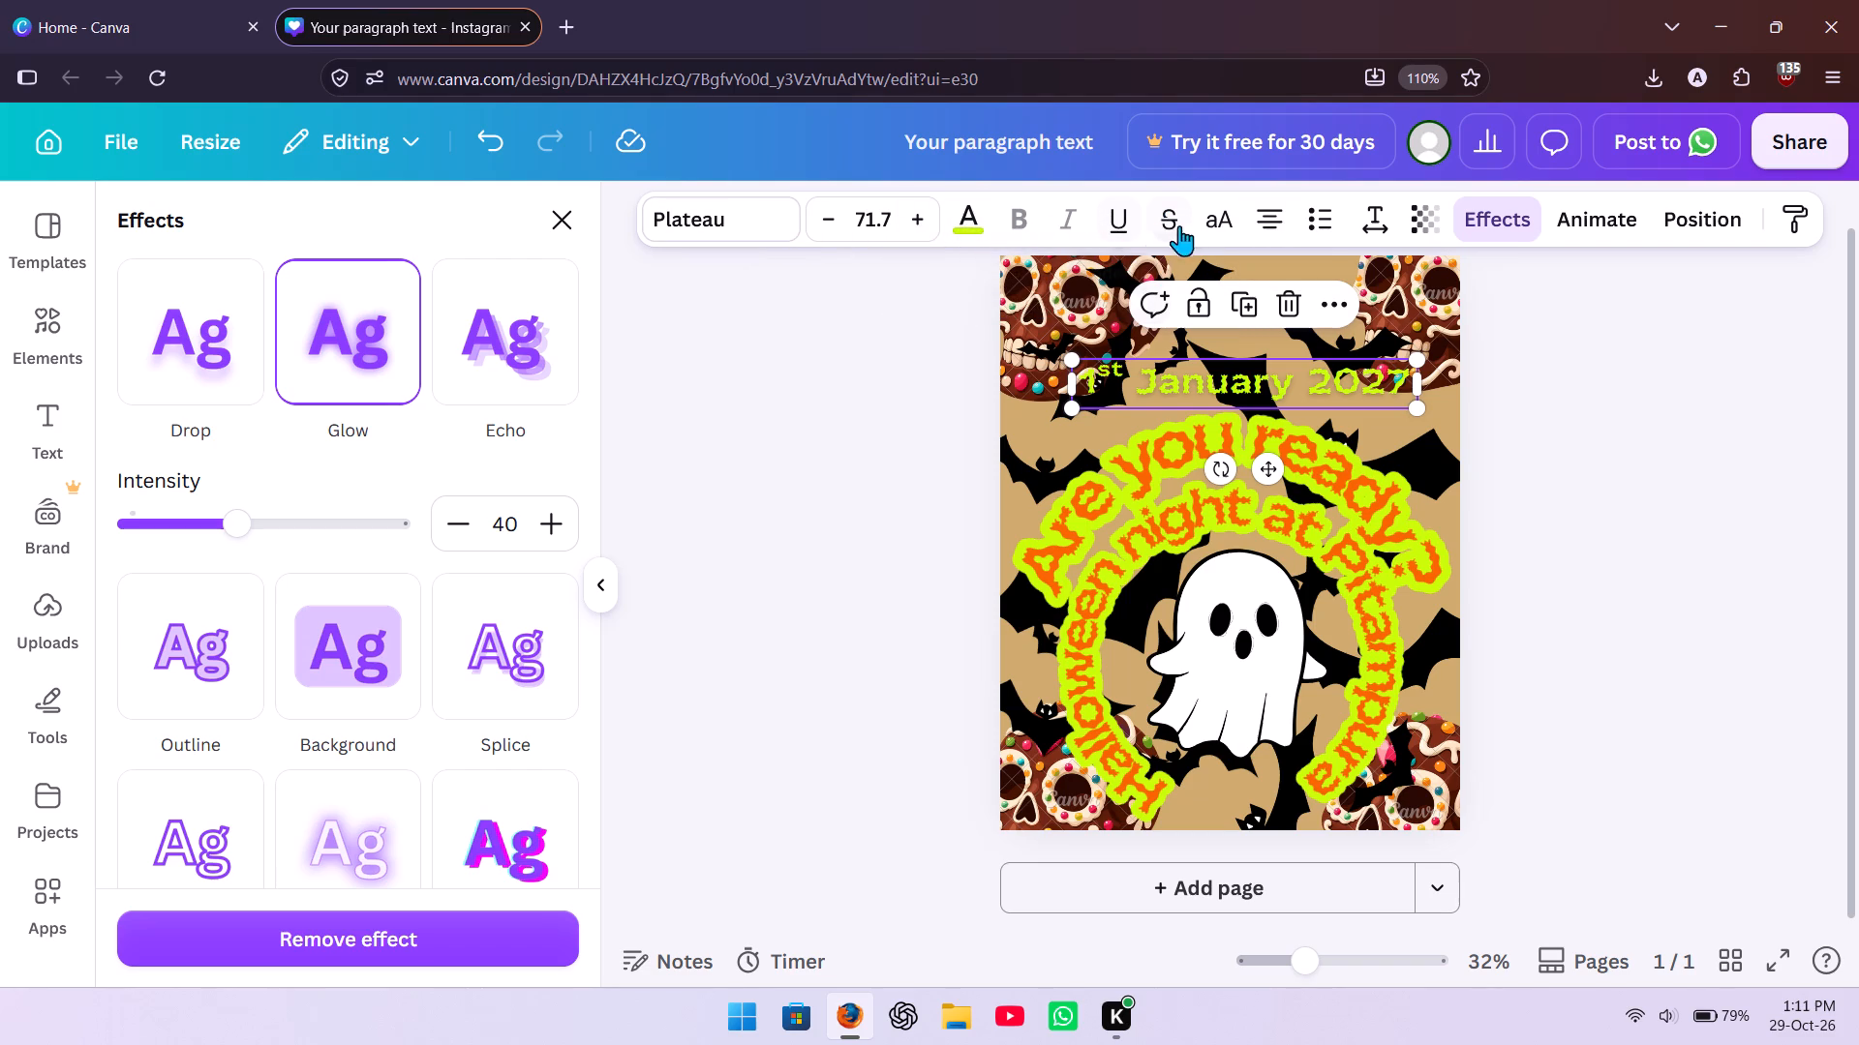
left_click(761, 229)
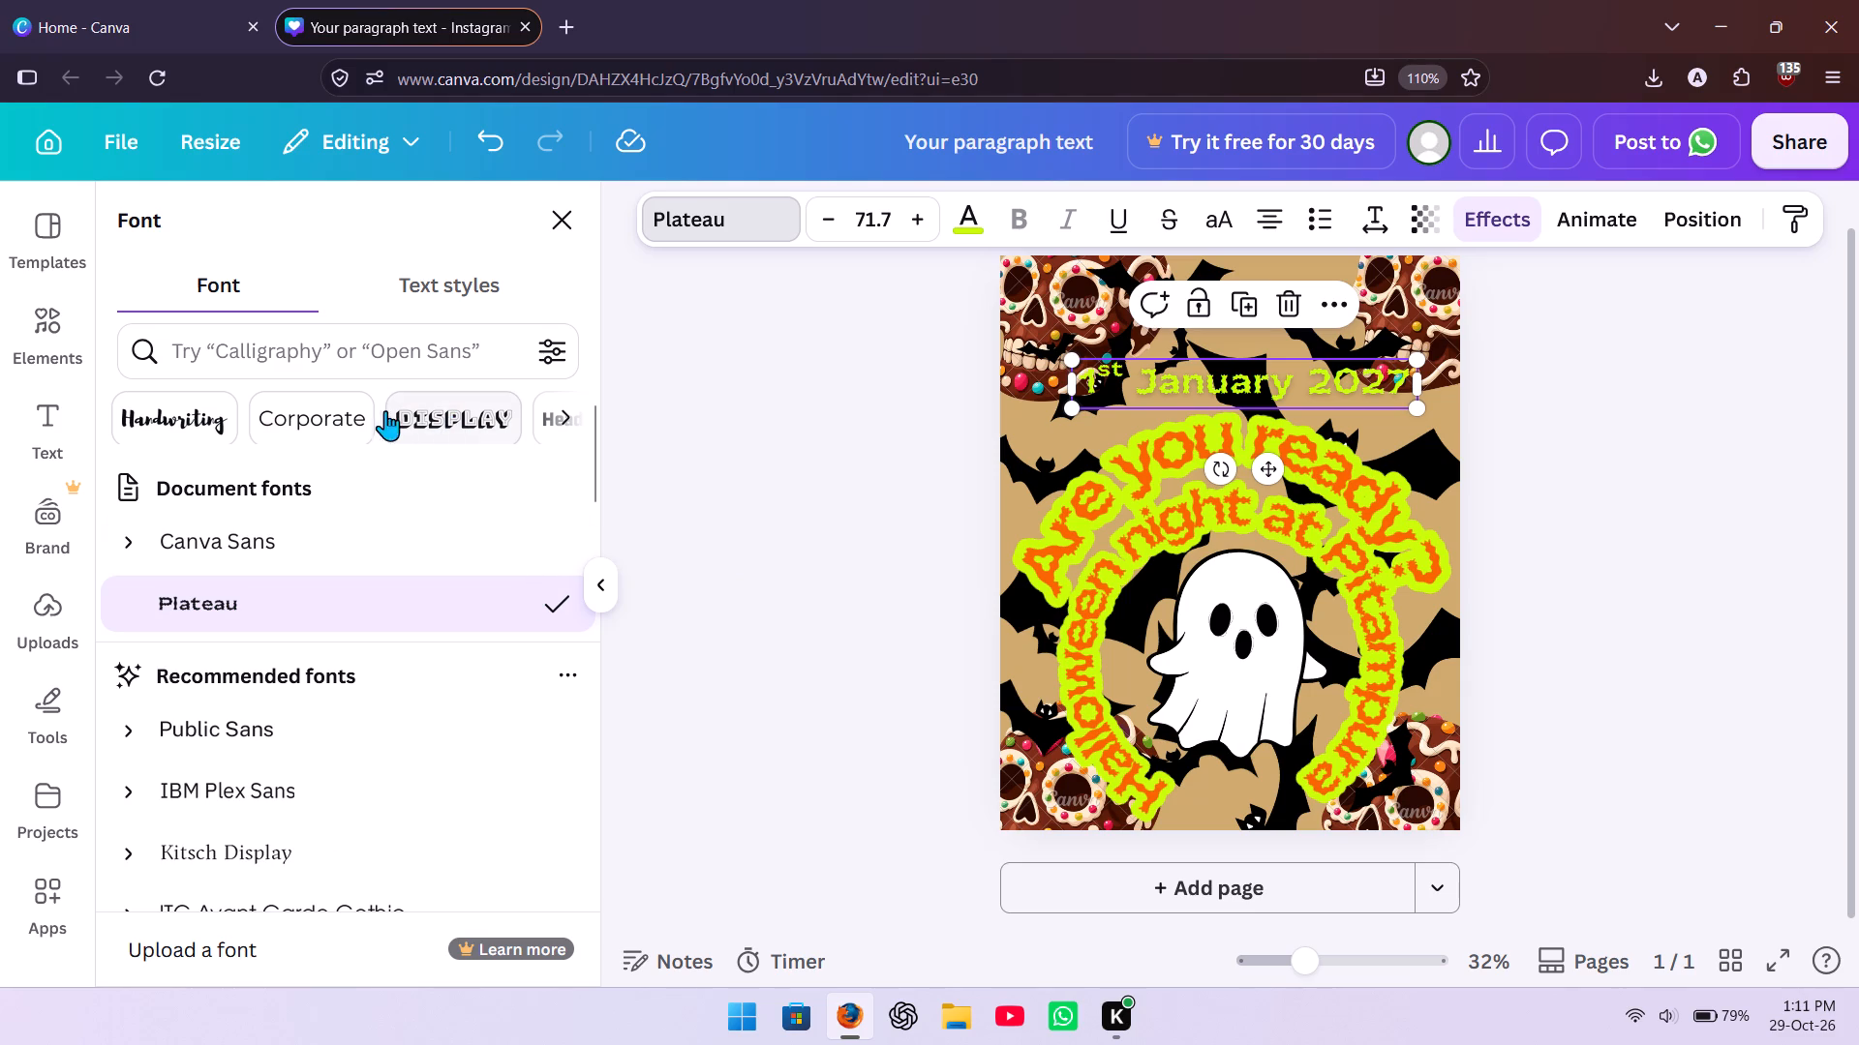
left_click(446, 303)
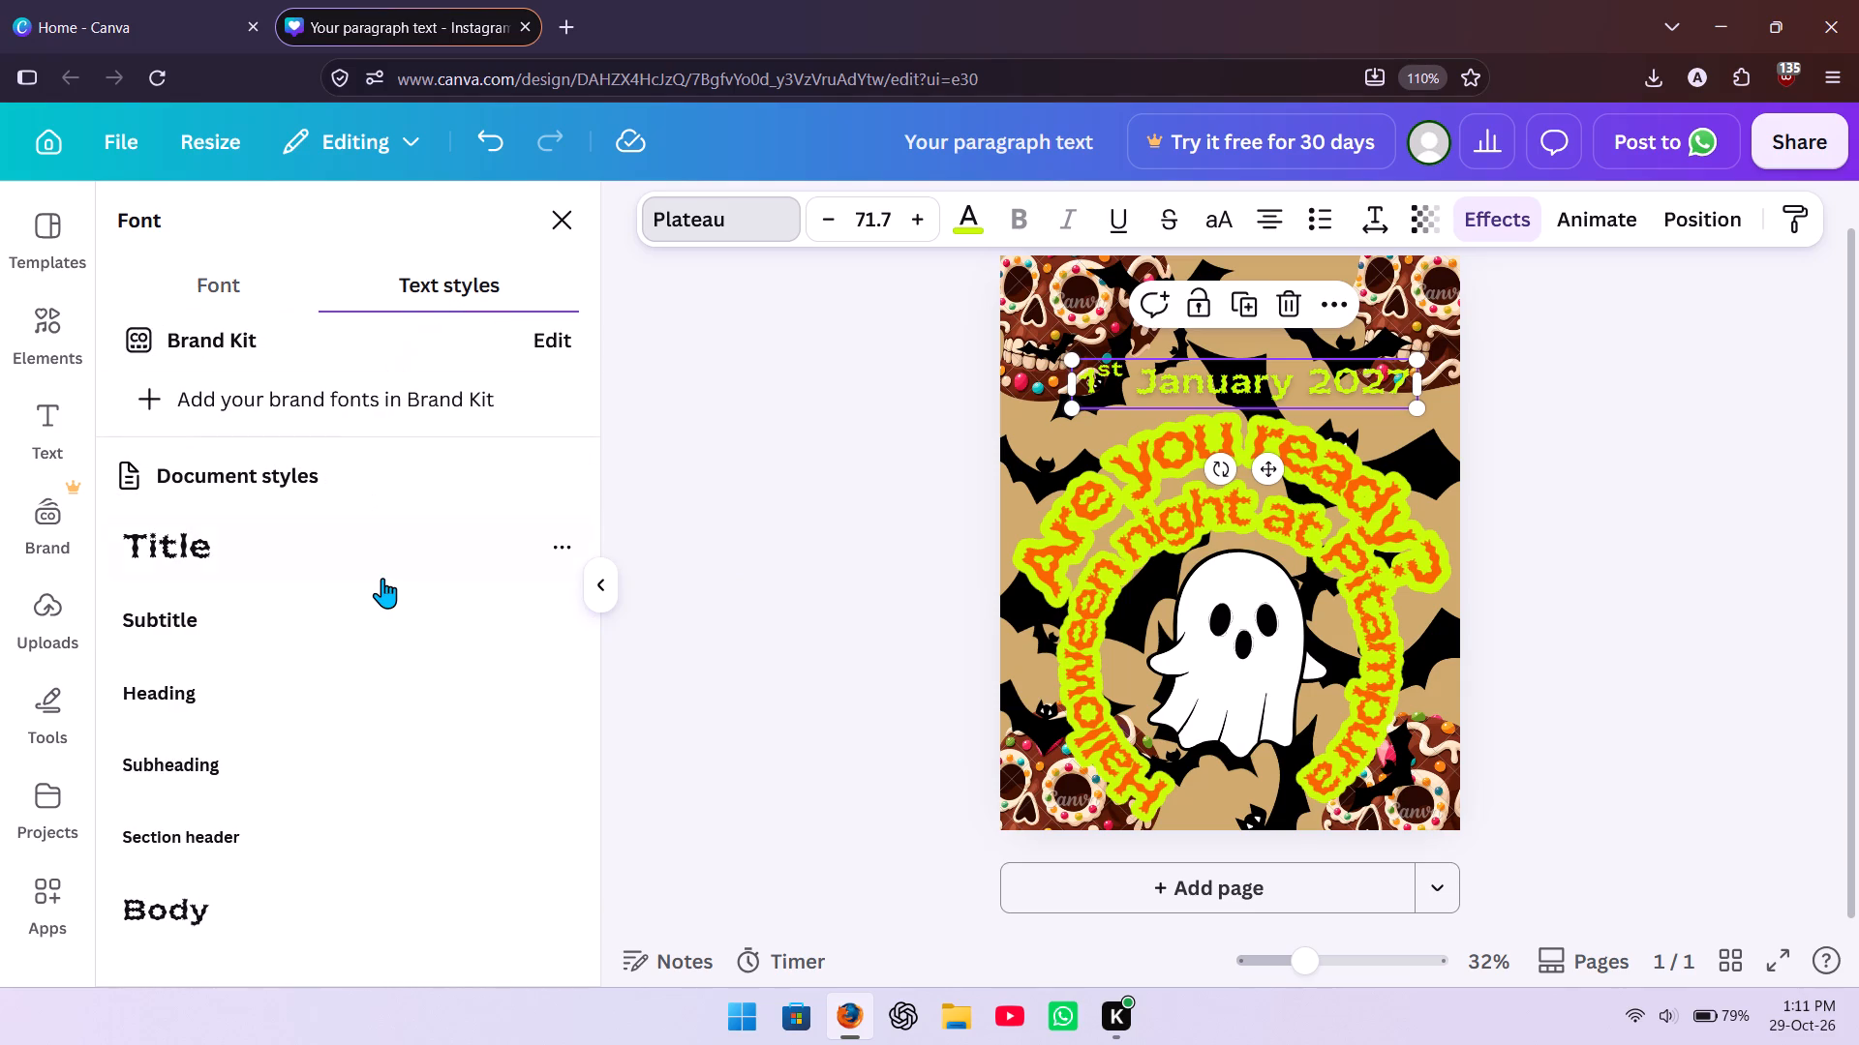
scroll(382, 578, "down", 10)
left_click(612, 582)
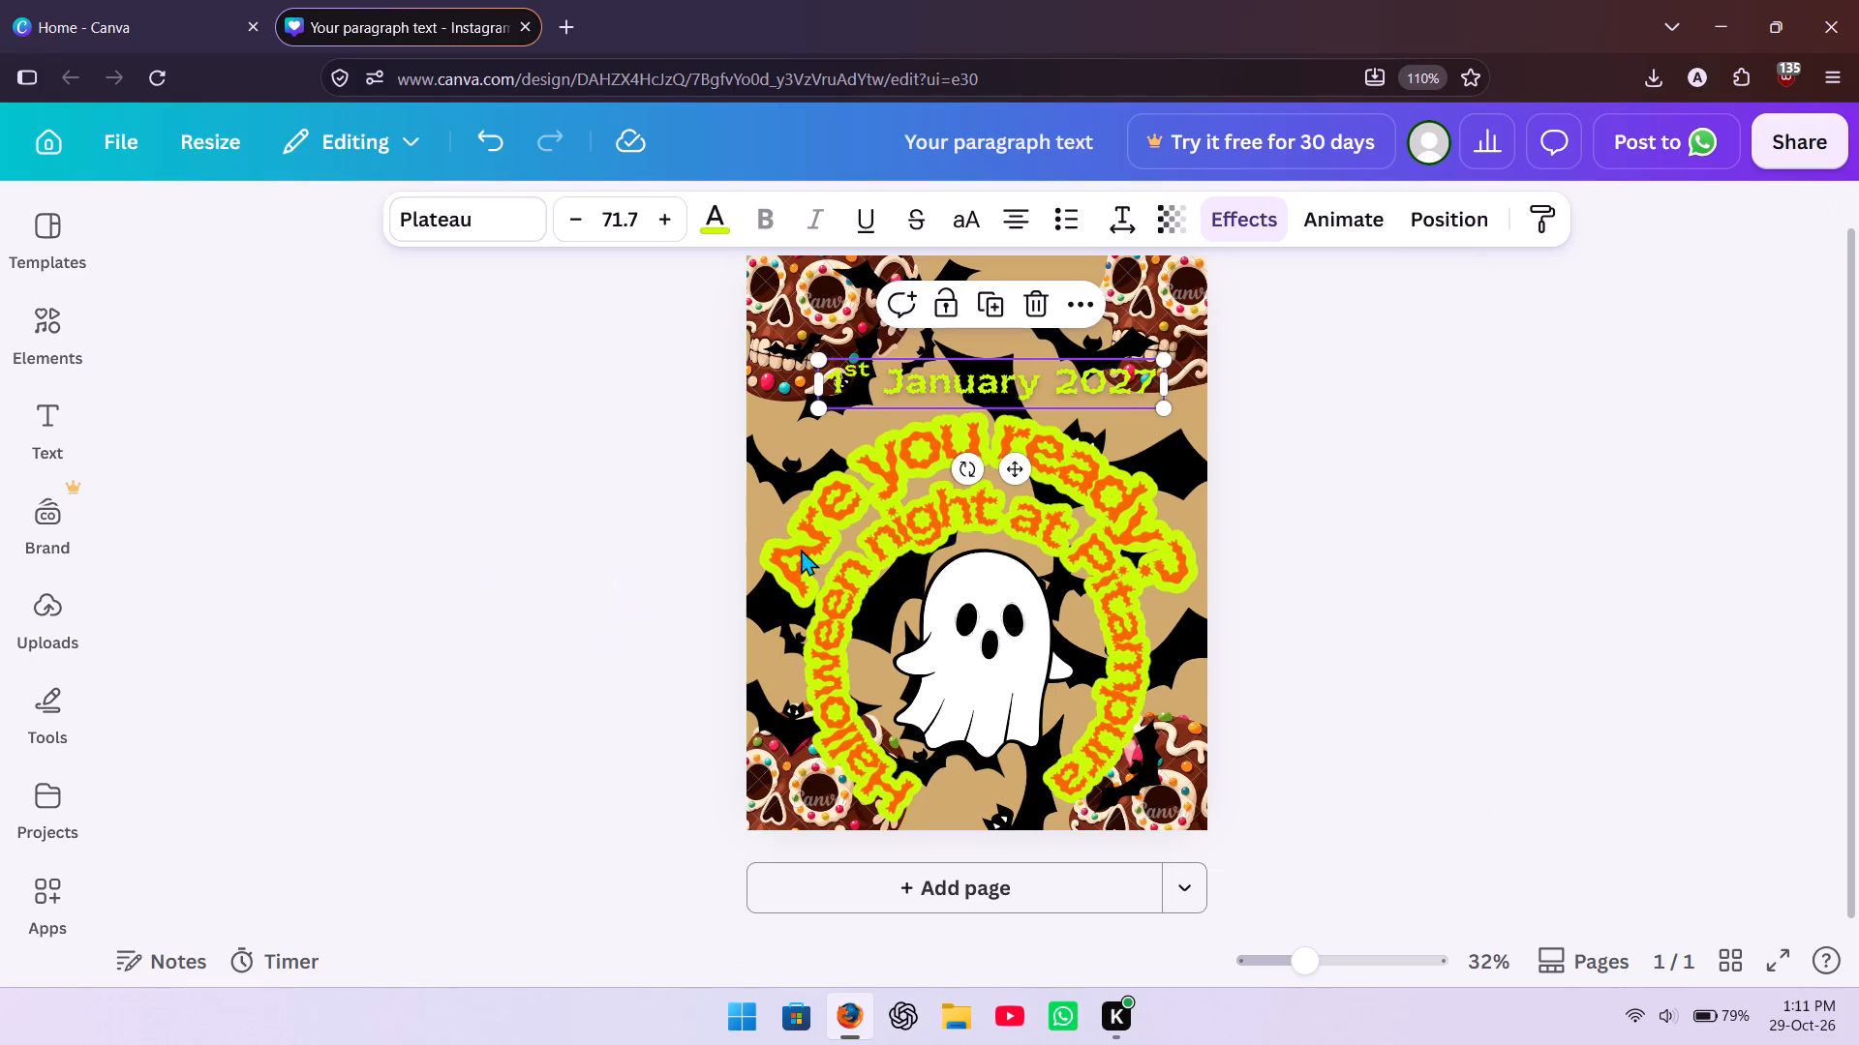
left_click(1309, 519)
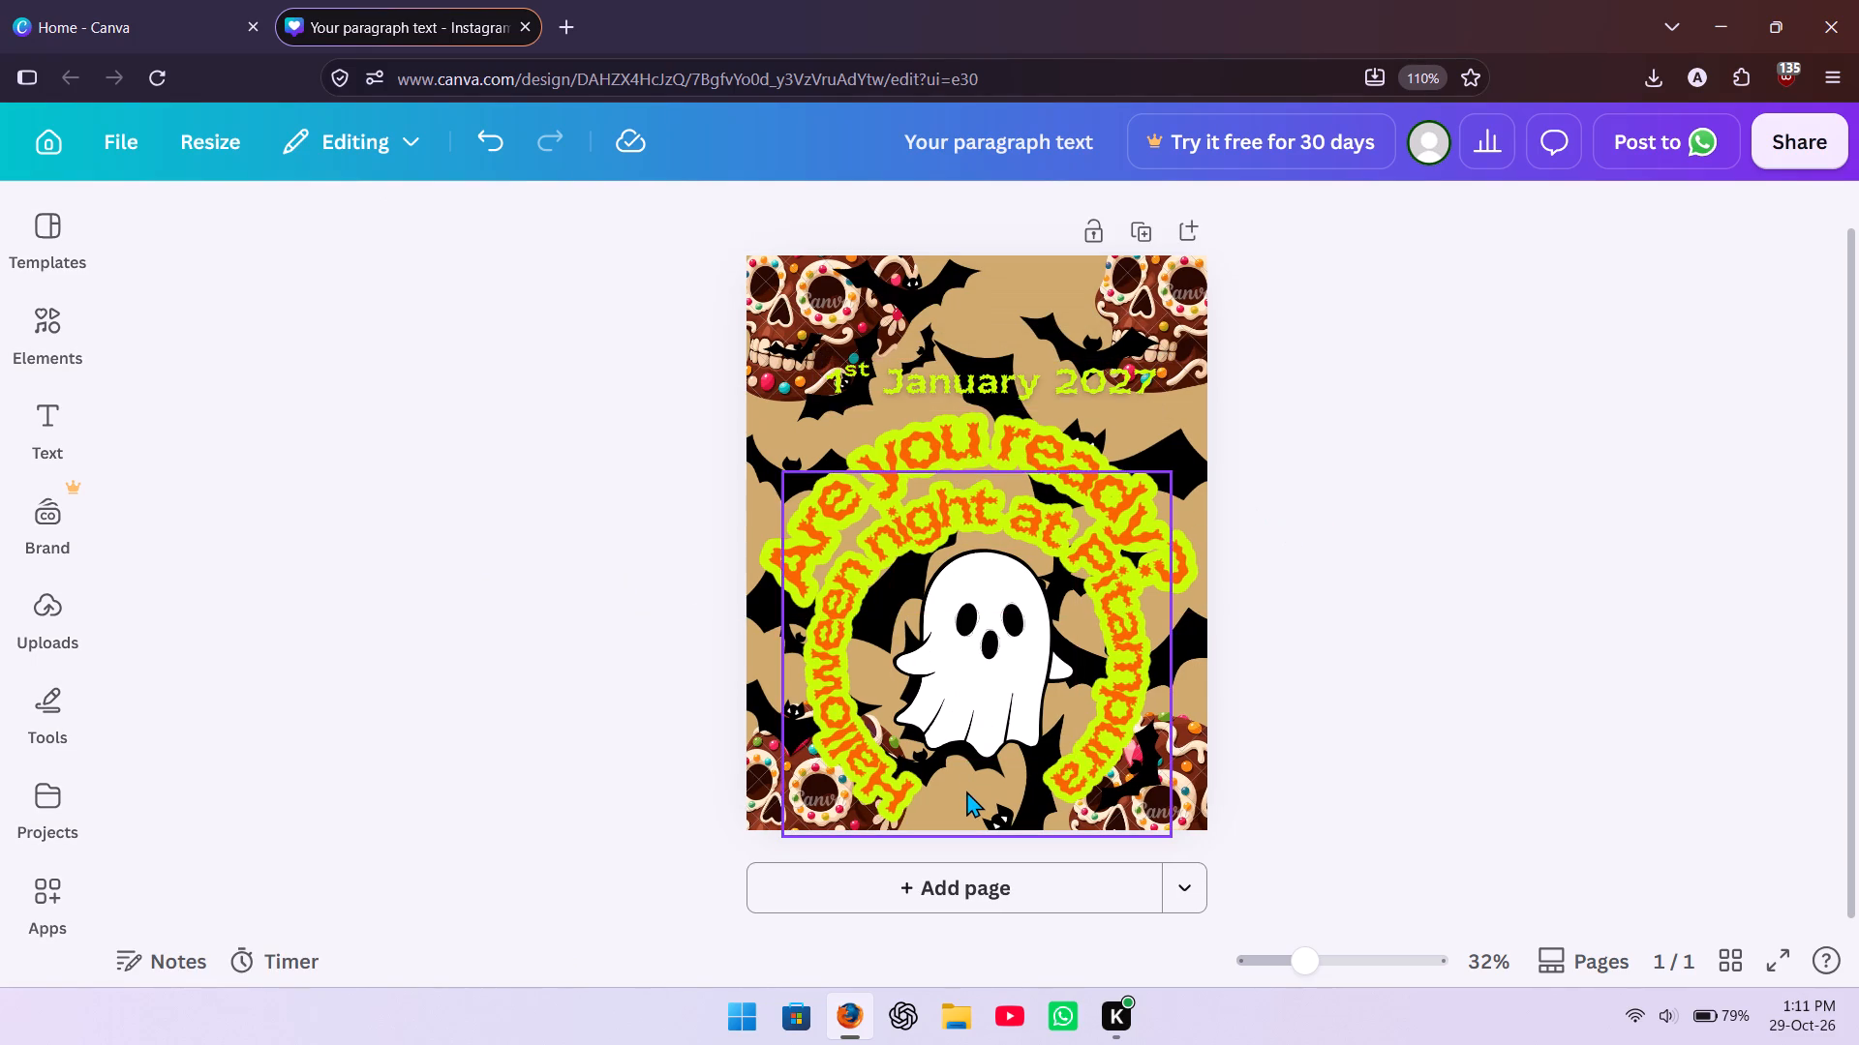